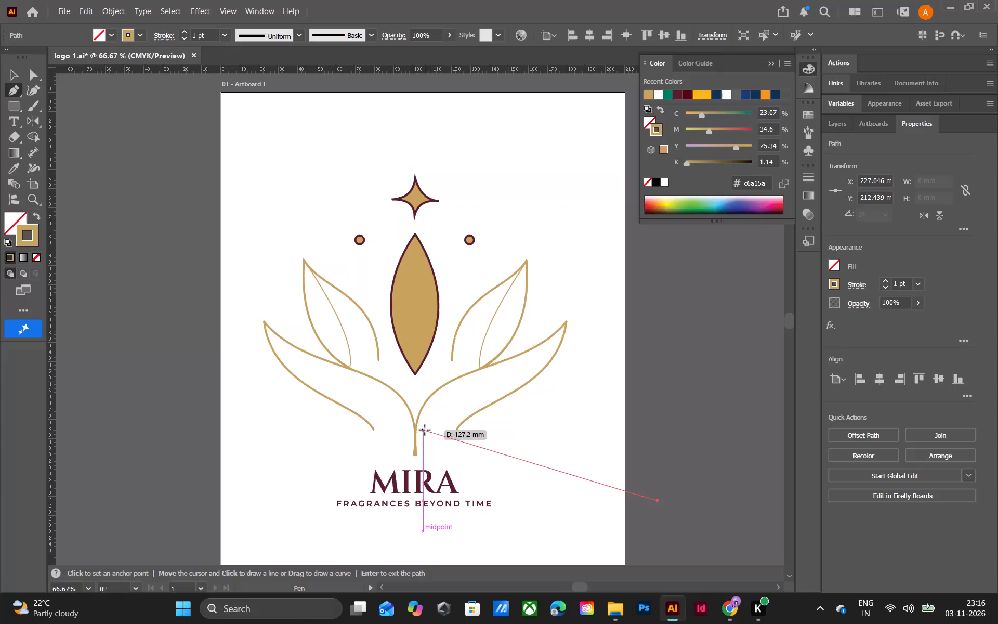
Undo the stray pen point and draw a closed two-point path from beside the stem to the lower-right petal's tip, about 74 by 50.5 mm.
key(ctrl+z)
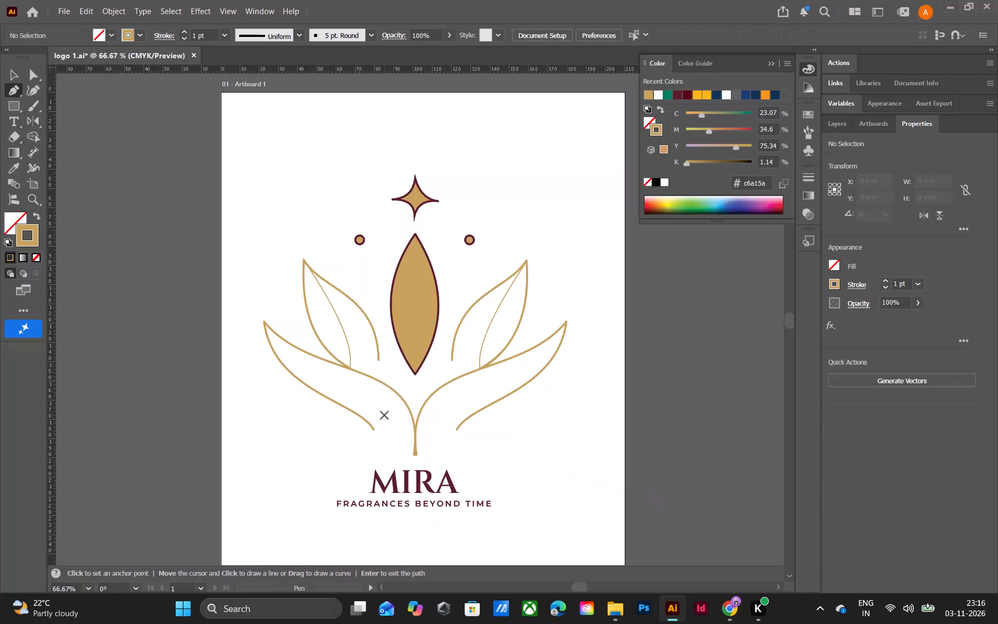
click(424, 422)
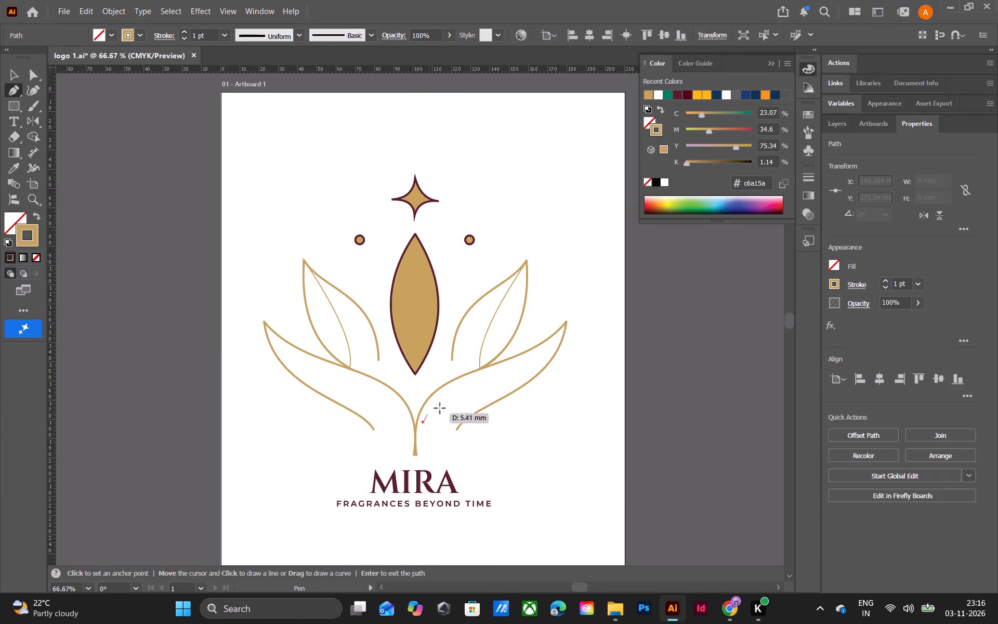
click(566, 325)
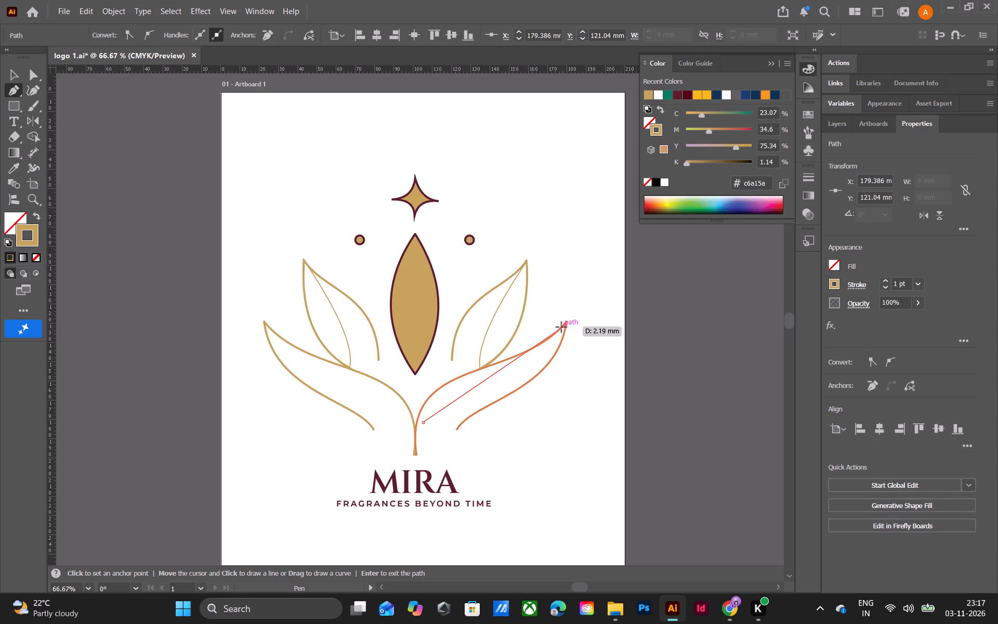
click(425, 423)
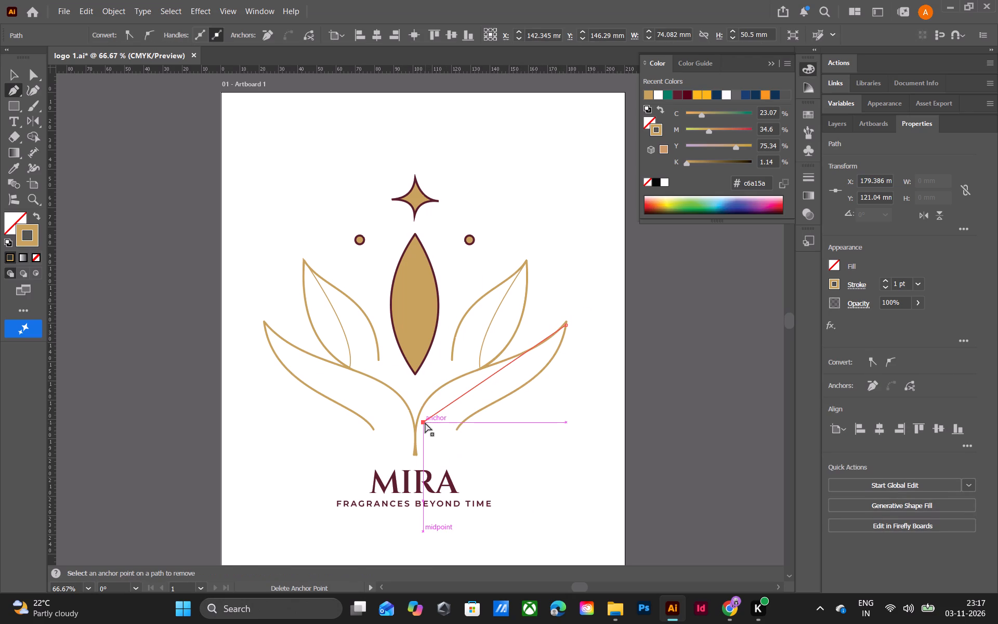
Bend the path's two straight segments into opposite curves, forming a slim leaf that follows the inside of the lower-right petal.
key(ctrl+equal)
key(ctrl+equal)
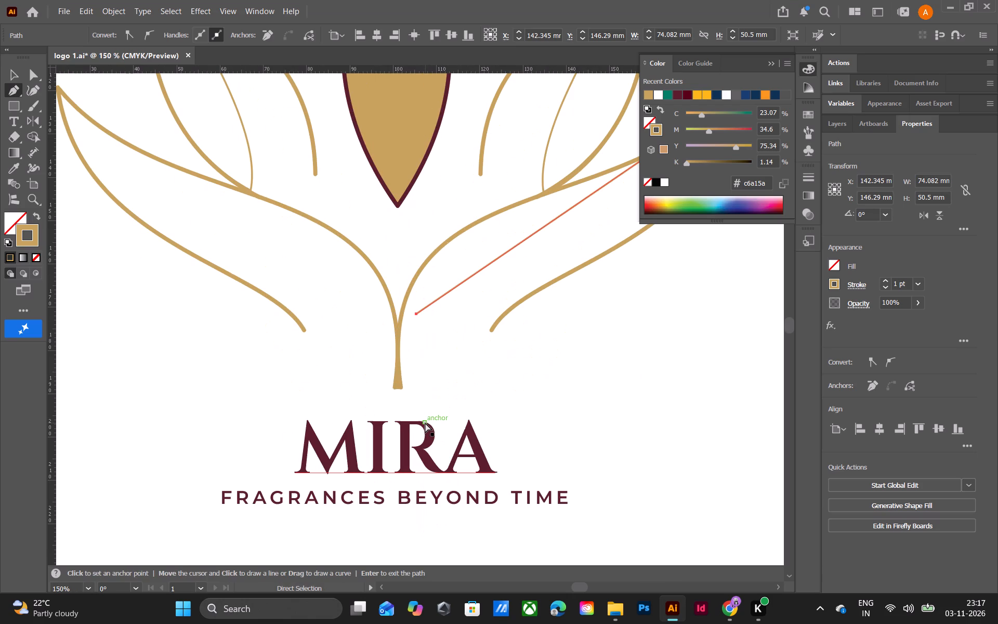
ctrl+scroll(470, 382, up, 7)
ctrl+scroll(470, 382, down, 15)
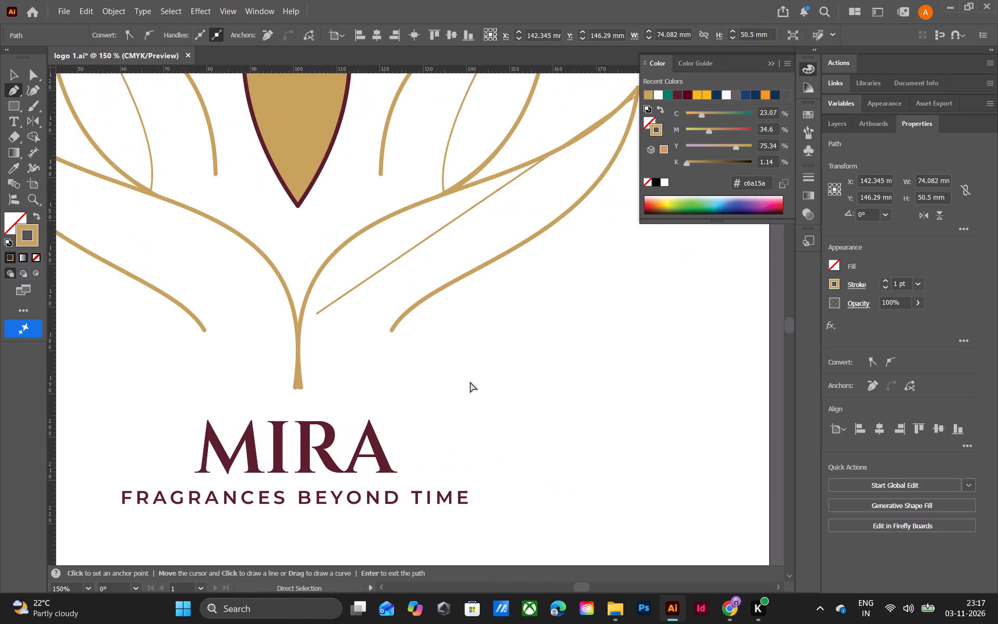
scroll(470, 382, up, 15)
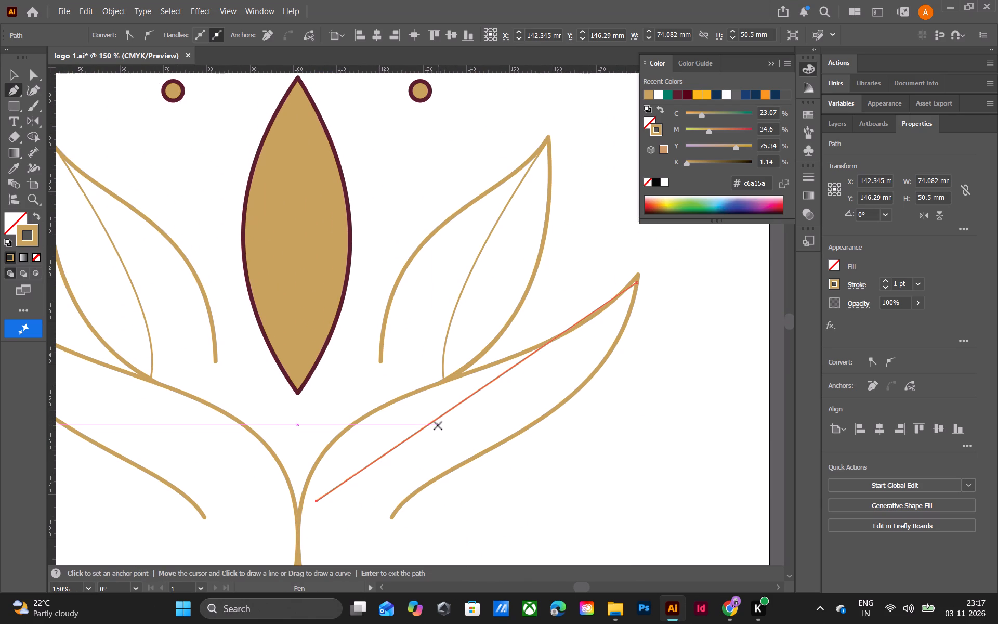
alt+drag(432, 422, 430, 413)
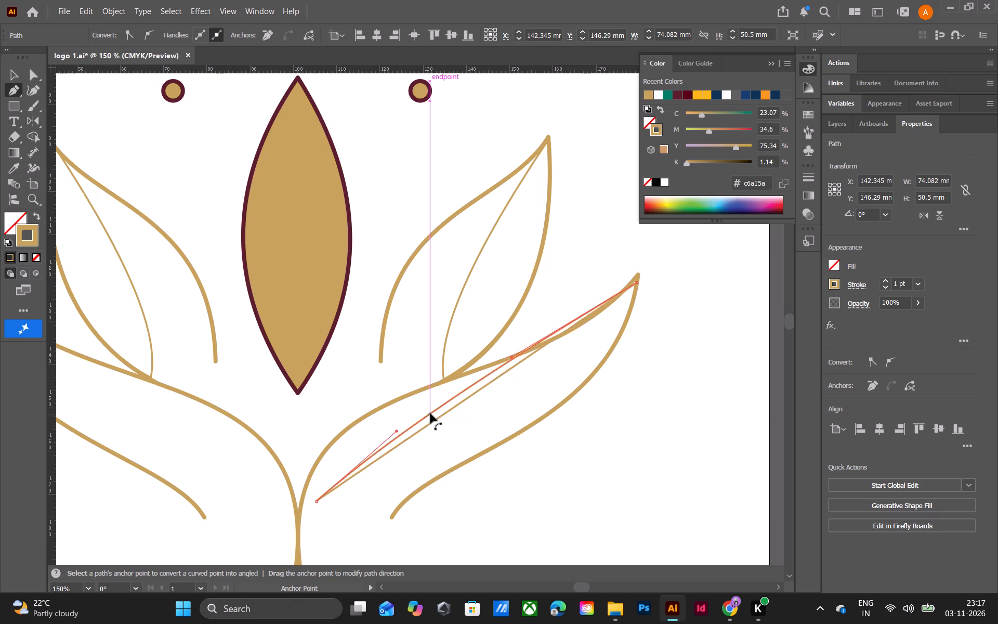
alt+drag(430, 413, 417, 398)
alt+drag(435, 421, 448, 441)
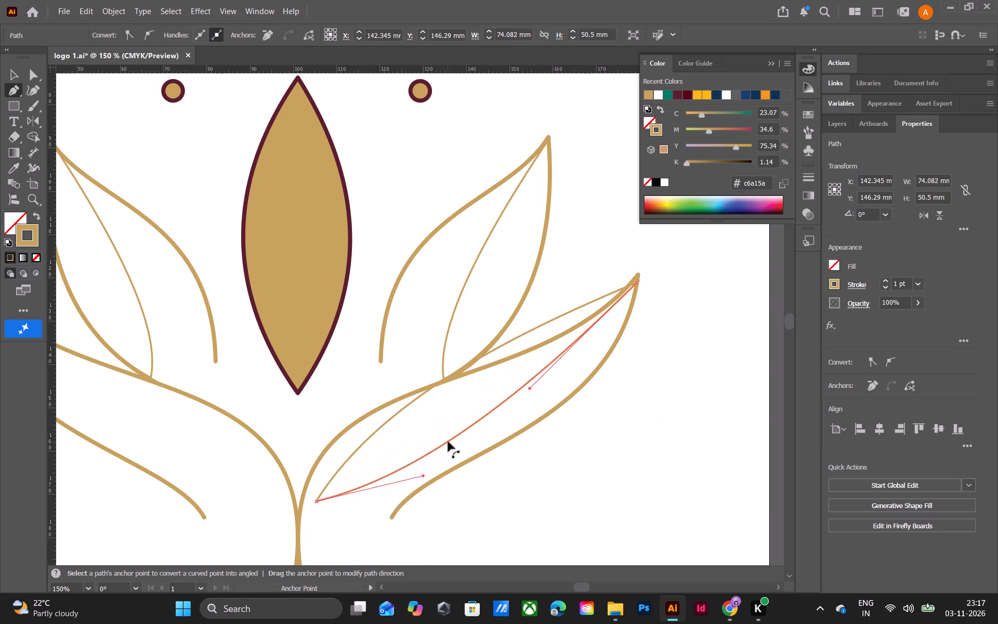
alt+drag(448, 441, 462, 450)
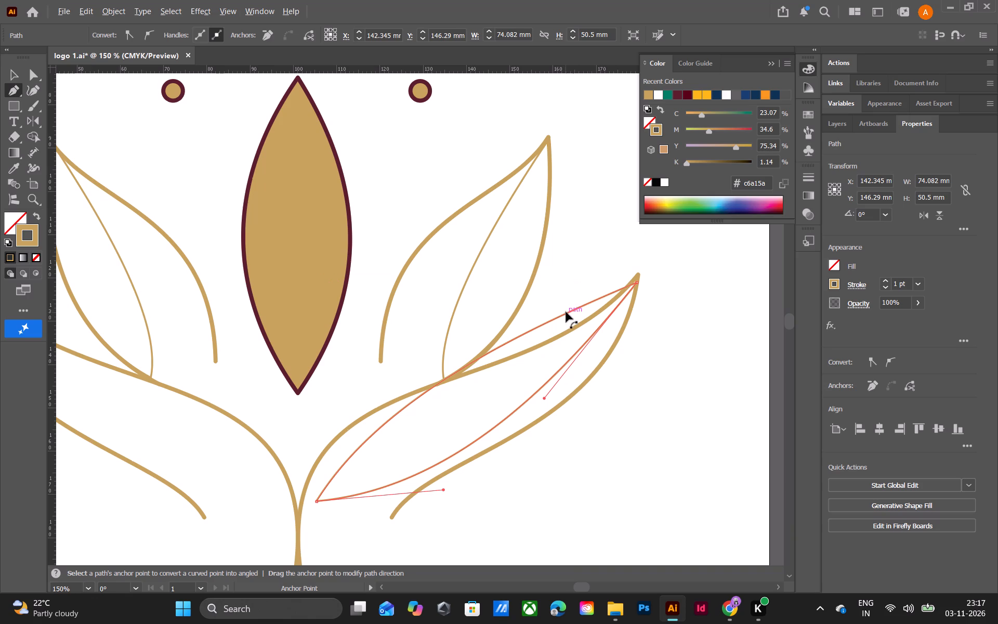
alt+drag(564, 313, 570, 327)
alt+drag(564, 315, 571, 330)
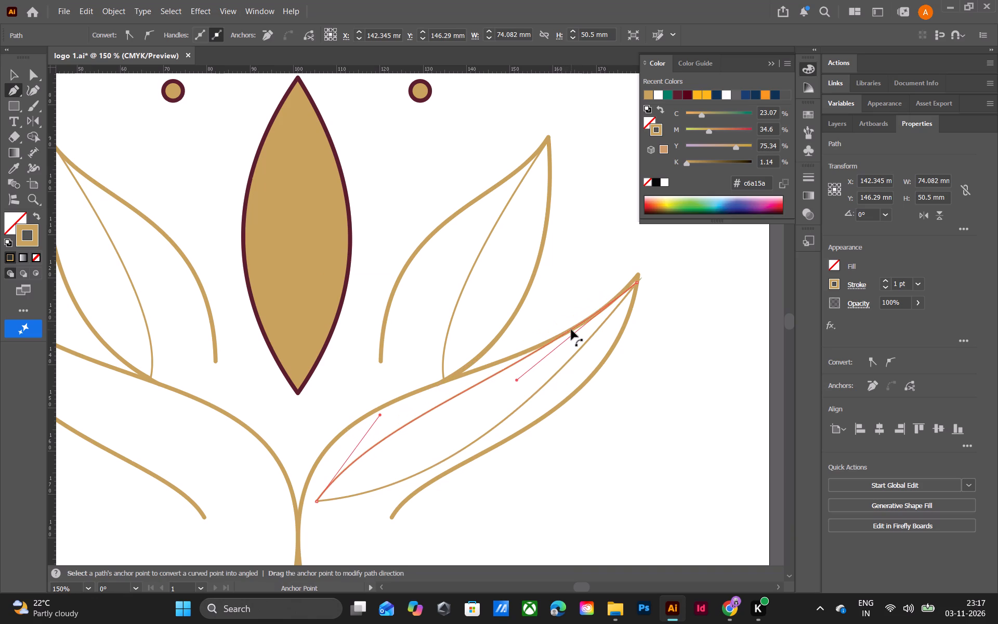
alt+drag(571, 330, 572, 327)
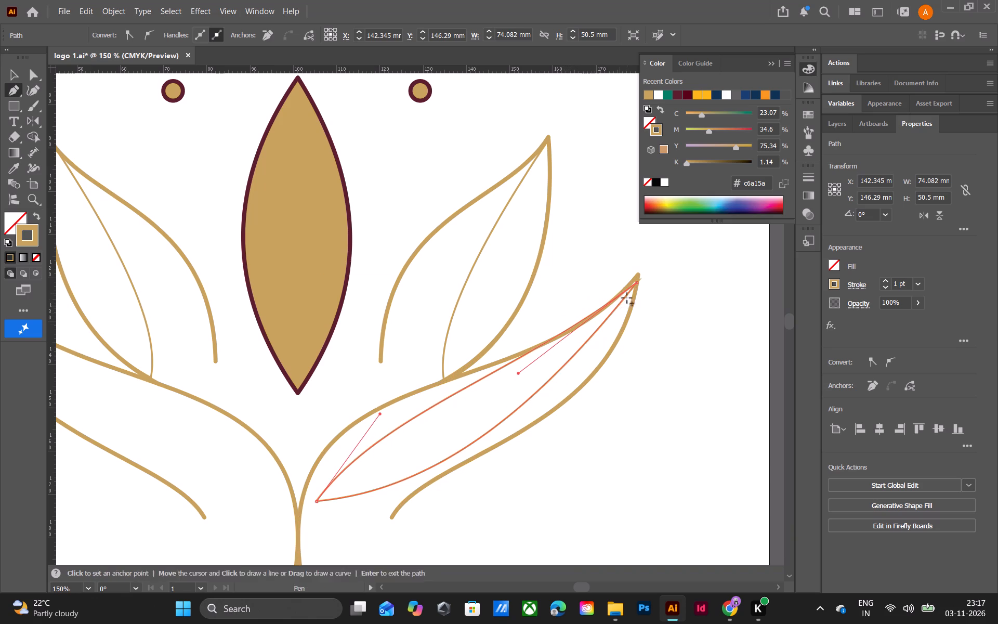
Nudge the inner leaf's upper curve slightly up and to the right.
key(Right)
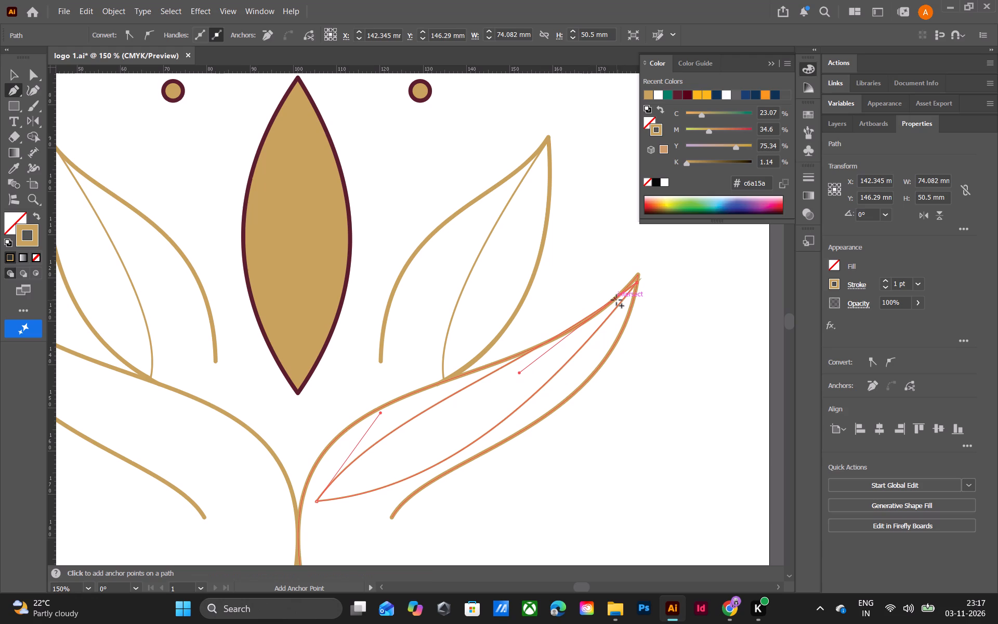
key(Up)
key(Up)
key(Up)
key(Right)
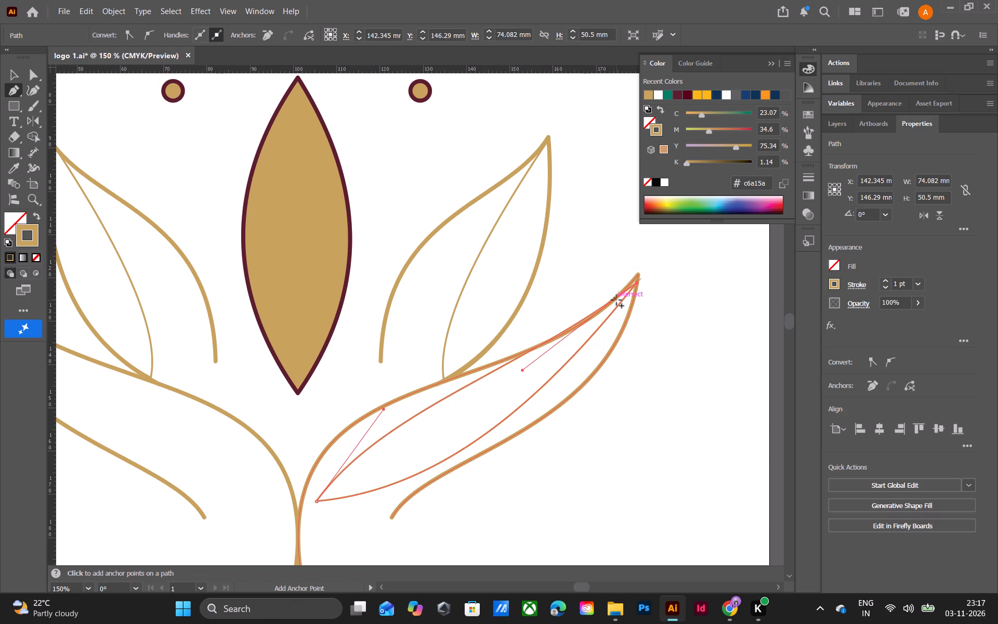
key(Right)
key(Right)
key(Right)
key(Right)
key(Right)
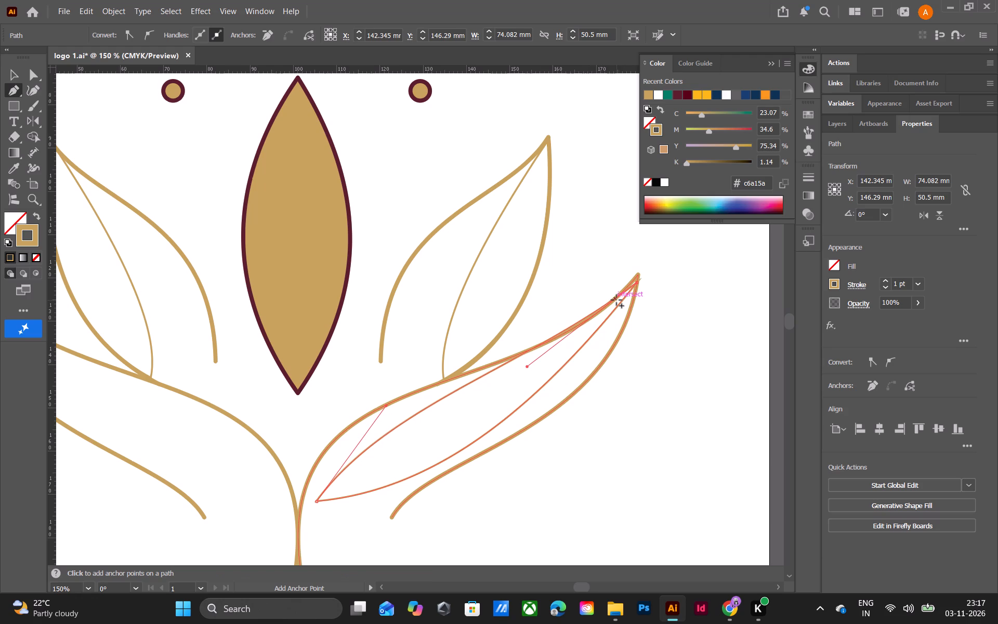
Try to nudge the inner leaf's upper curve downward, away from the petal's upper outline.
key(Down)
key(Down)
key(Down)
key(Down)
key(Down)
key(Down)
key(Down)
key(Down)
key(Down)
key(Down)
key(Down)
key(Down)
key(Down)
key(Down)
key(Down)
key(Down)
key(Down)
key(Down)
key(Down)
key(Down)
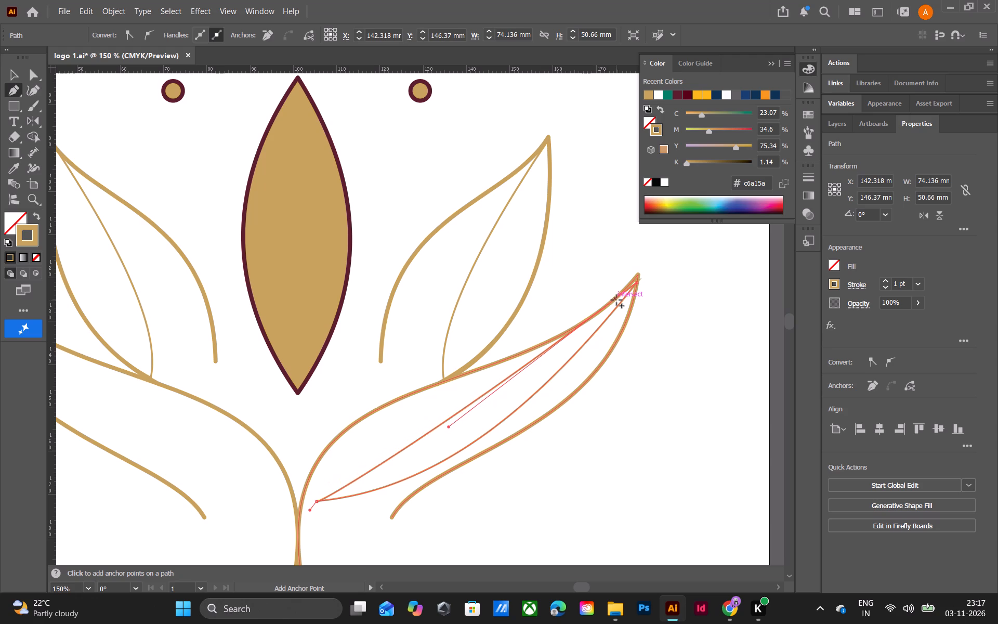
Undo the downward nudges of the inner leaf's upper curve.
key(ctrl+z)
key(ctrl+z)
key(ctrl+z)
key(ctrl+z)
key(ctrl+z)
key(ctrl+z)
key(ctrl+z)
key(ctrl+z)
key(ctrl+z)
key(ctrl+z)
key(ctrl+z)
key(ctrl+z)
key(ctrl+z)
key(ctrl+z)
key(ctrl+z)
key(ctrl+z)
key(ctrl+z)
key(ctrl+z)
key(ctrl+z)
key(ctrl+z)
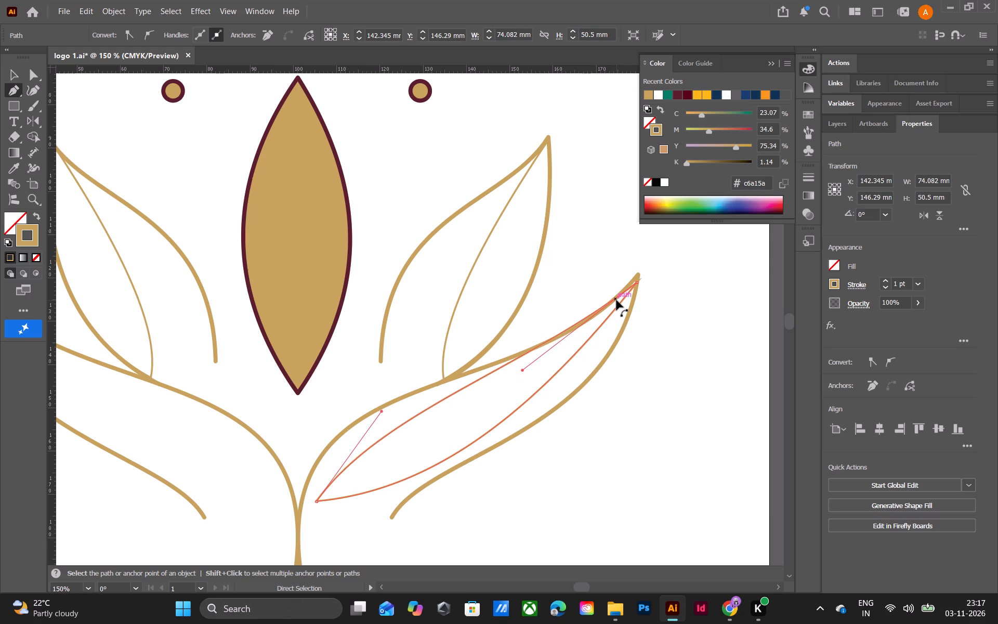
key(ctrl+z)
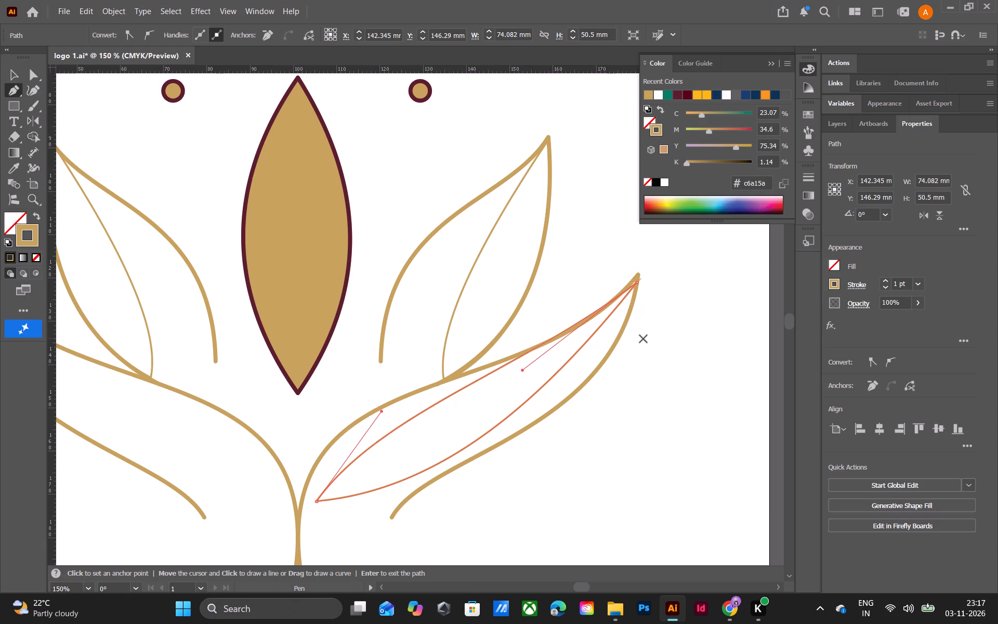
Nudge the whole inner leaf path horizontally to X 141.992 mm and deselect it.
click(13, 74)
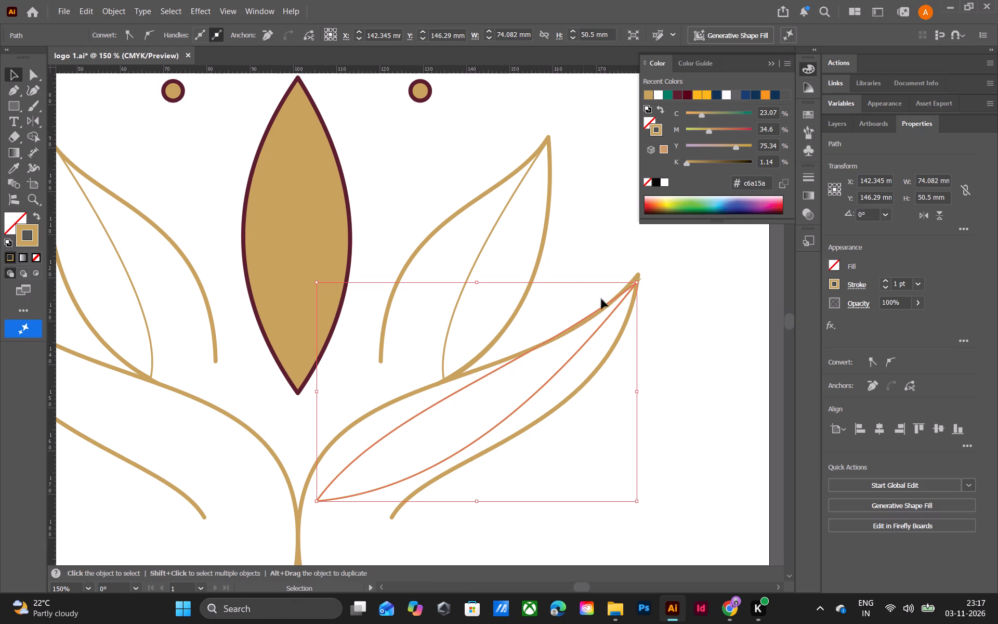
key(Right)
key(Right)
key(Right)
key(Right)
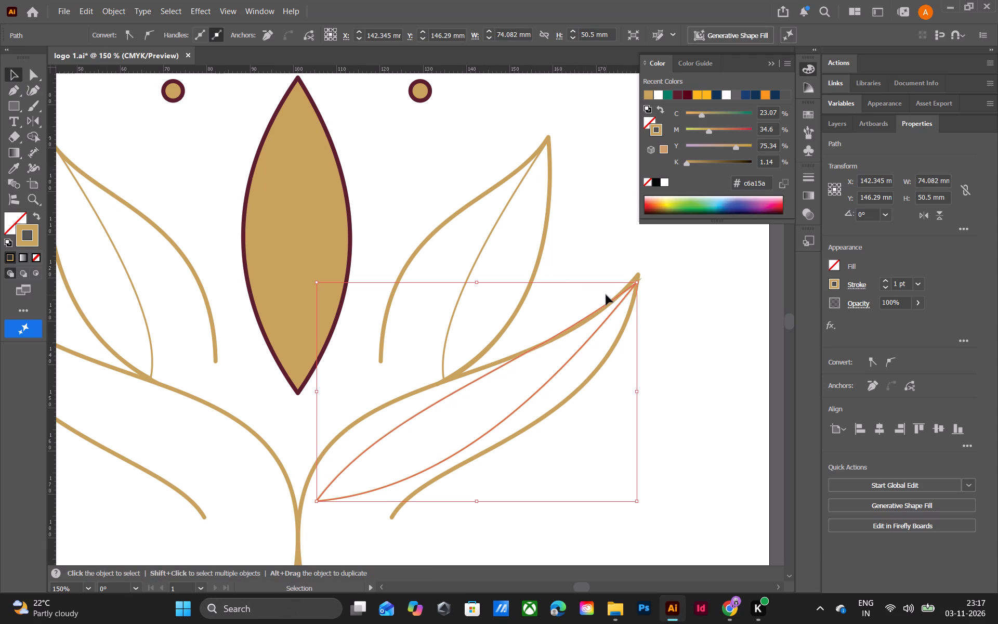
click(583, 348)
key(Right)
key(Right)
key(Right)
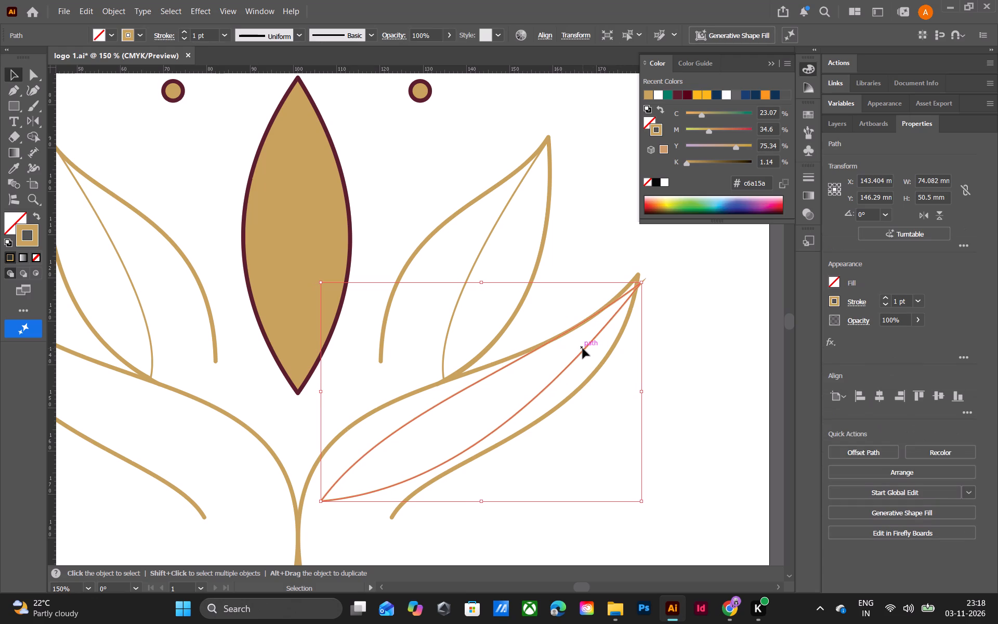
key(Left)
key(Left)
key(Left)
key(Left)
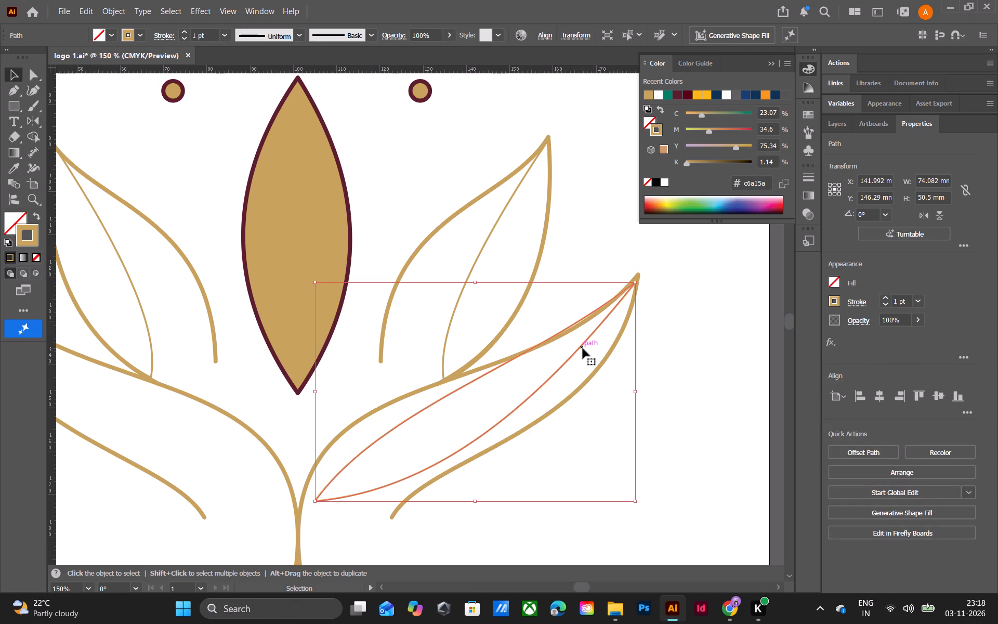
click(694, 326)
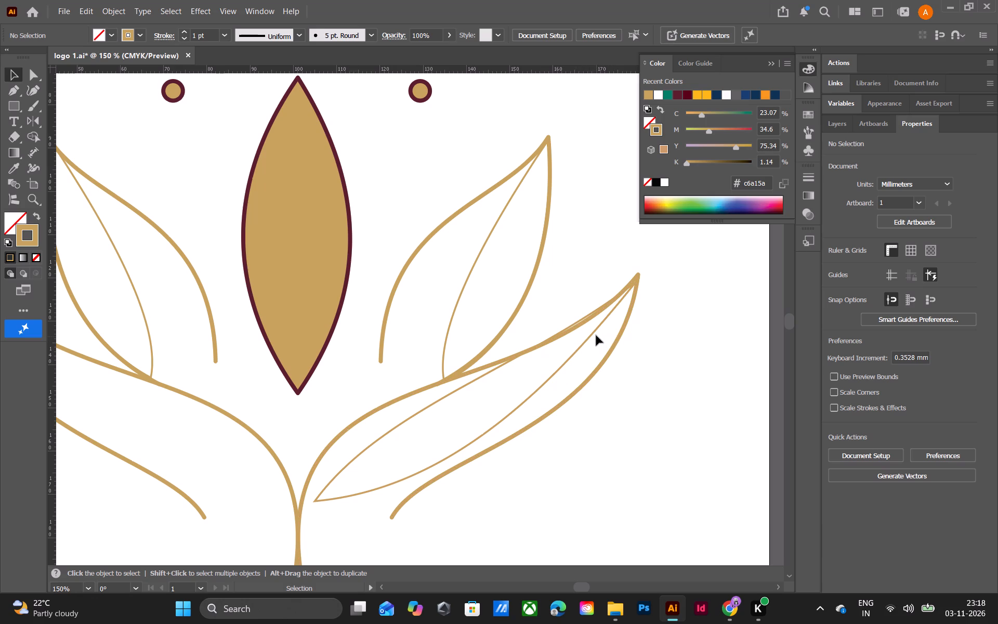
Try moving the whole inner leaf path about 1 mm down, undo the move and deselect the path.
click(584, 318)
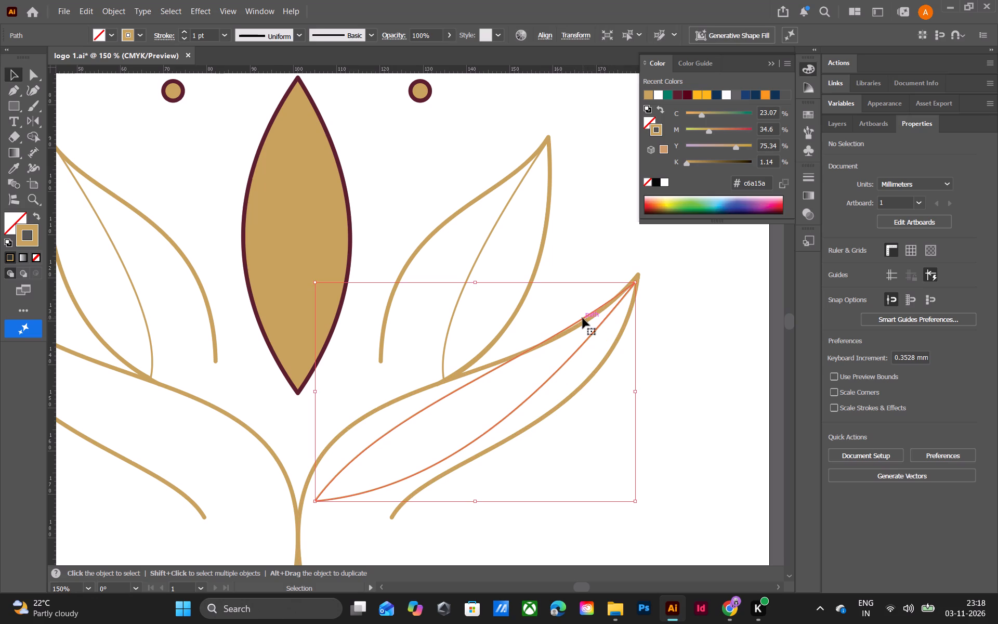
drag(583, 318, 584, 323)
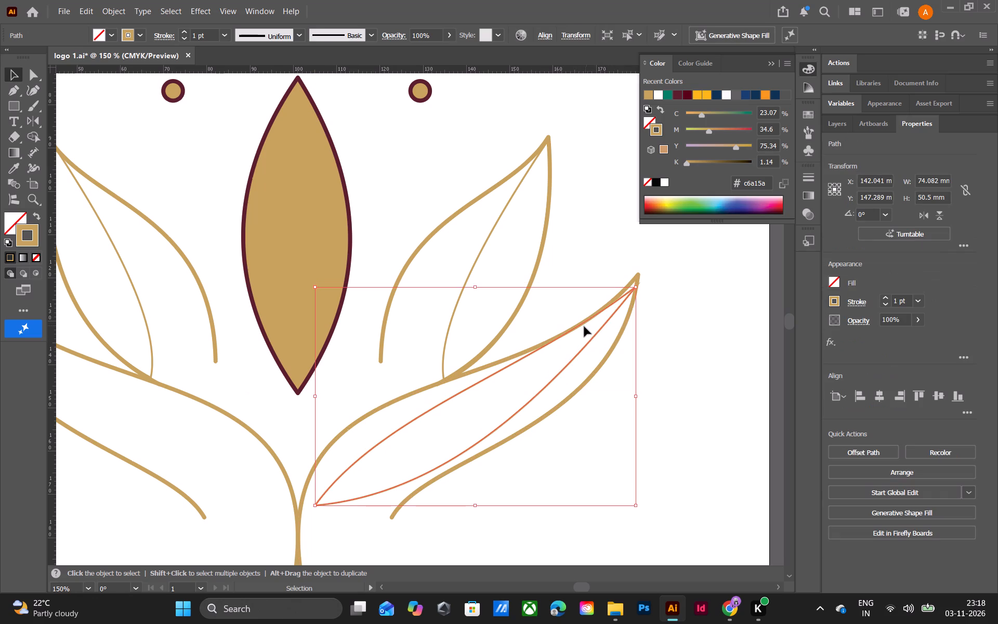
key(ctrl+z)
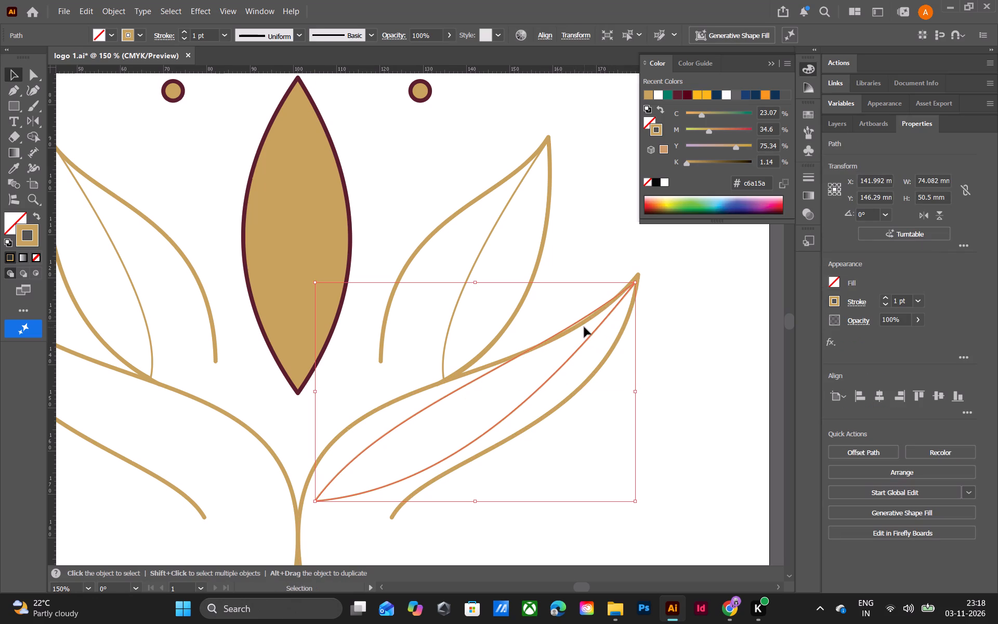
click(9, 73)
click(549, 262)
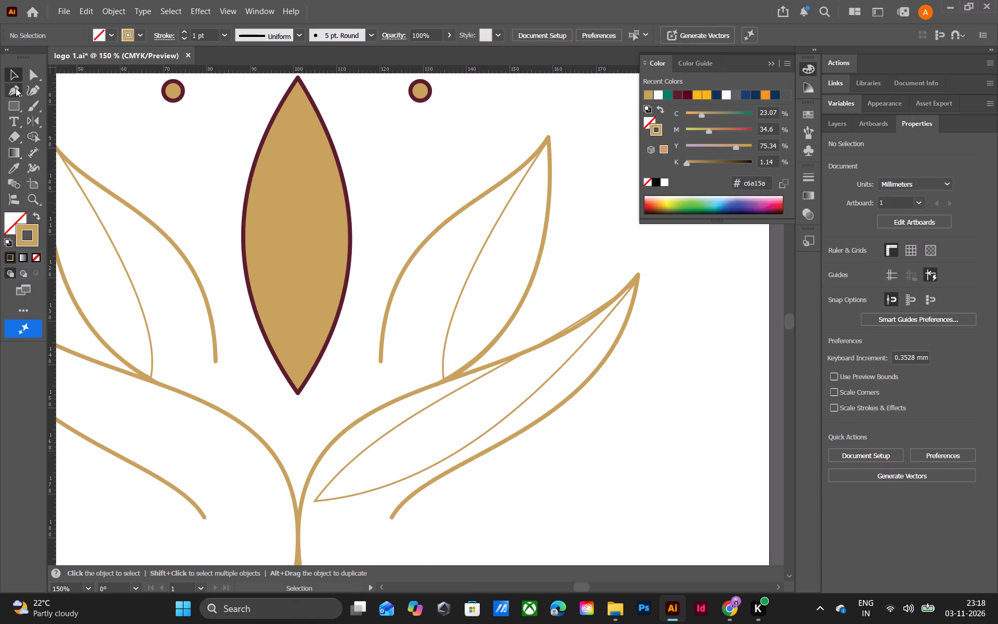
Reshape the inner leaf's upper curve with the Pen tool, bulging it near the stem and pulling it inside the petal outline near the tip.
click(16, 88)
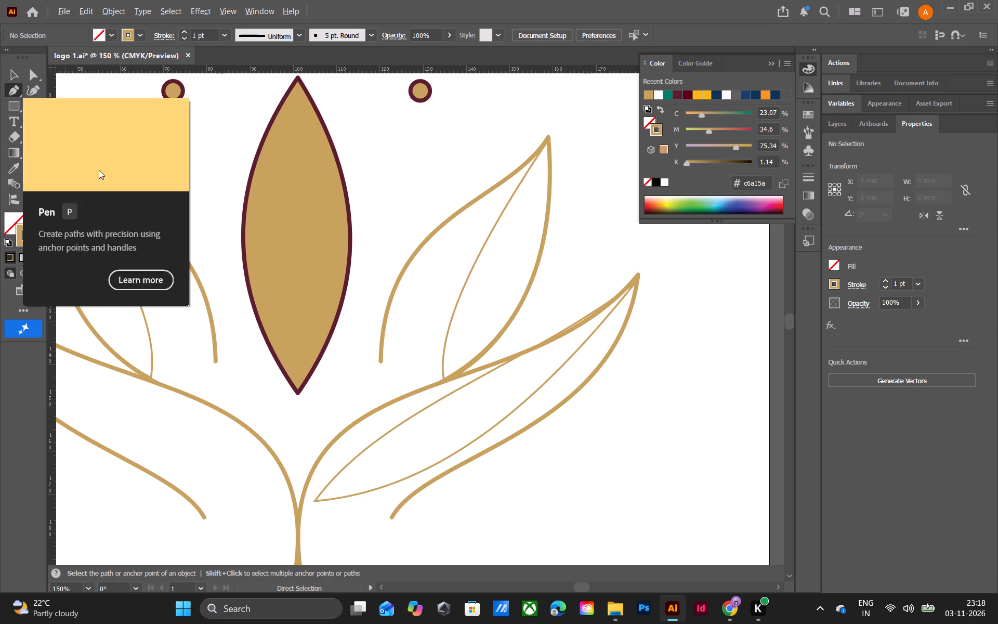
alt+drag(574, 321, 574, 325)
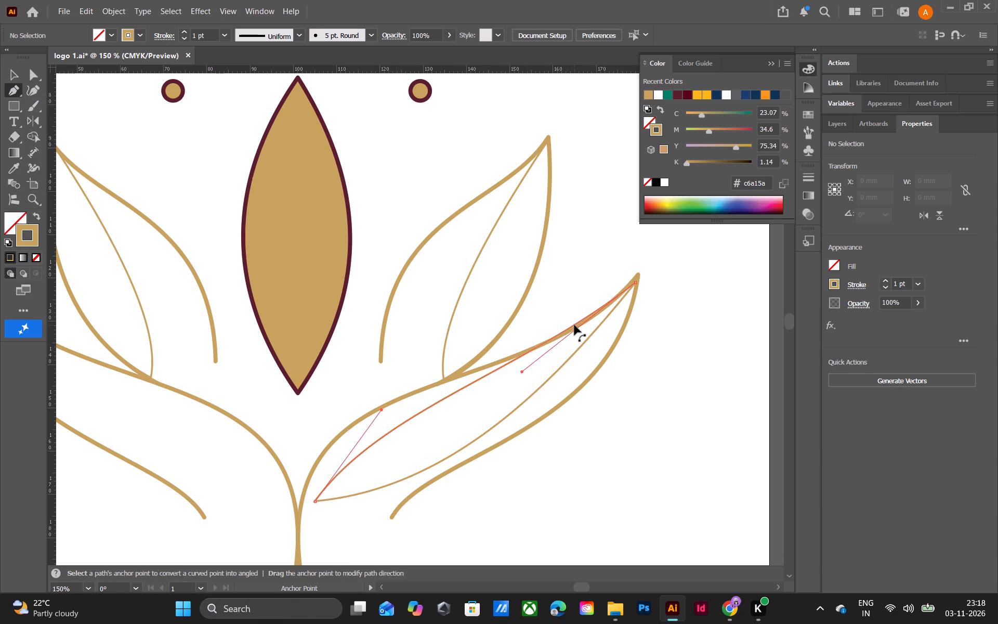
alt+drag(574, 325, 575, 328)
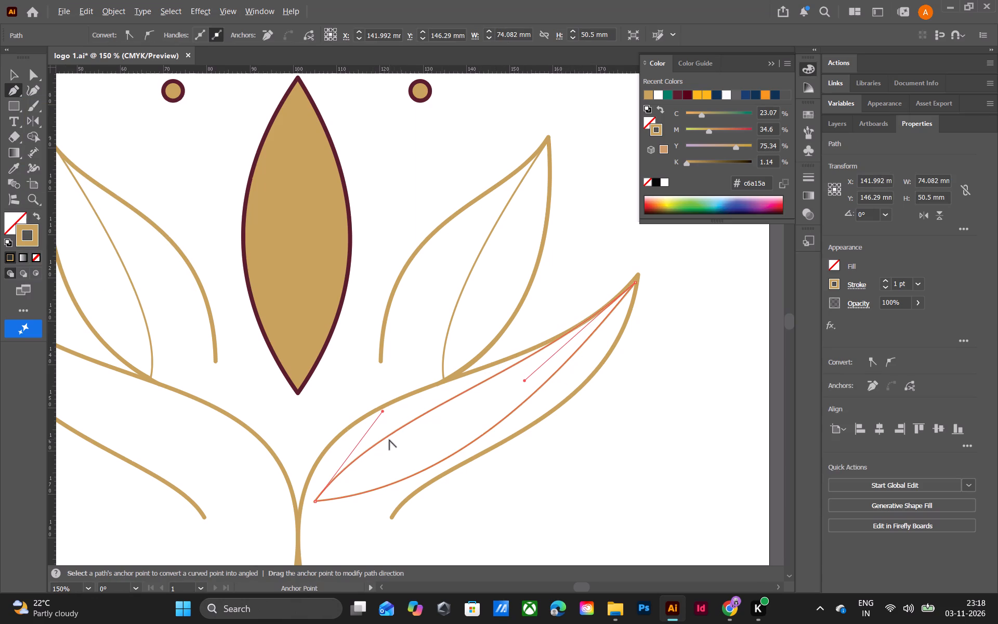
alt+drag(377, 442, 371, 433)
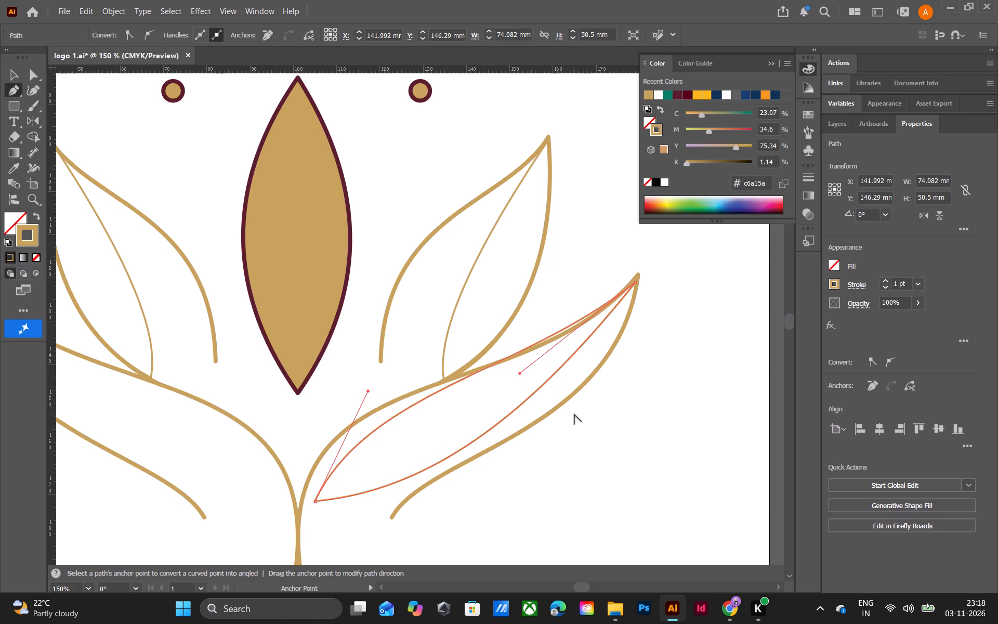
alt+drag(557, 333, 558, 336)
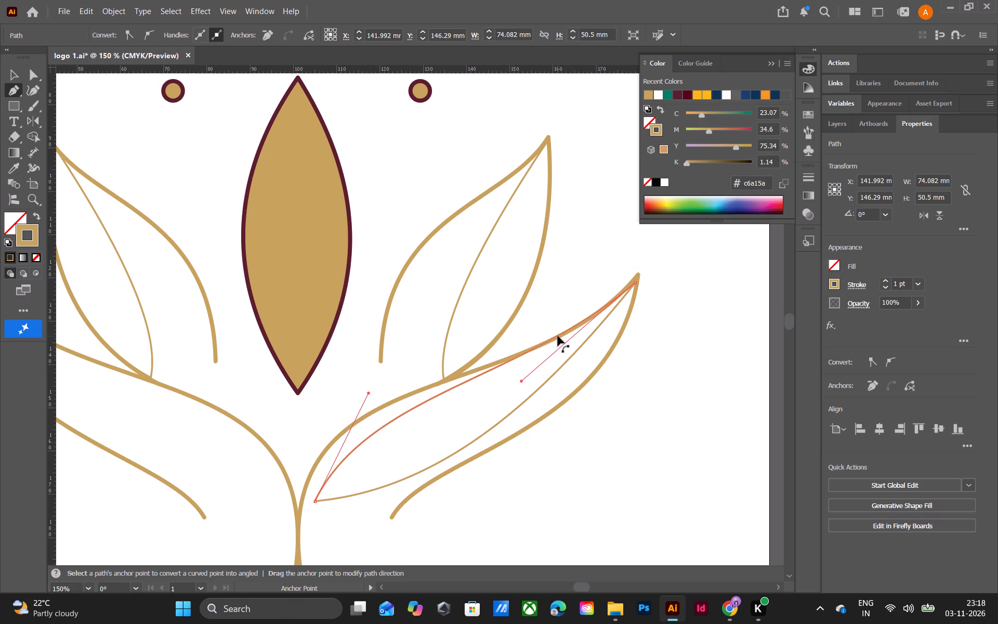
alt+drag(558, 336, 558, 339)
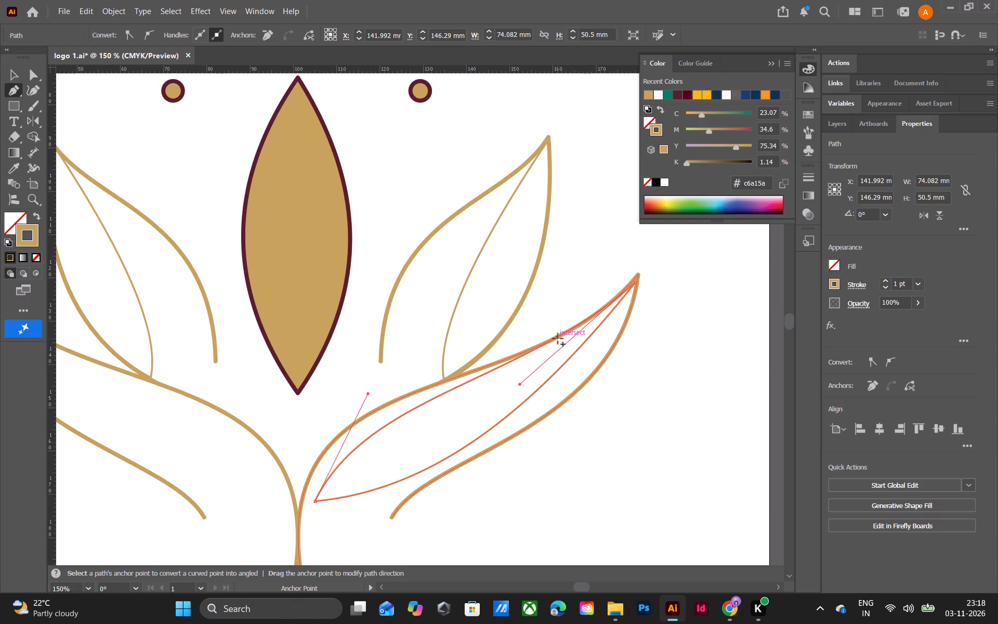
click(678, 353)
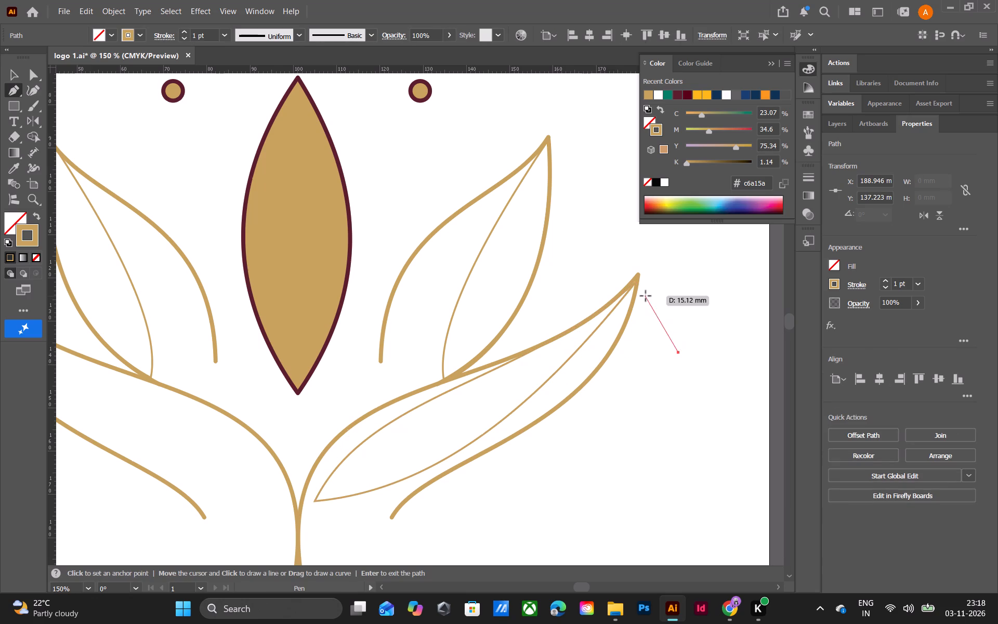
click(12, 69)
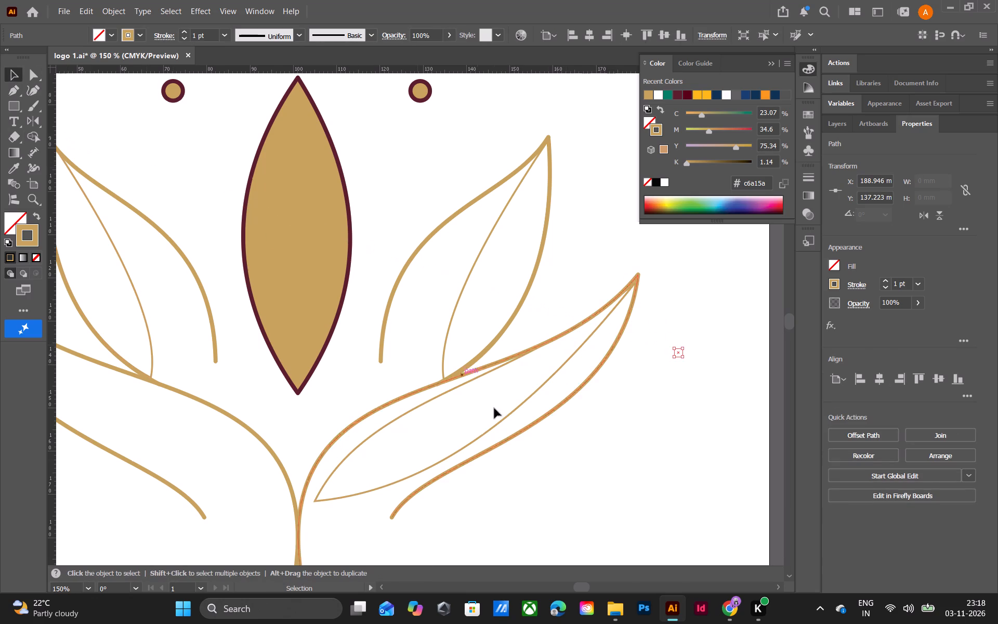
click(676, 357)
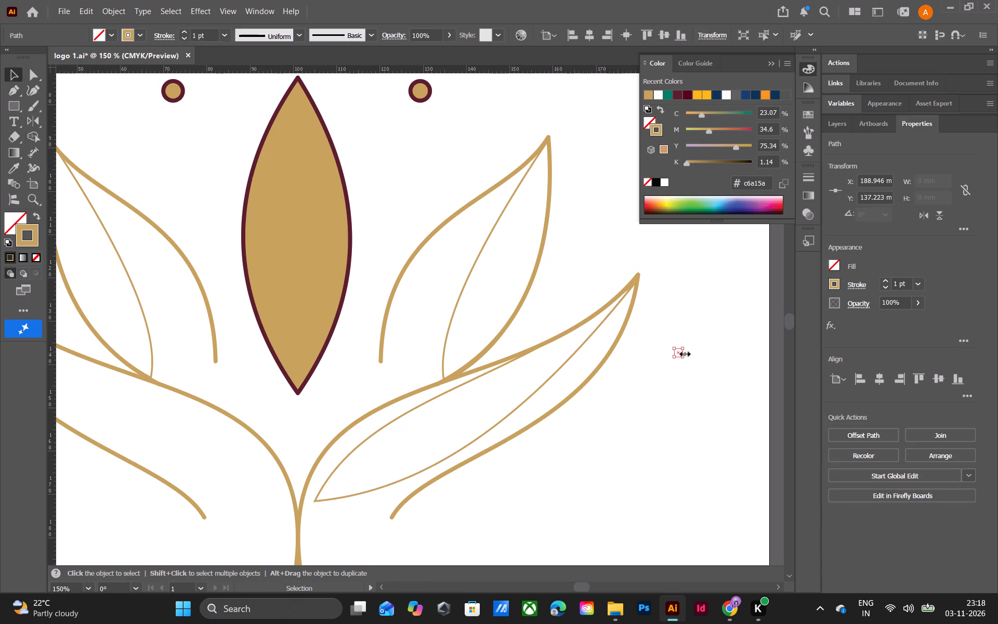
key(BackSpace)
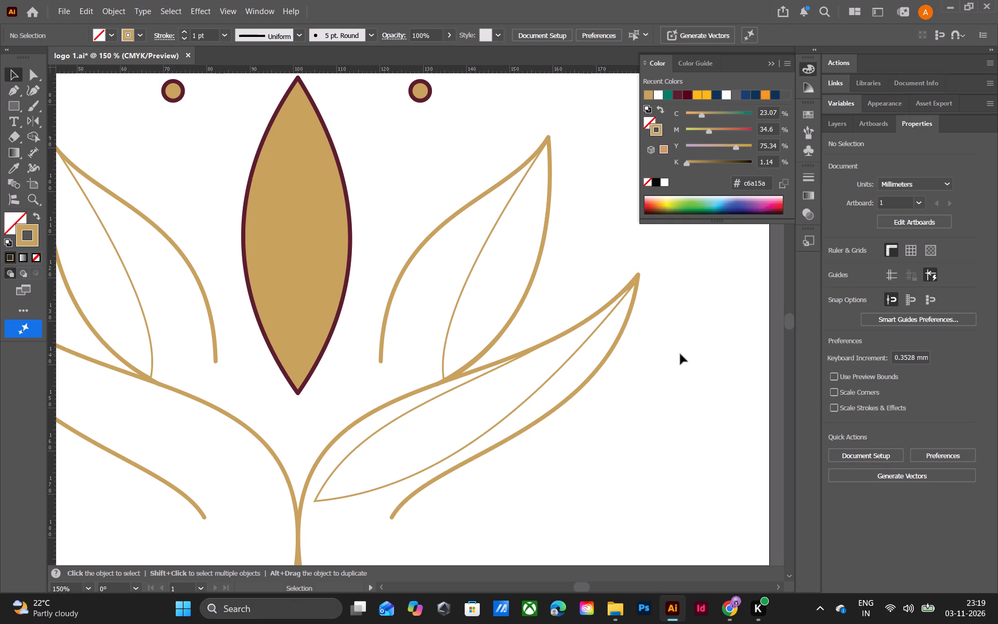
Reshape the inner leaf's lower curve with the Pen tool, flattening it near the stem and bowing its middle outward, and deselect the path.
click(386, 424)
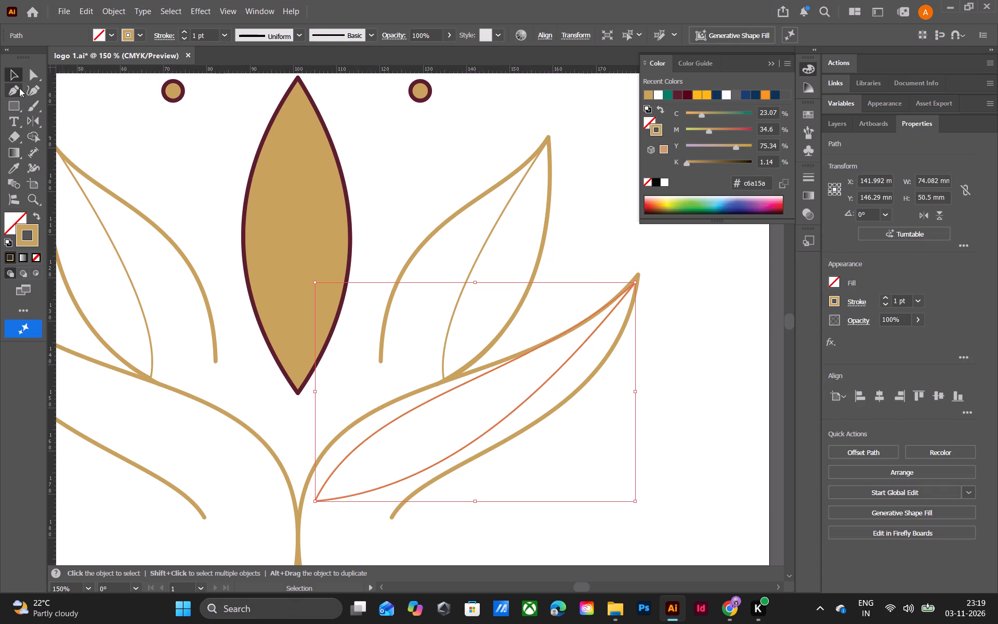
click(19, 88)
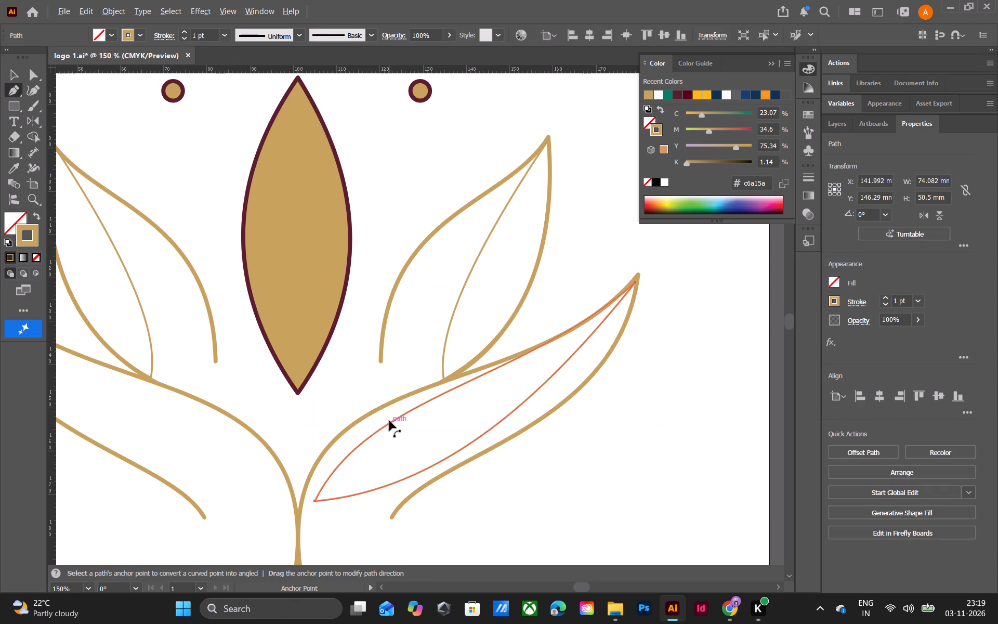
alt+drag(427, 468, 415, 447)
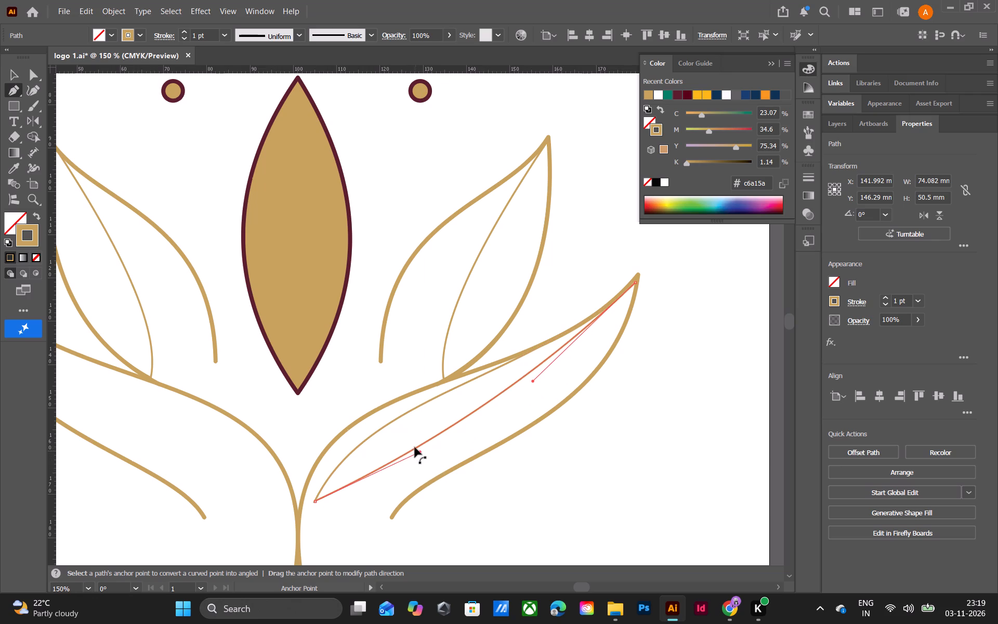
alt+drag(415, 447, 412, 439)
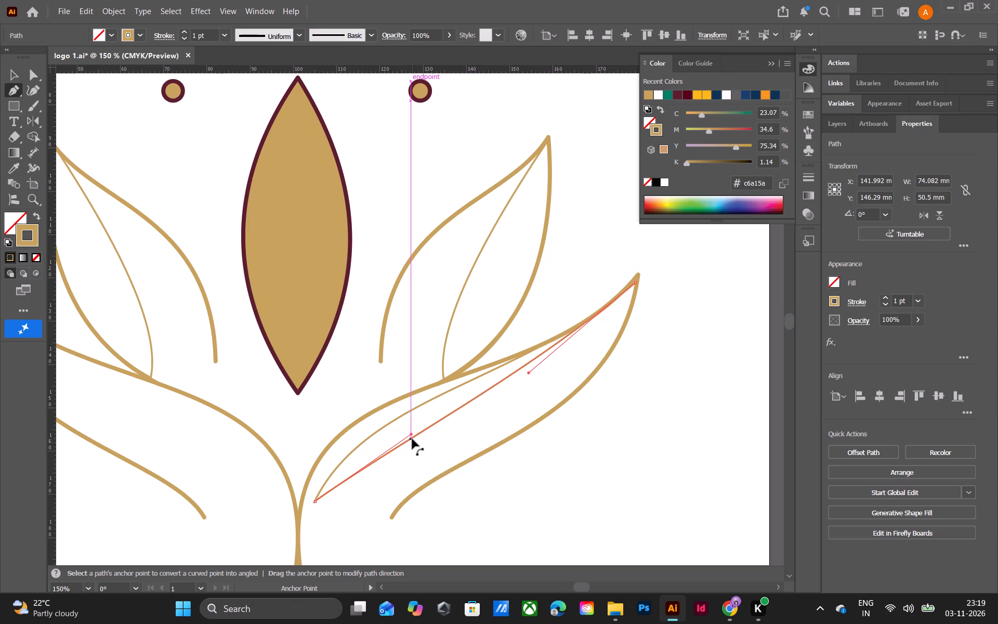
alt+drag(412, 439, 410, 444)
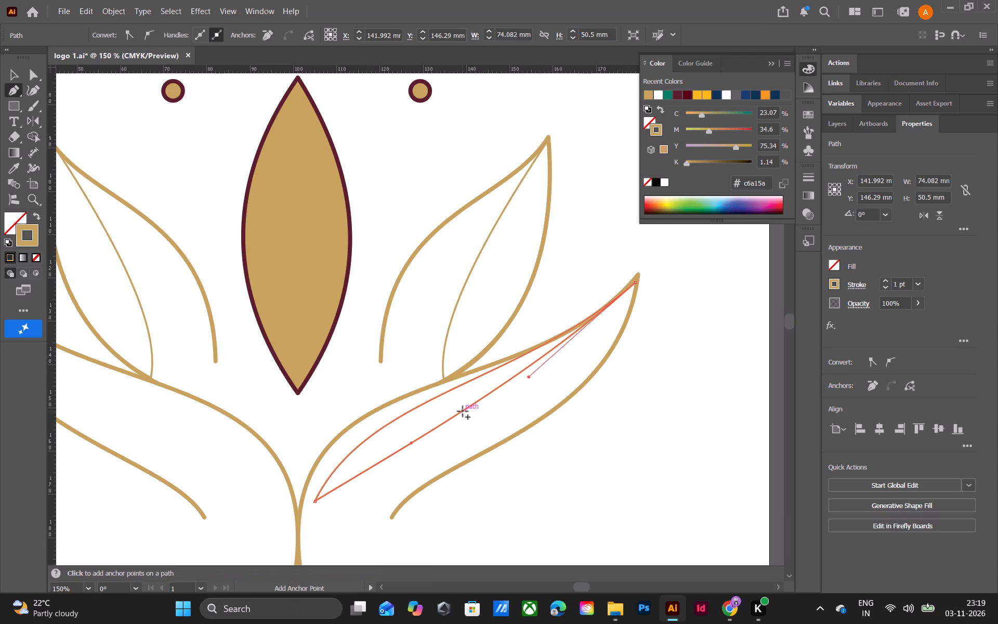
alt+drag(466, 409, 478, 427)
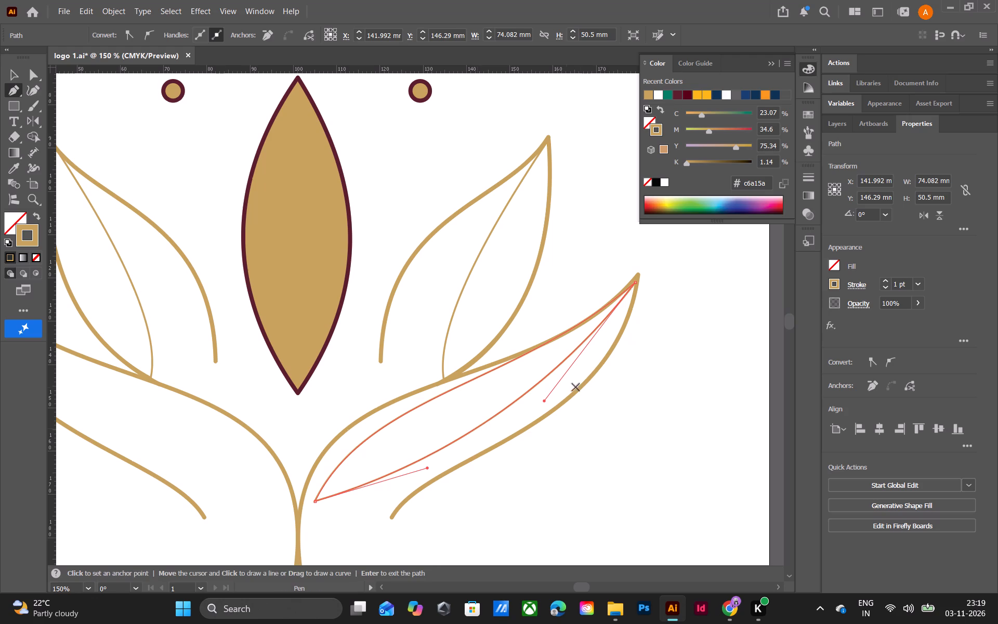
click(19, 76)
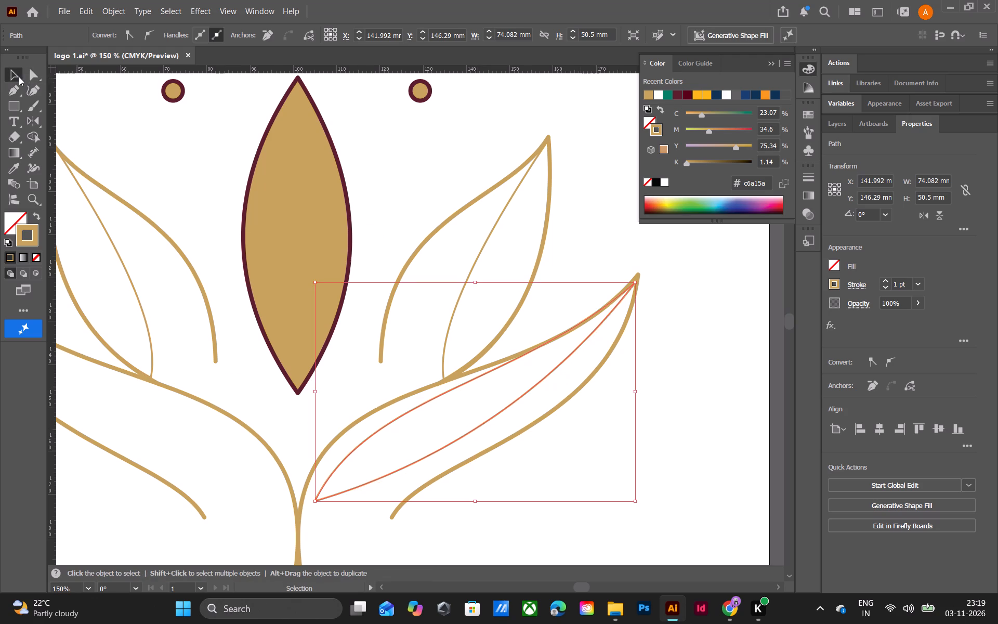
click(684, 329)
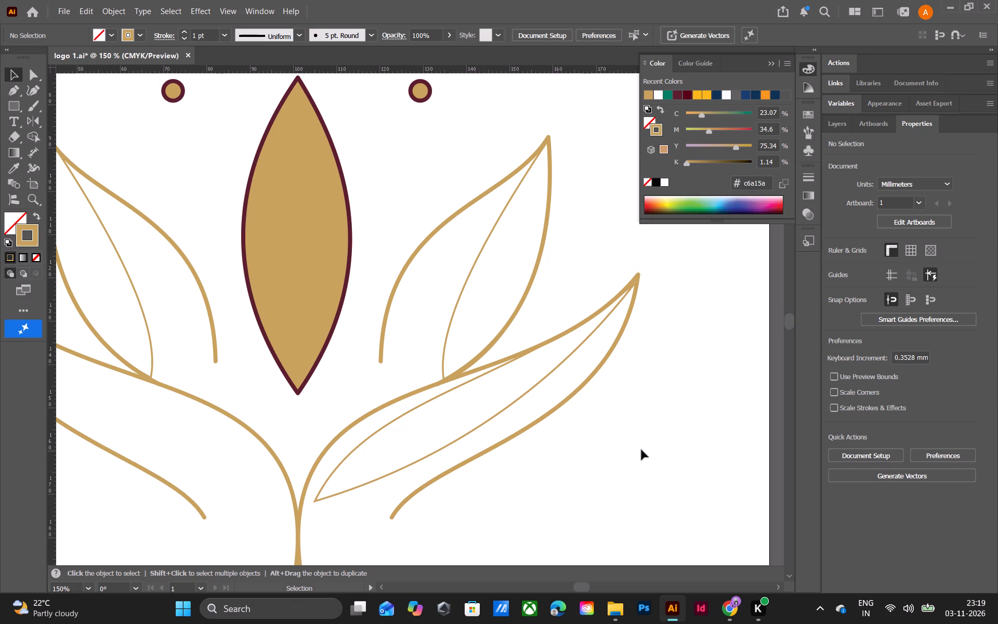
Switch to Chrome to check the petal shapes in the MIRA reference logo image, and return to Illustrator.
click(730, 615)
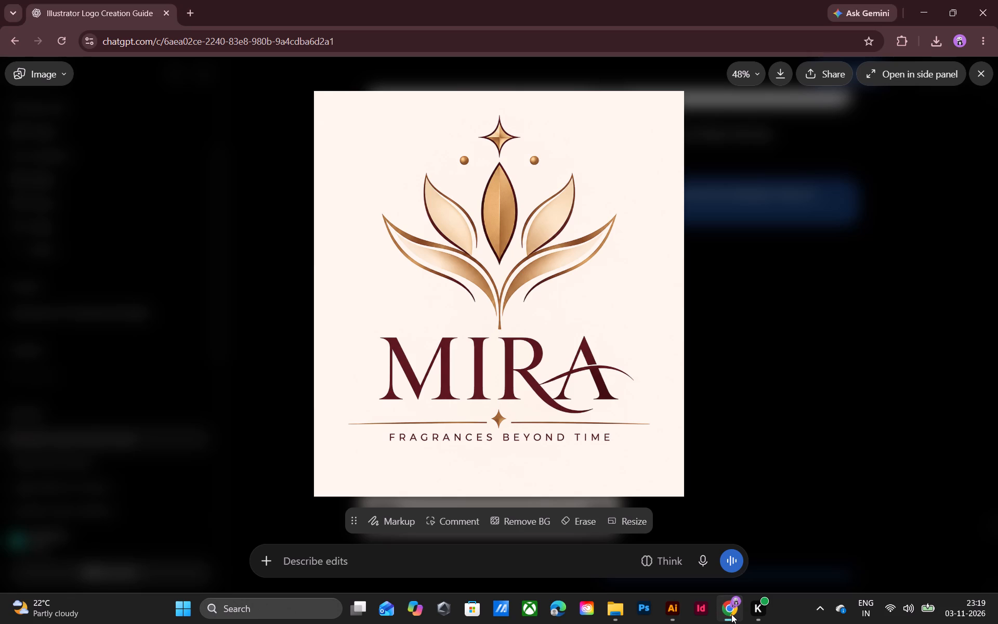
click(672, 607)
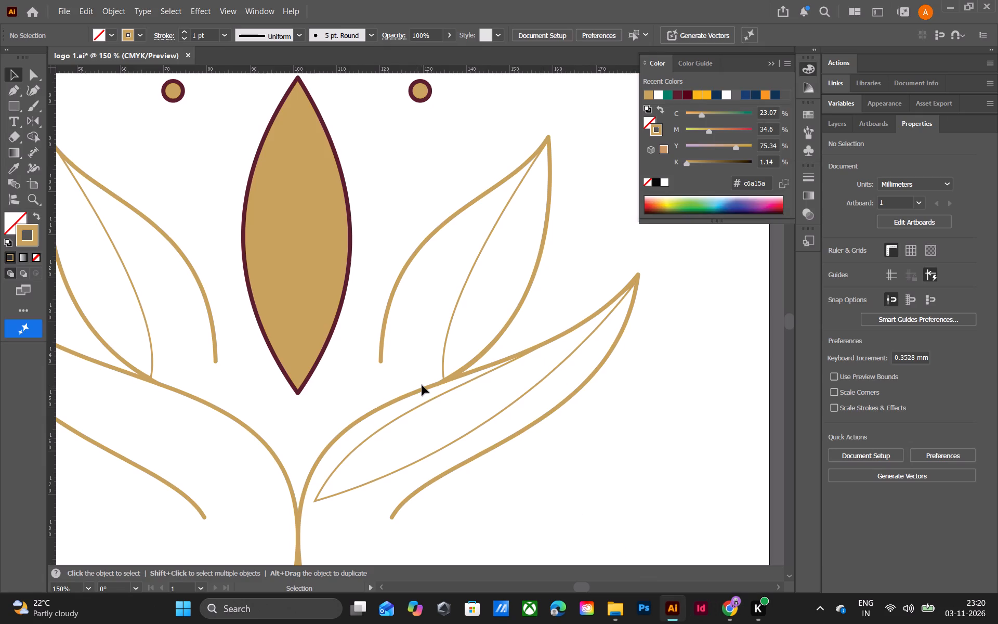
click(723, 610)
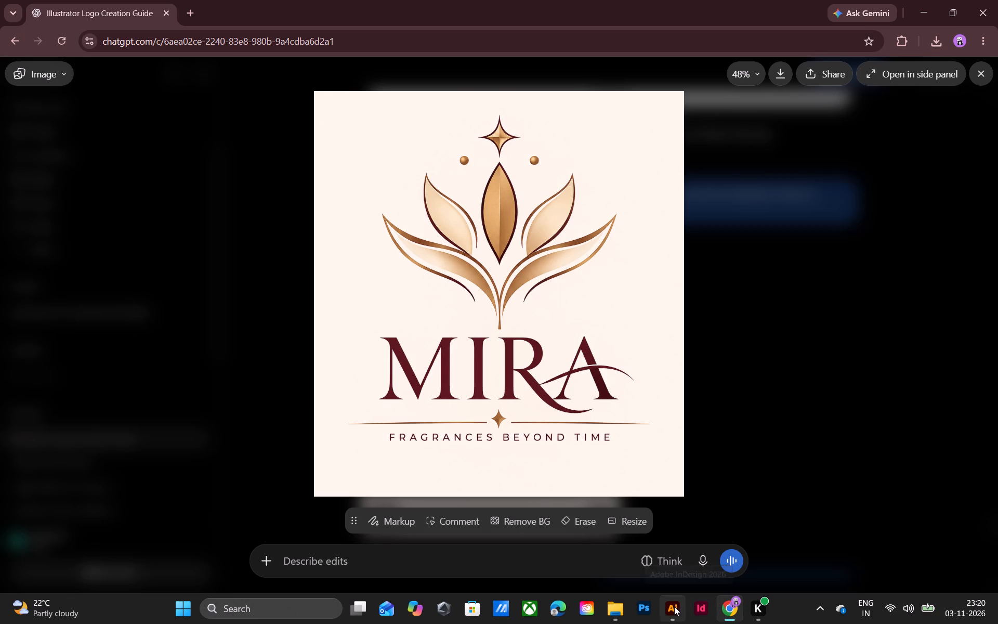
click(674, 606)
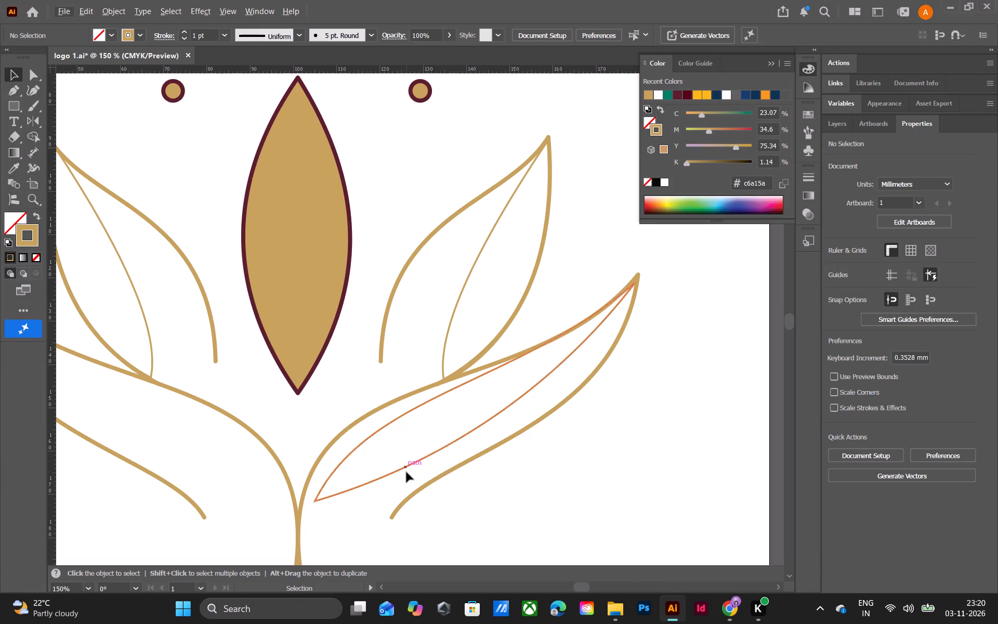
Pull the inner leaf's upper curve inward with the Pen tool so it clears the petal's upper outline, and deselect the path.
alt+click(347, 490)
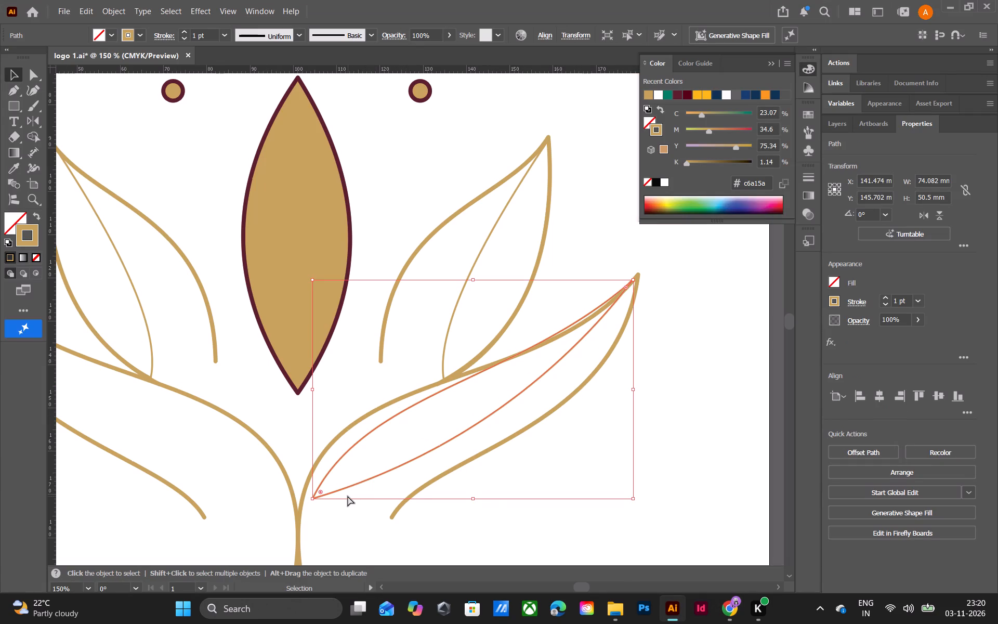
key(ctrl+z)
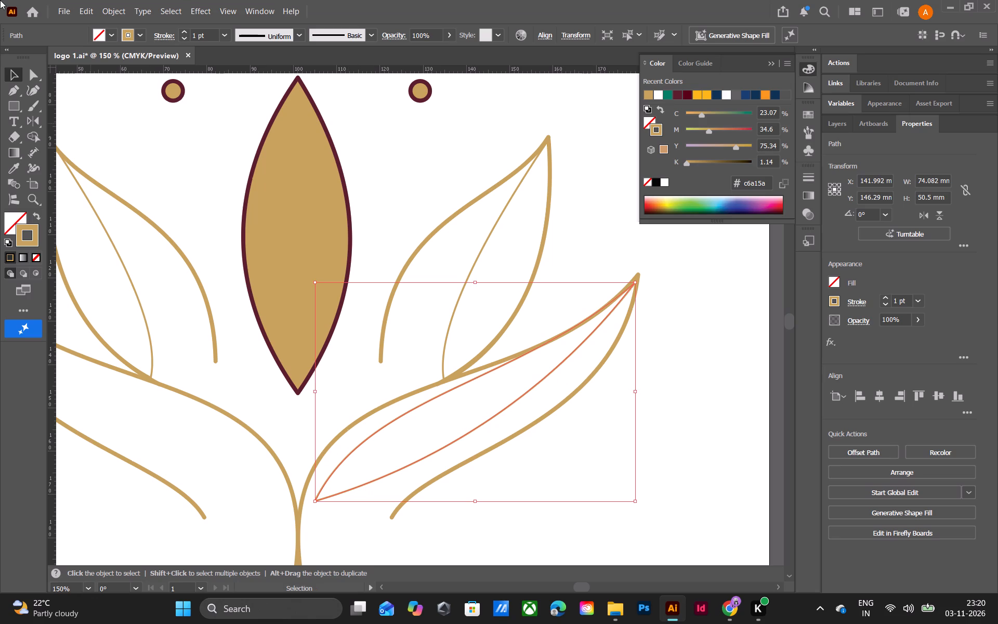
click(11, 88)
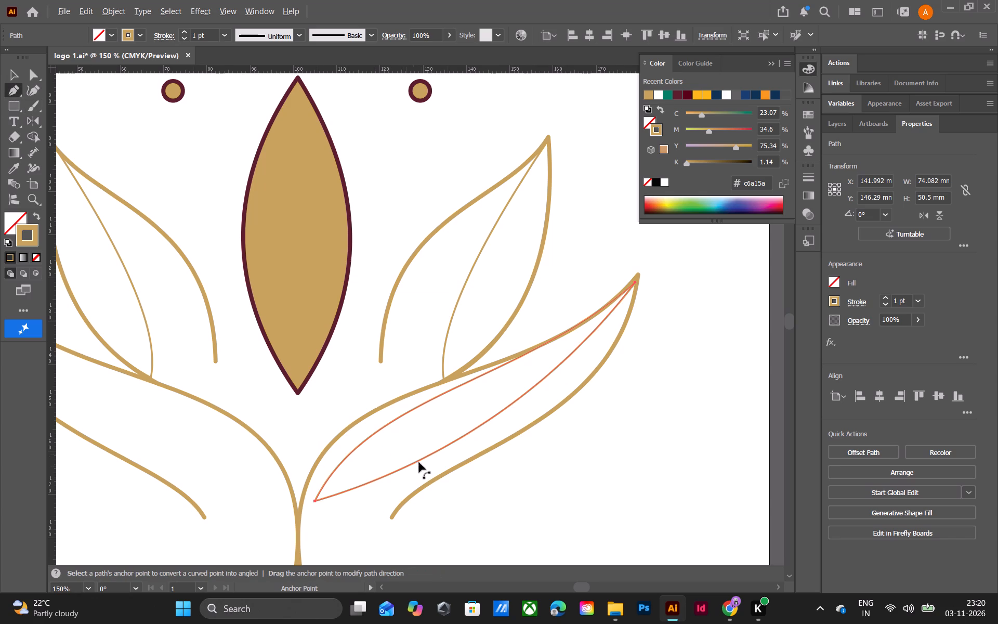
alt+drag(395, 421, 396, 426)
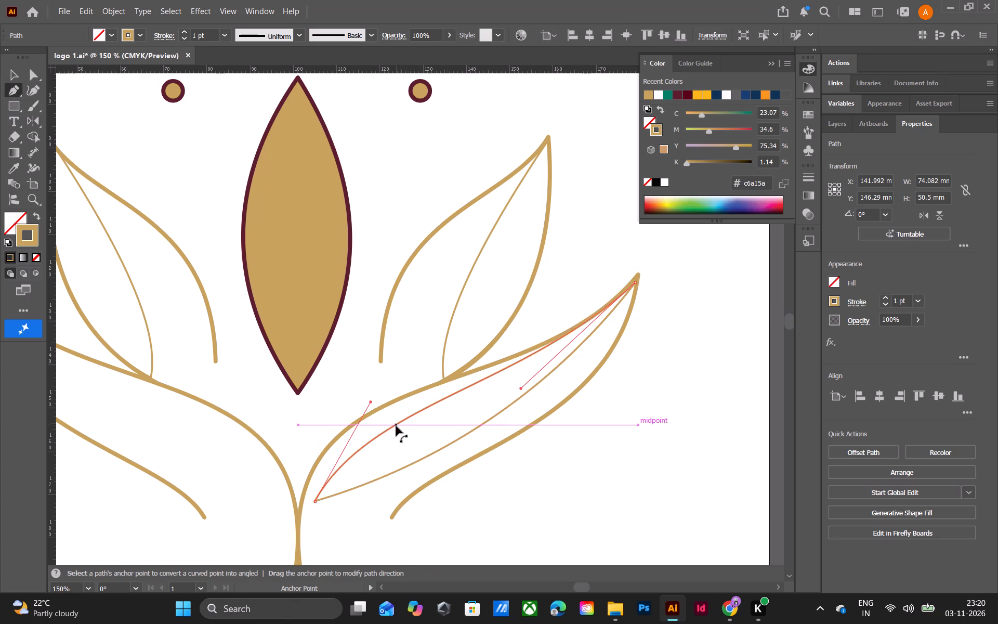
alt+drag(396, 426, 398, 433)
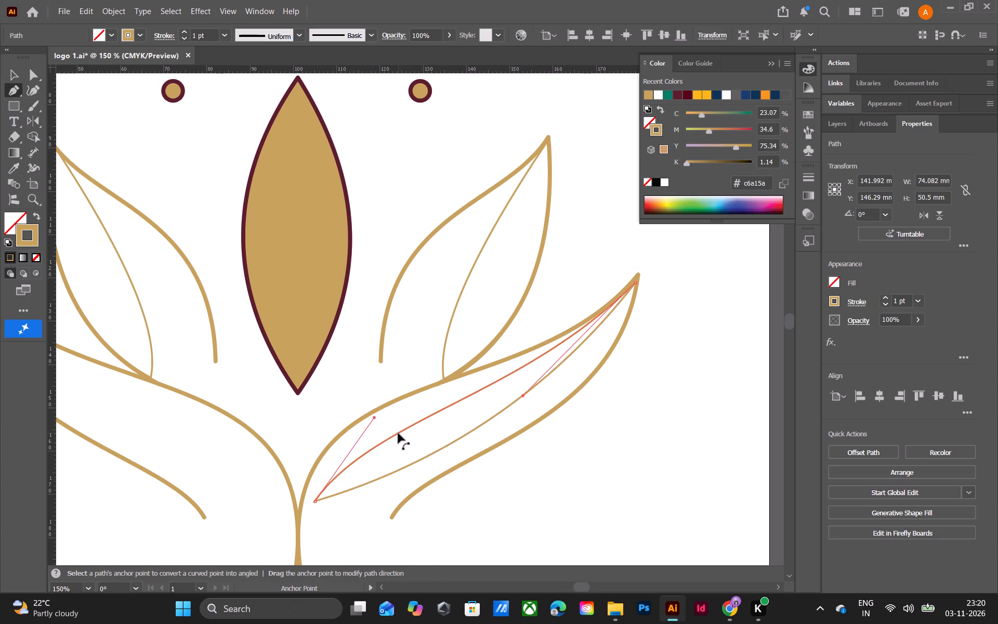
alt+drag(398, 433, 398, 432)
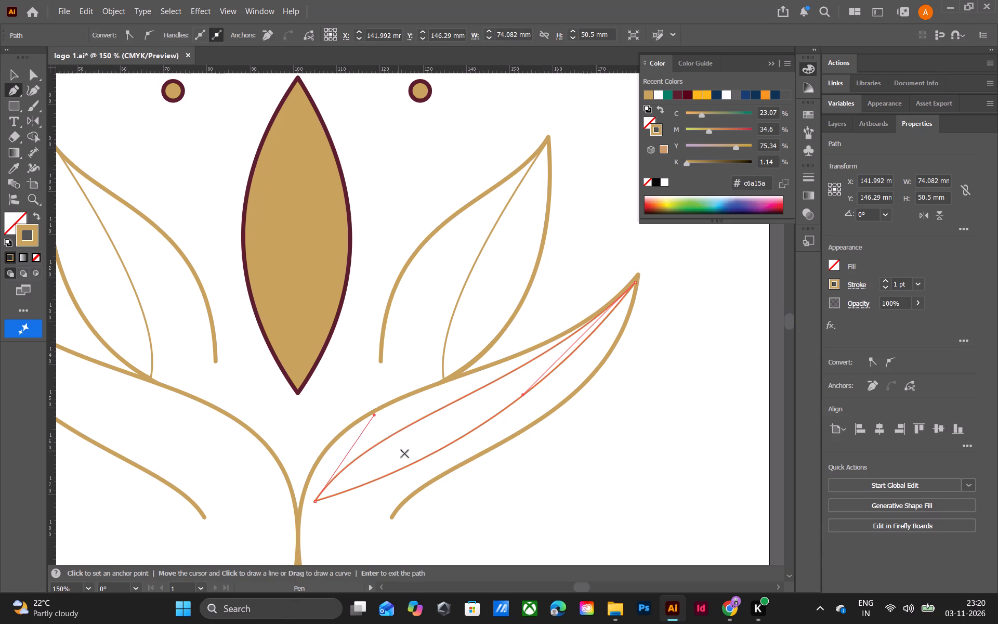
click(453, 498)
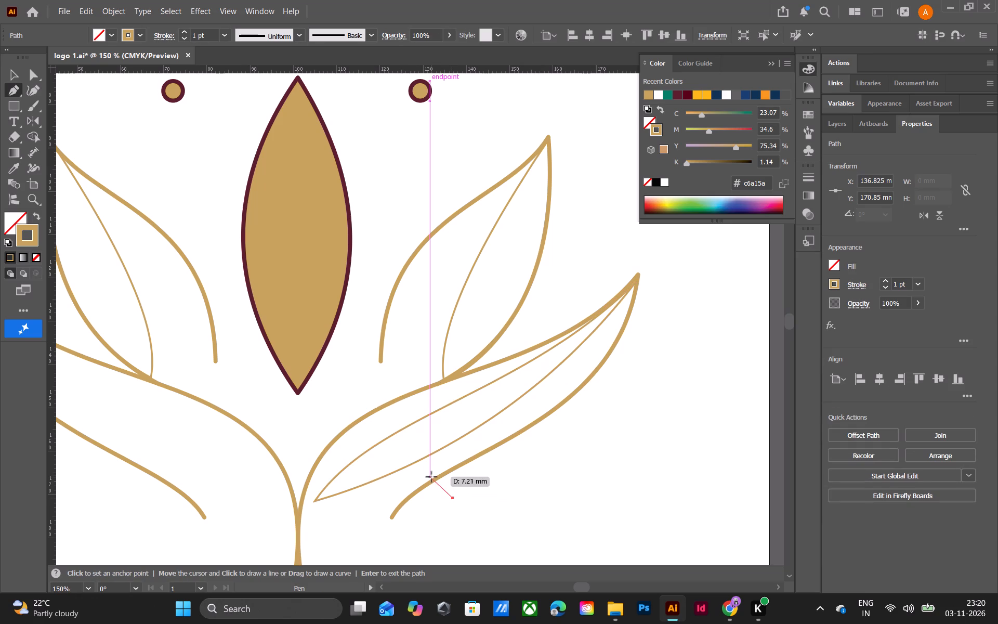
key(ctrl+z)
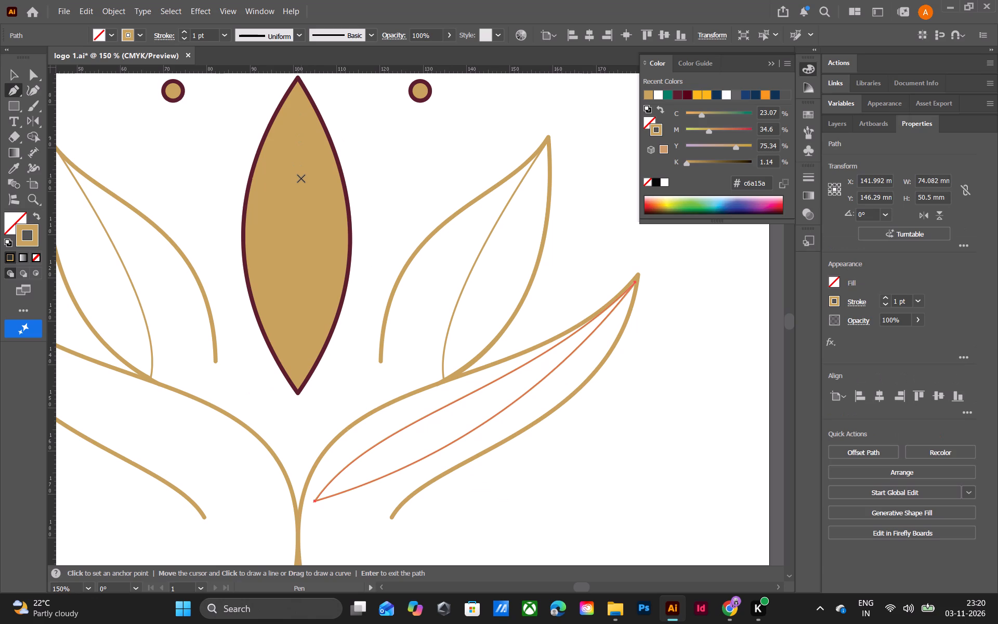
click(11, 74)
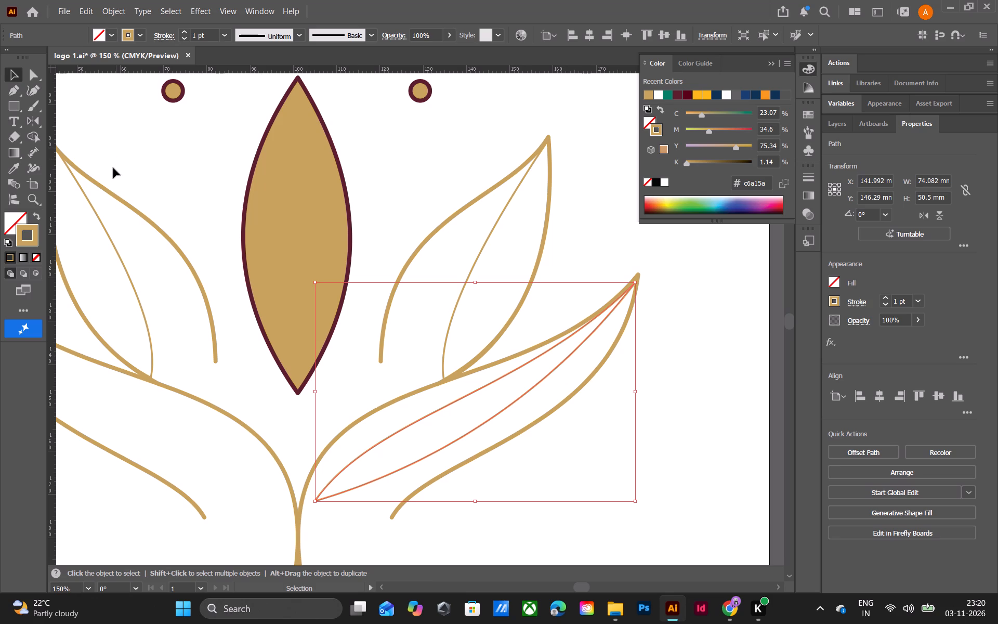
click(666, 357)
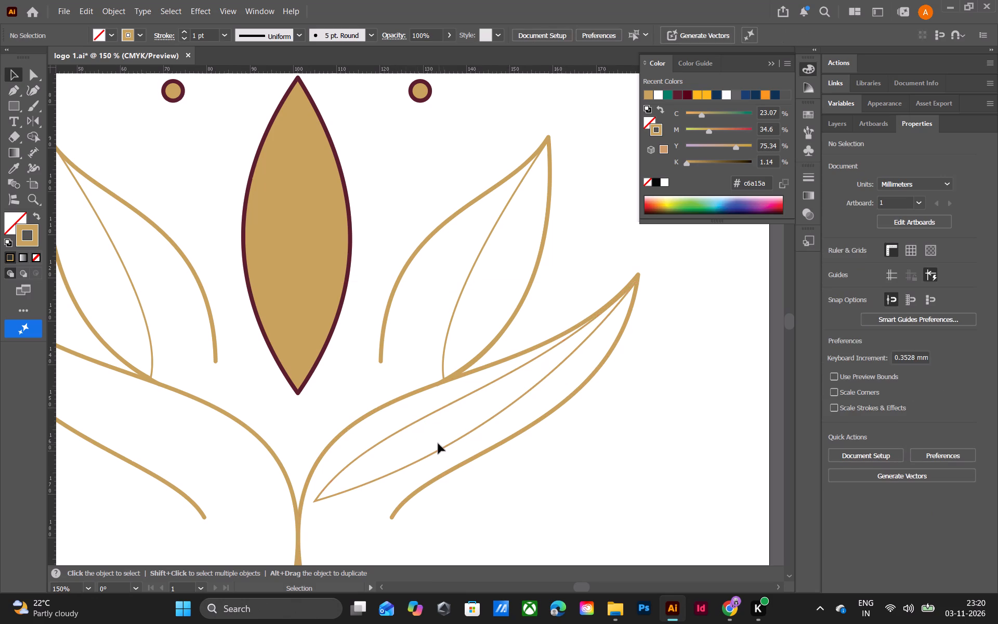
Reshape the inner leaf's upper curve with the Pen tool, making it fuller and rounder near the stem end.
key(ctrl+minus)
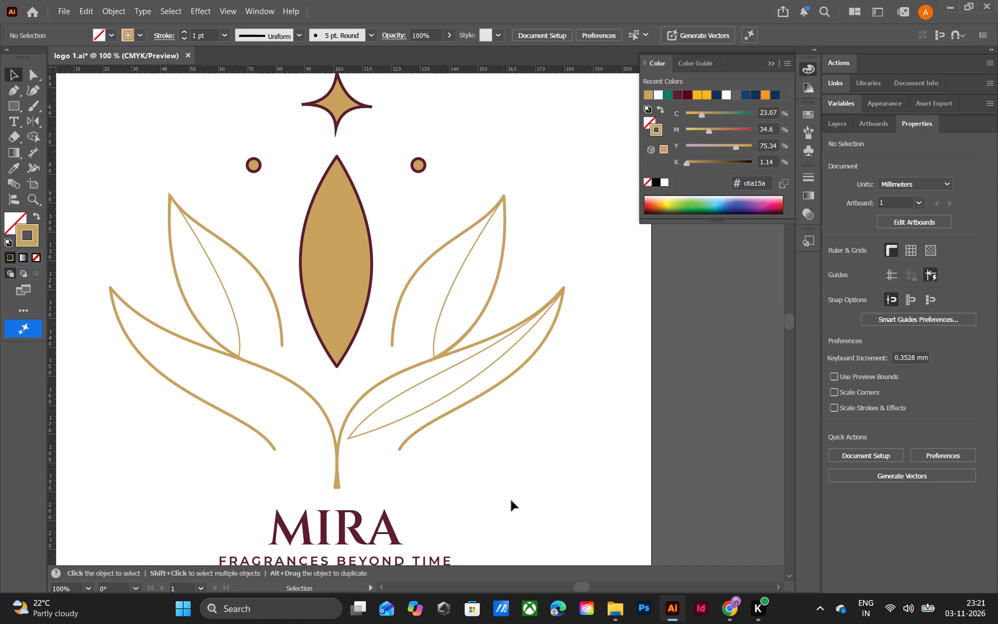
click(16, 88)
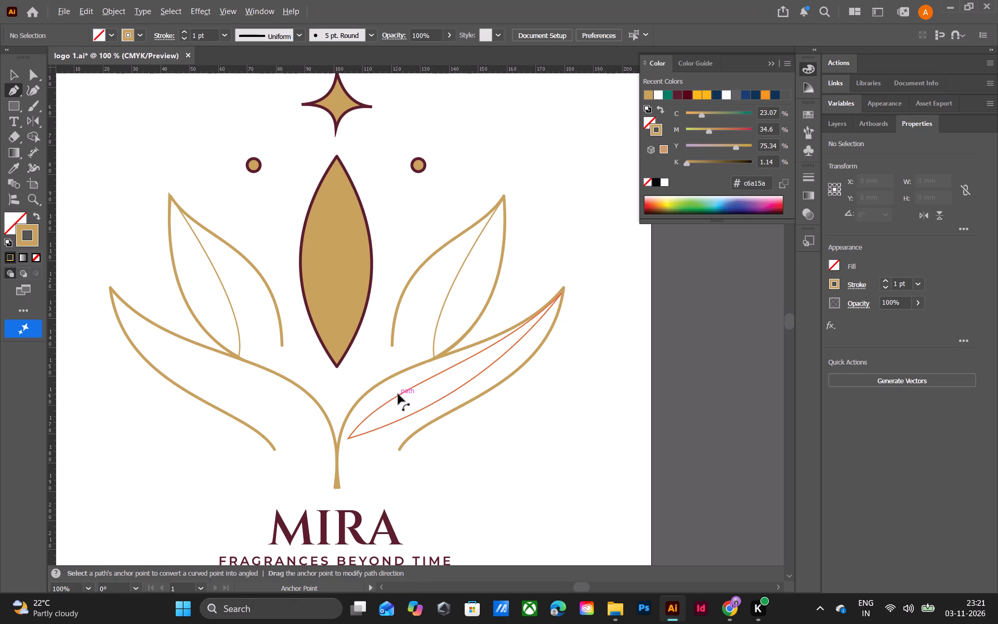
alt+drag(400, 394, 395, 385)
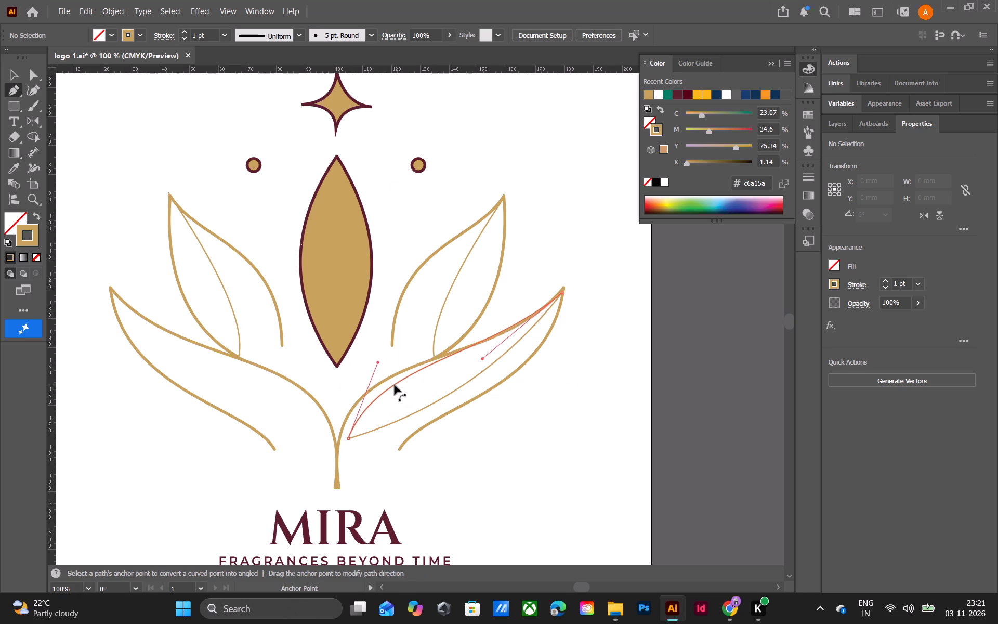
alt+drag(395, 385, 388, 395)
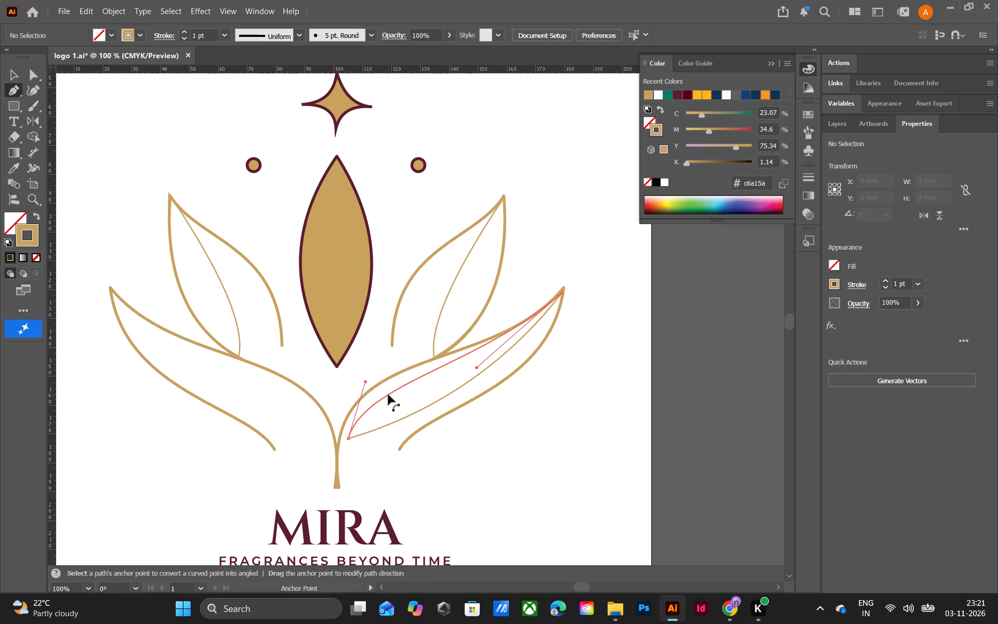
alt+drag(388, 395, 385, 394)
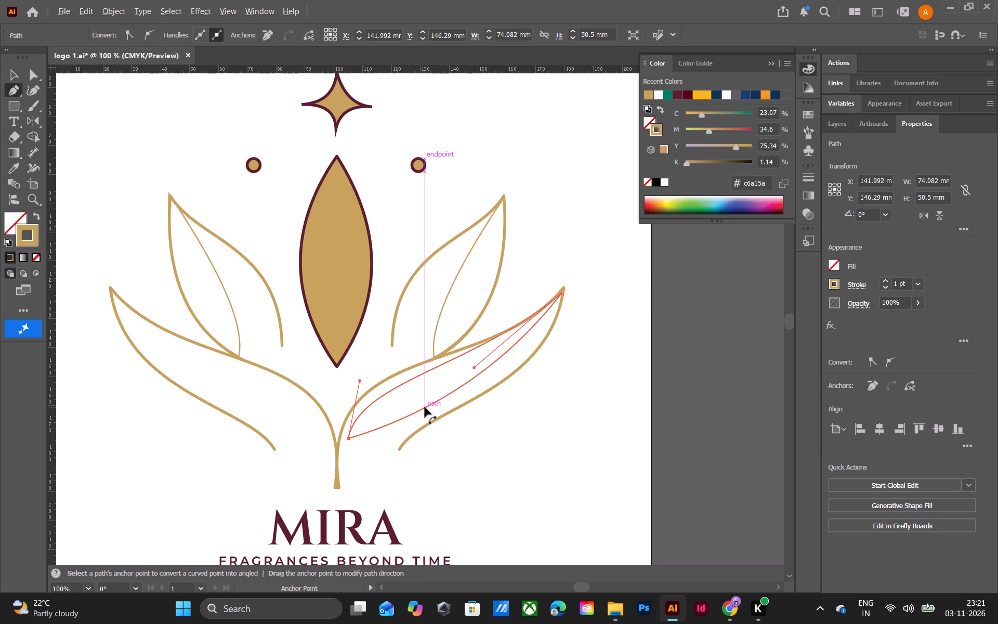
Reshape the inner leaf's lower curve with the Pen tool, straightening its middle and rounding it at the stem end.
alt+drag(406, 418, 405, 413)
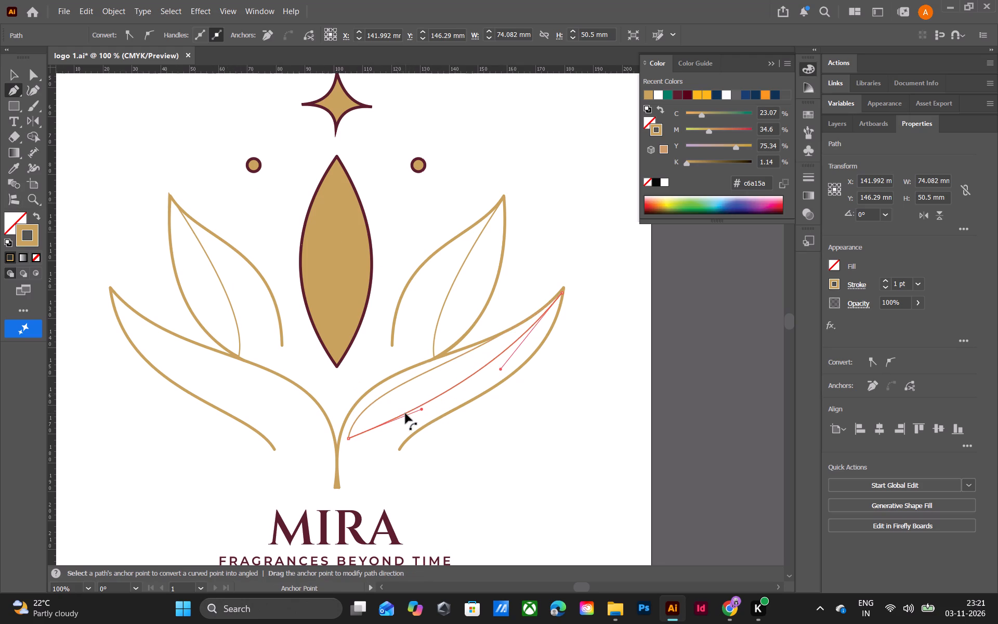
alt+drag(405, 413, 391, 418)
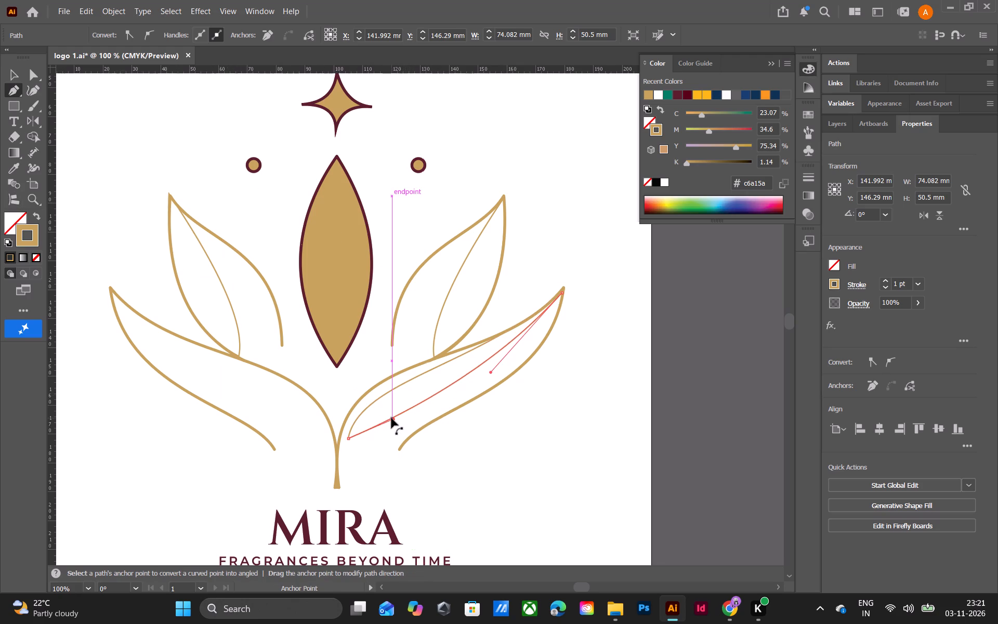
alt+drag(391, 418, 374, 433)
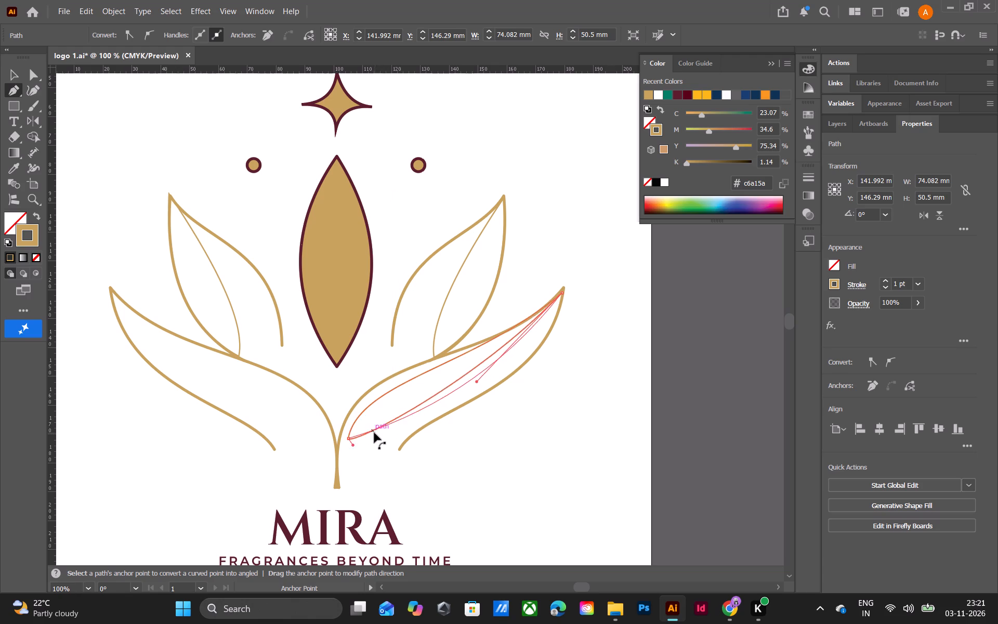
alt+drag(374, 433, 372, 430)
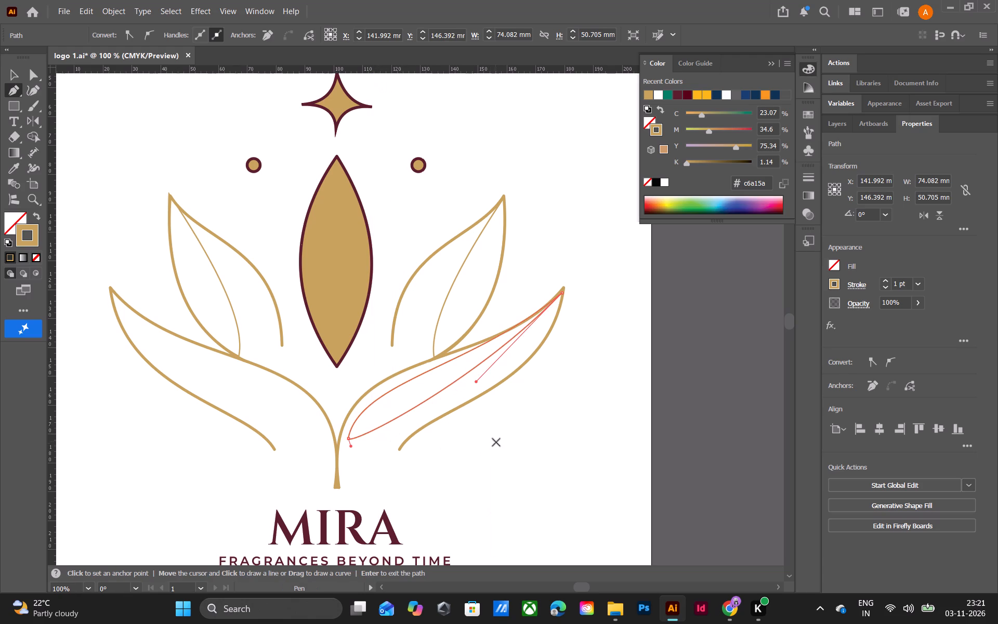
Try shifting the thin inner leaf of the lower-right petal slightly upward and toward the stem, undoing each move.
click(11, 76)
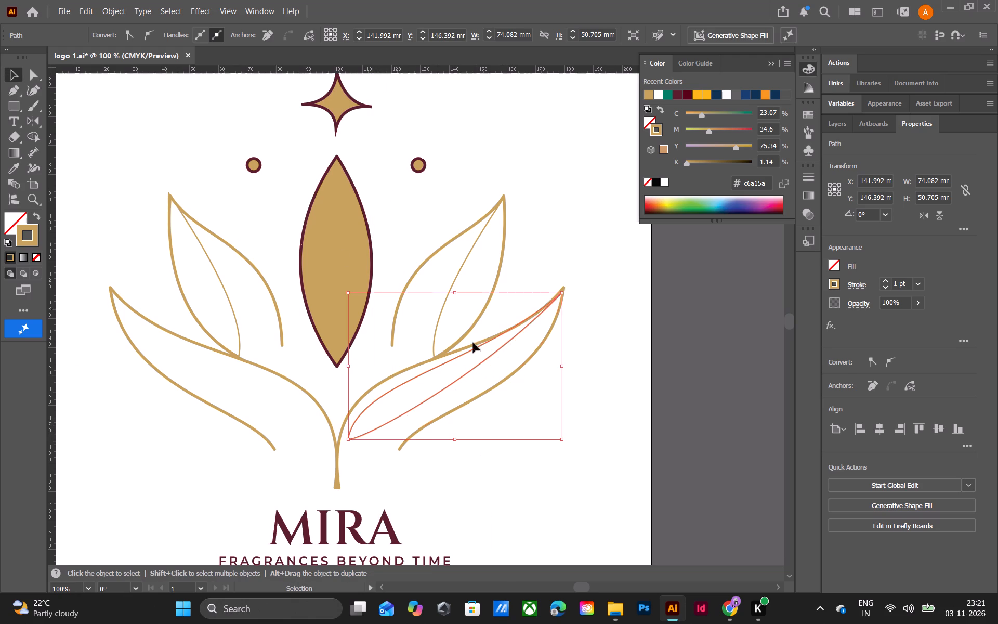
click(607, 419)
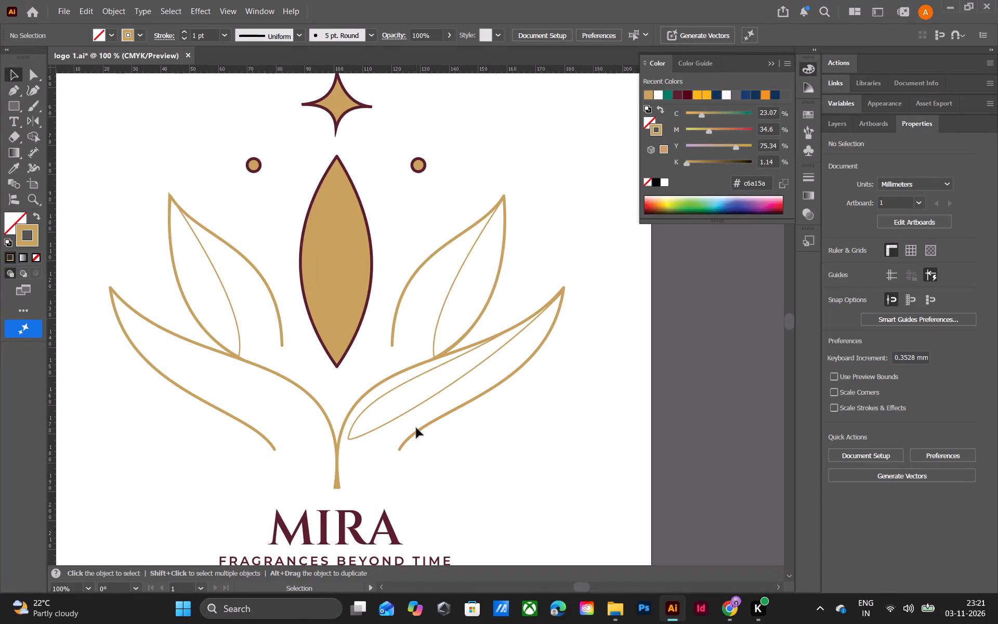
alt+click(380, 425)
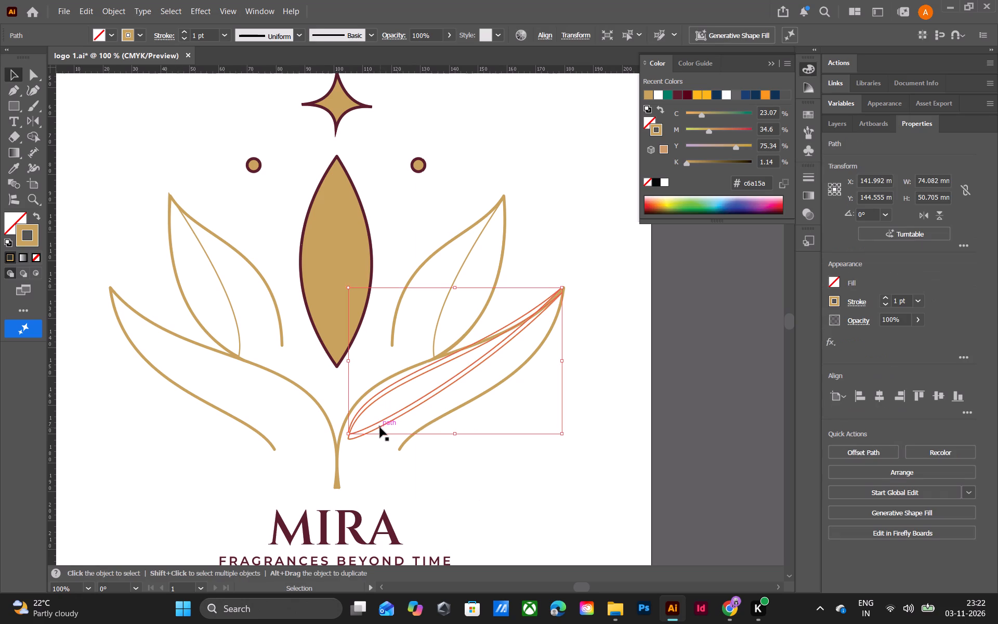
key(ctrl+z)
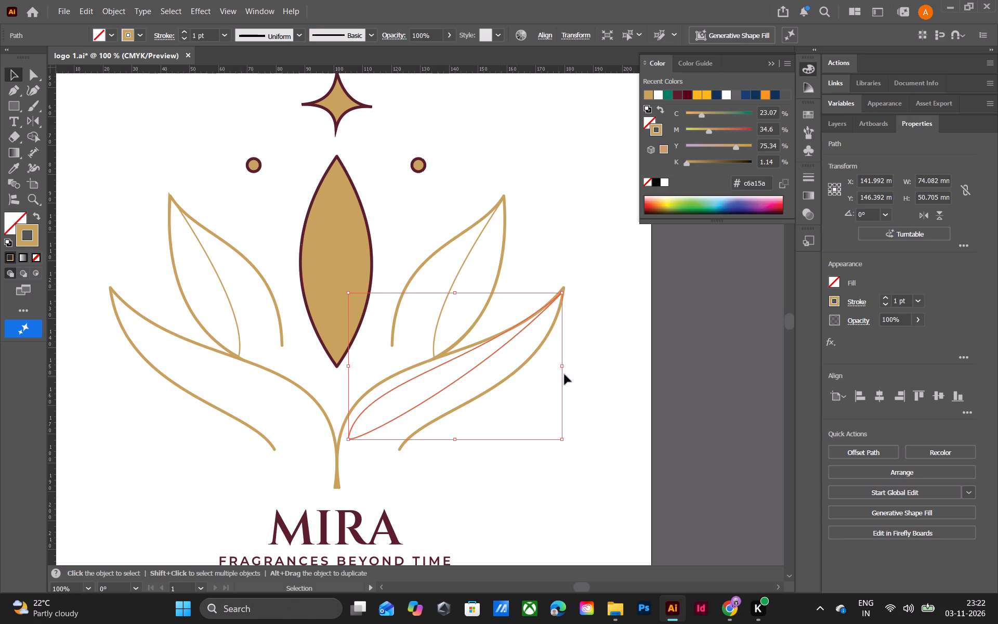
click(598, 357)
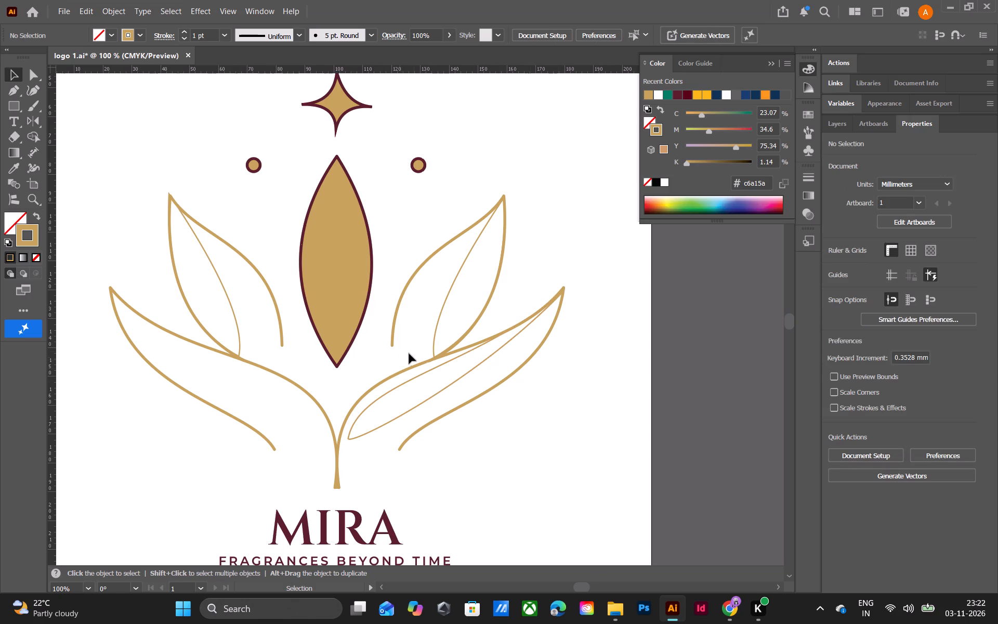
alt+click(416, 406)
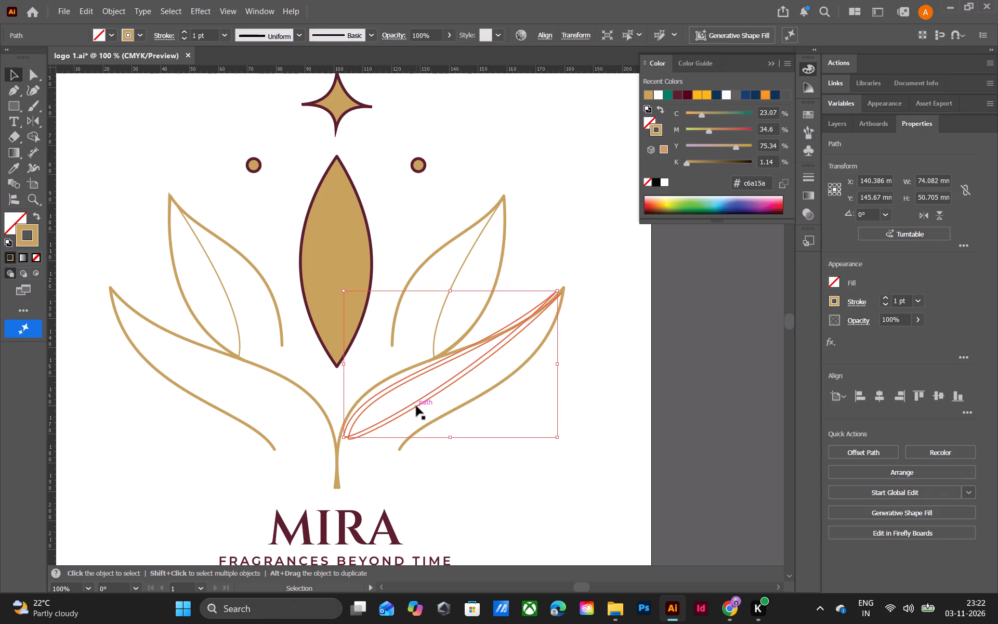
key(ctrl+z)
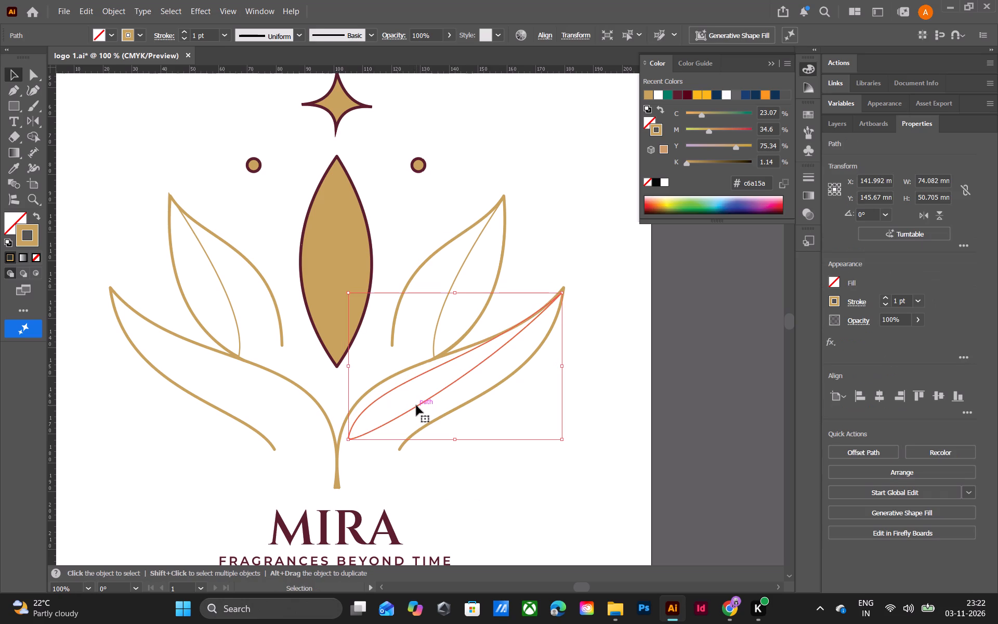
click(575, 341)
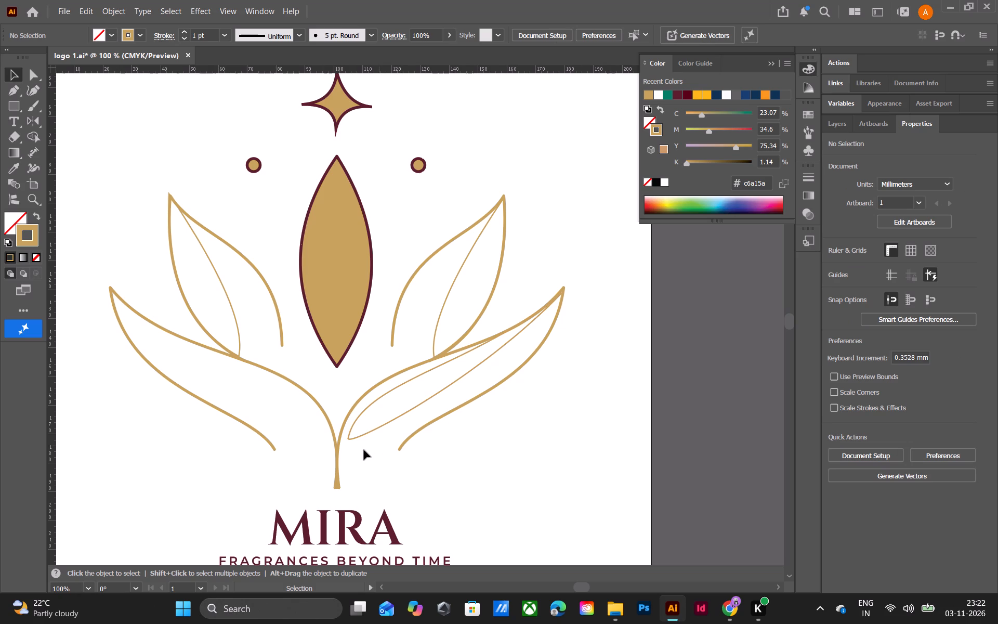
Reshape the lower curve of the lower-right inner leaf with the Pen tool, flattening it at the stem end and rounding its middle.
click(383, 425)
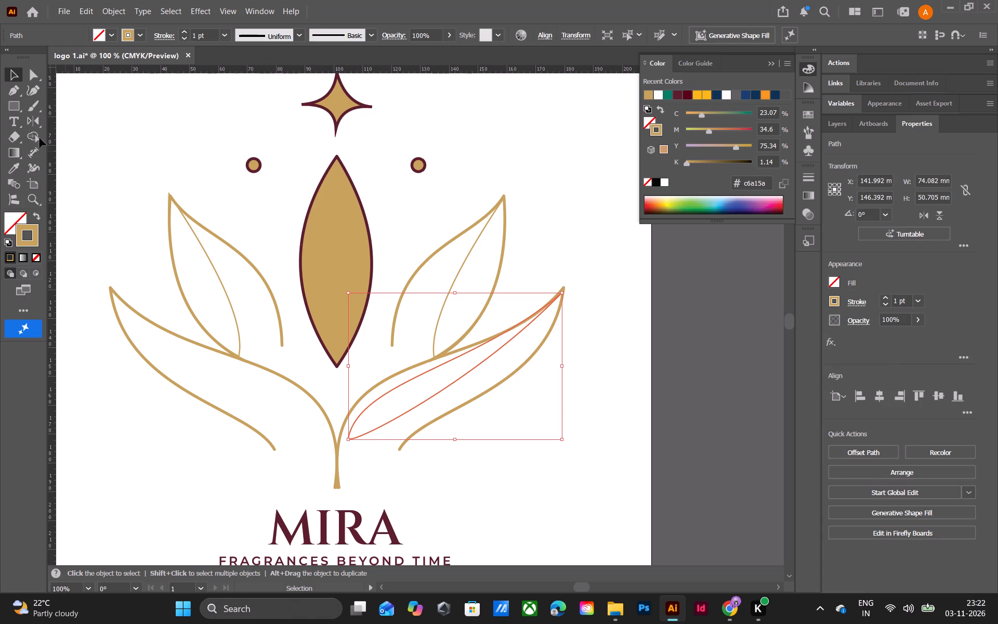
click(14, 90)
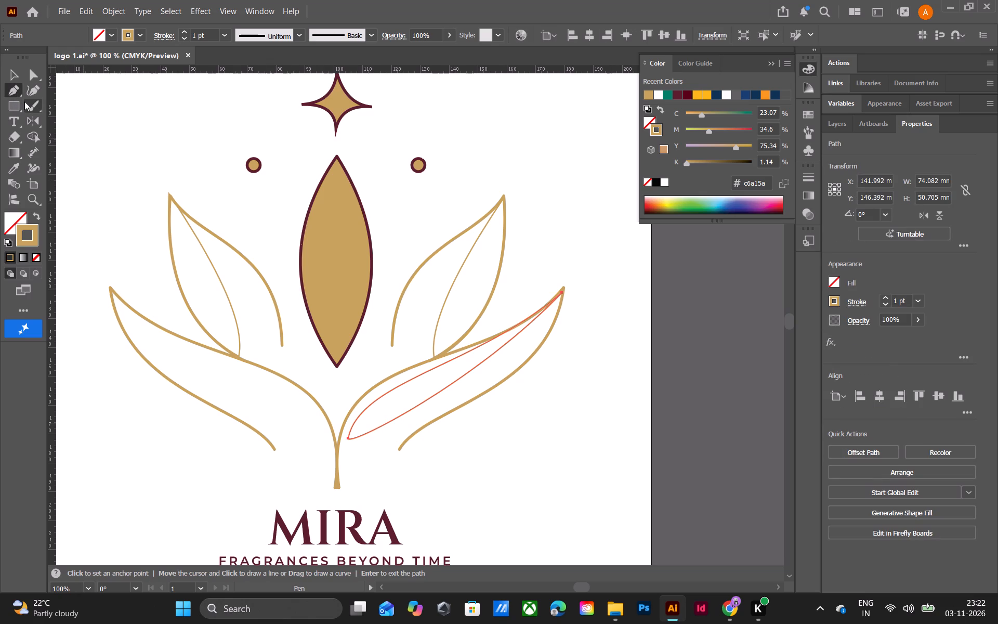
alt+drag(414, 408, 411, 406)
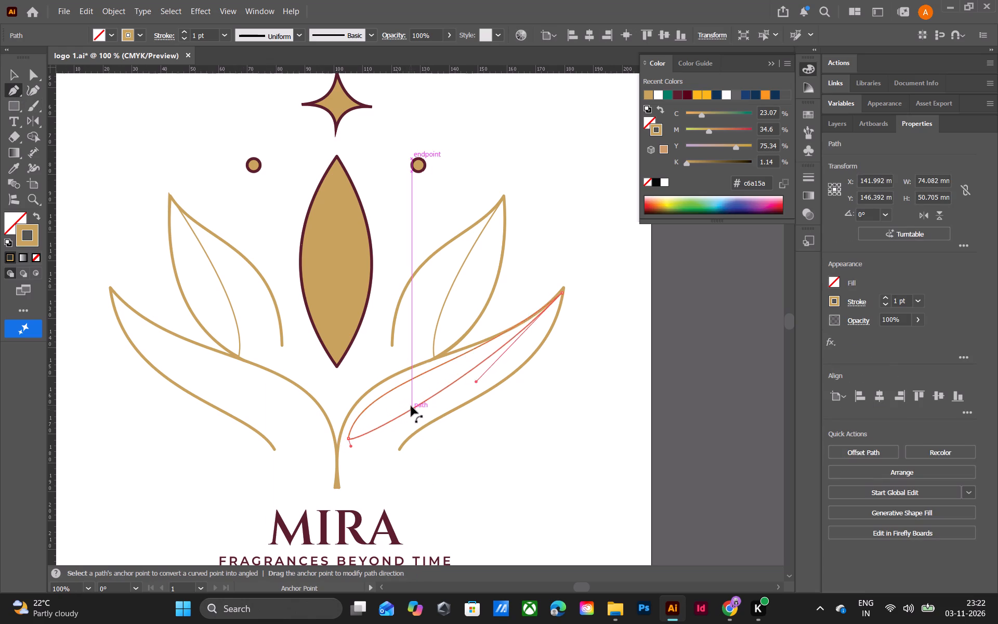
alt+drag(411, 406, 410, 405)
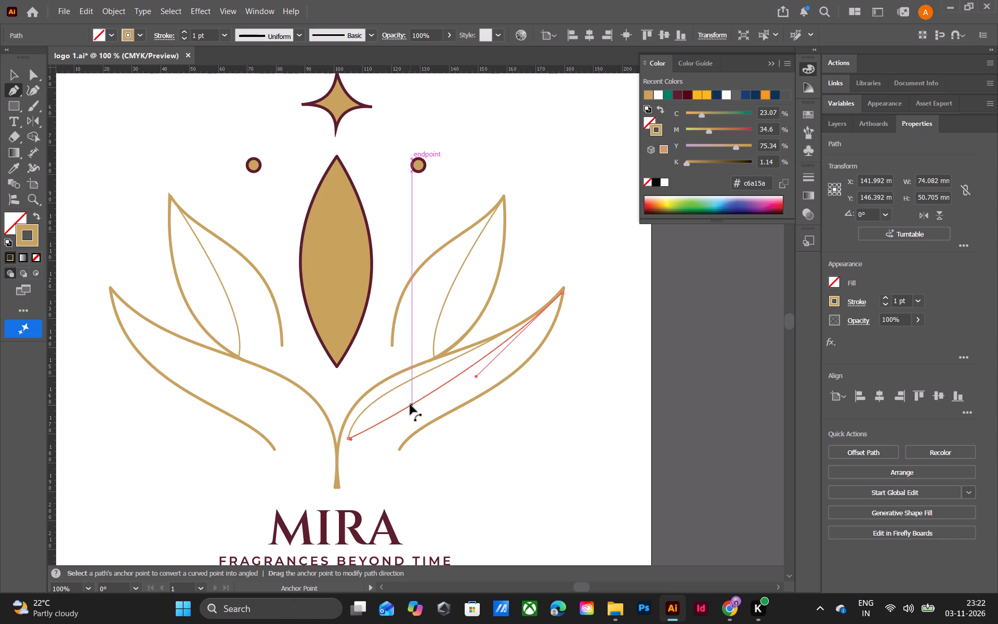
alt+drag(410, 405, 413, 404)
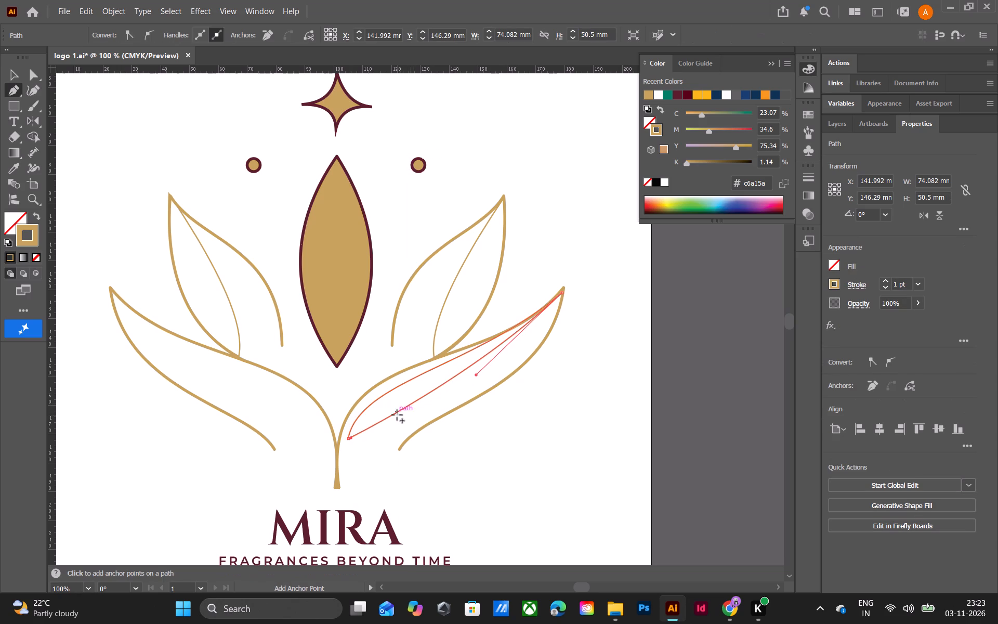
alt+drag(393, 413, 402, 418)
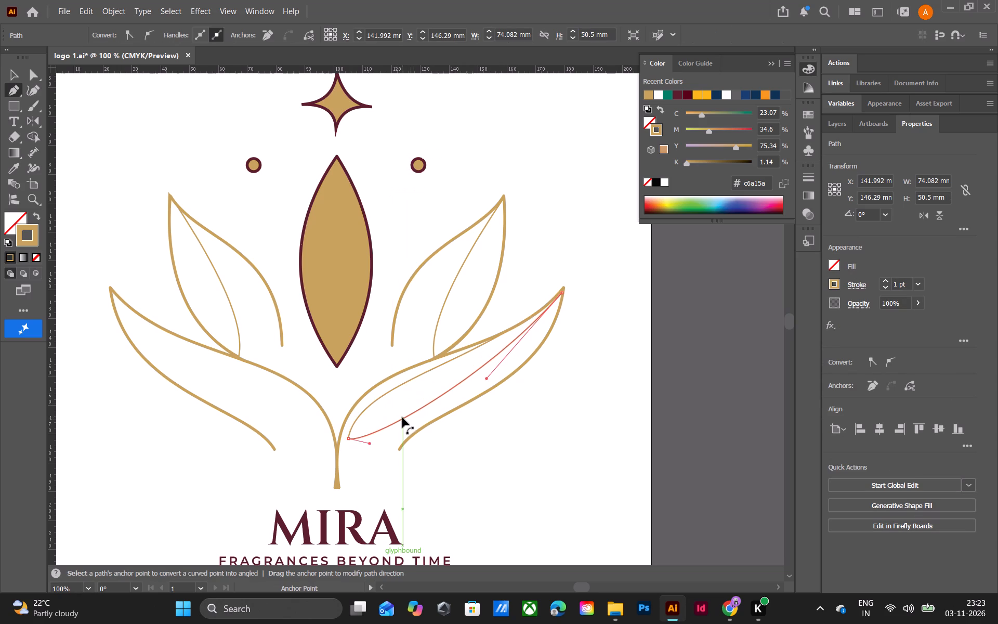
alt+drag(402, 418, 404, 418)
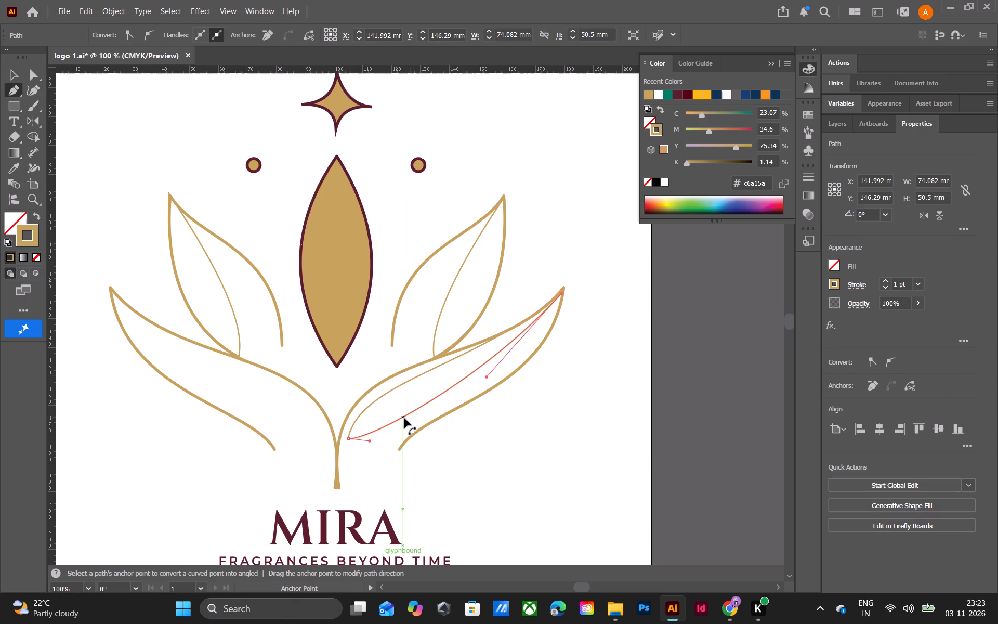
alt+drag(404, 418, 392, 425)
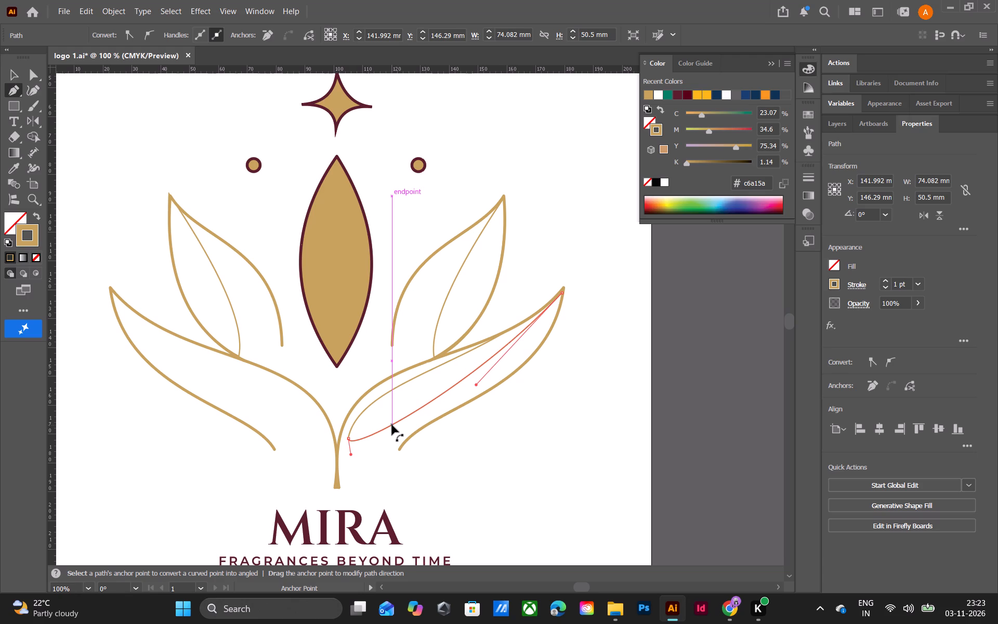
alt+drag(392, 425, 401, 418)
alt+double_click(401, 418)
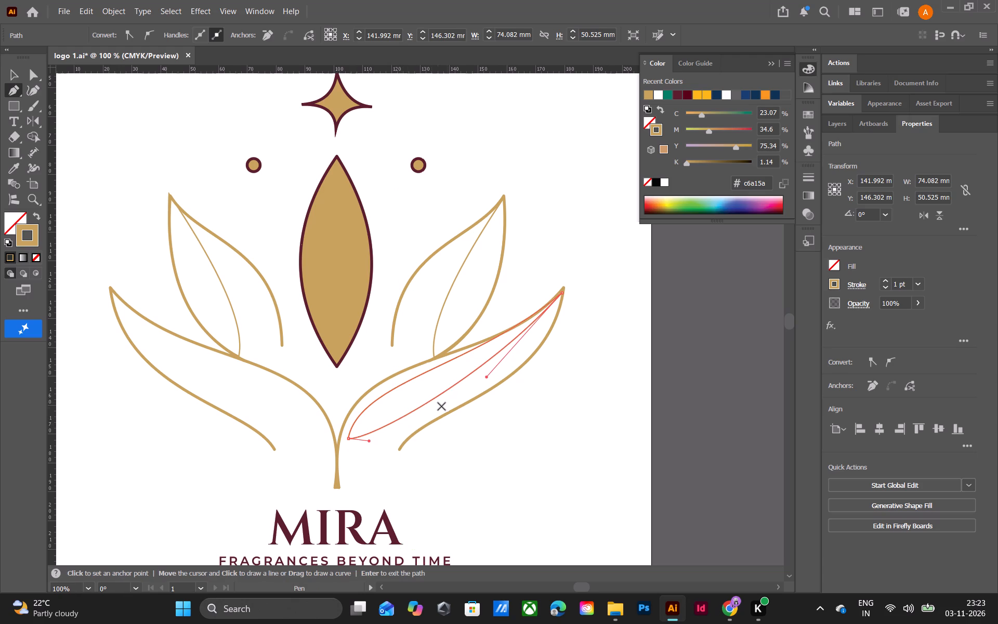
Pull the tip half of the inner leaf's lower curve slightly outward with the Pen tool, and deselect the path.
alt+click(482, 368)
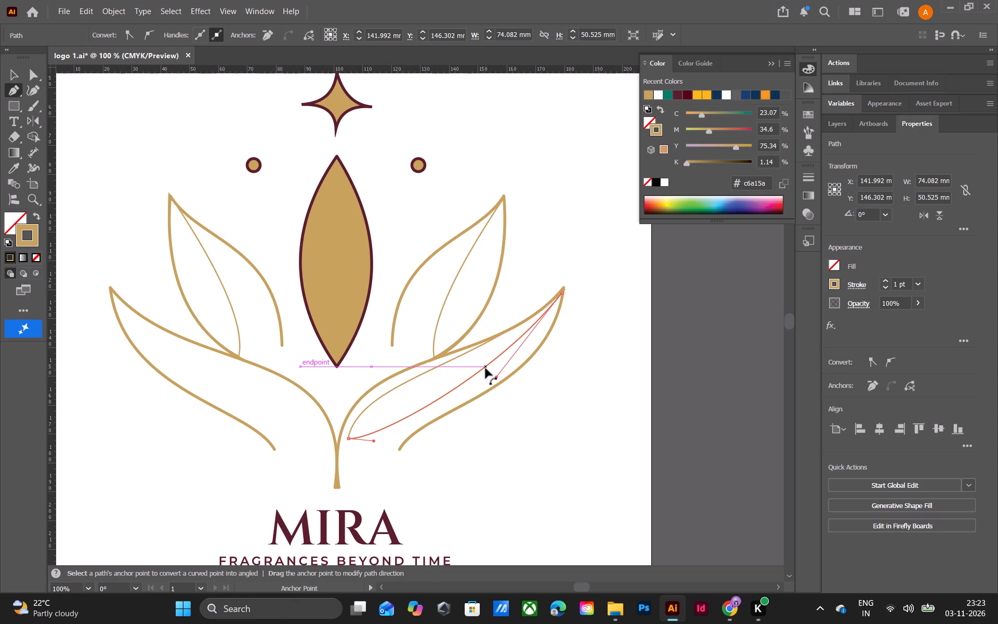
click(589, 391)
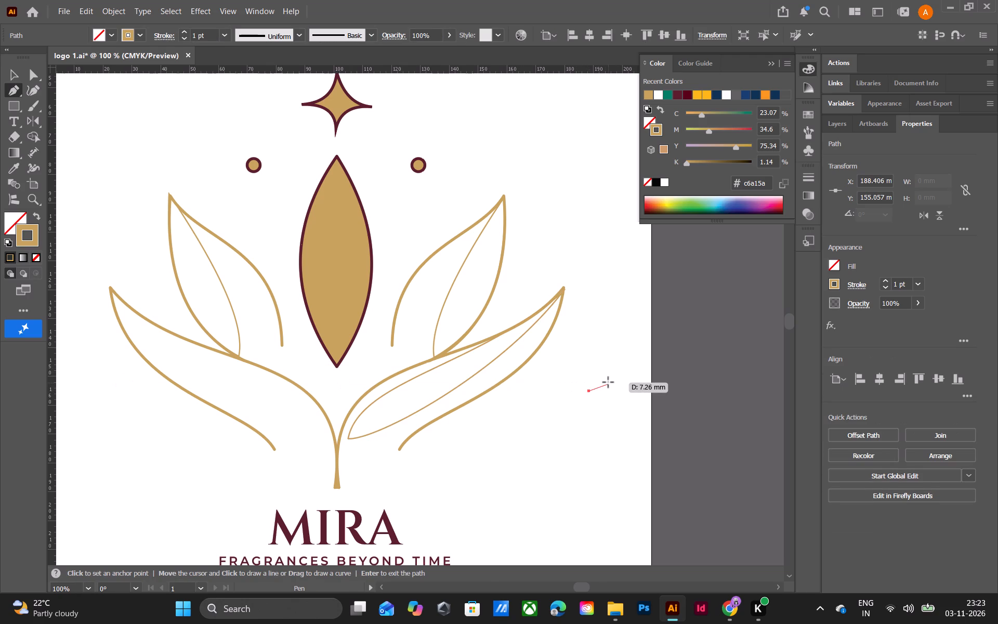
key(ctrl+z)
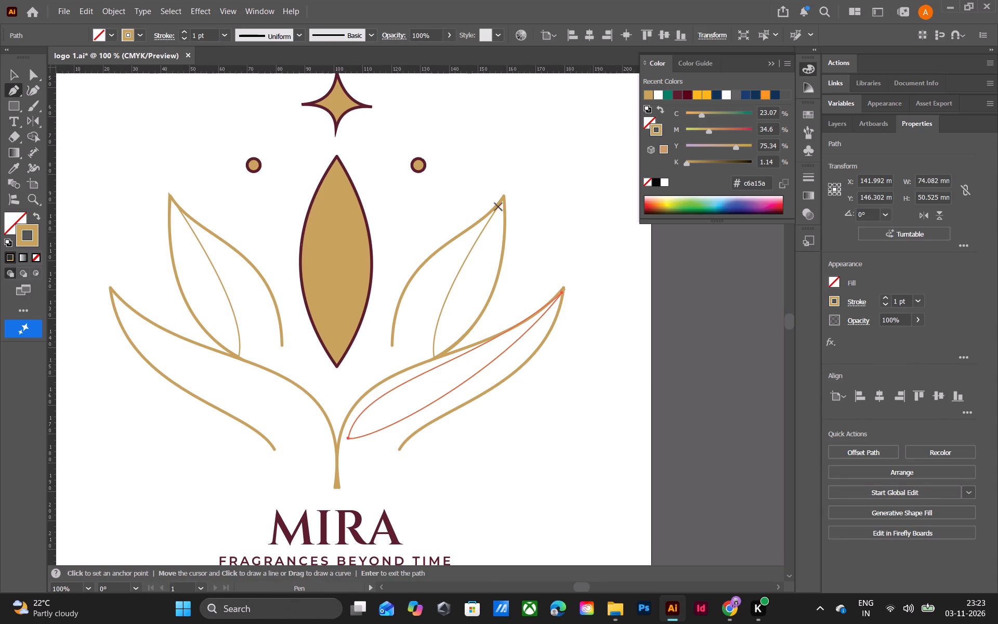
click(11, 77)
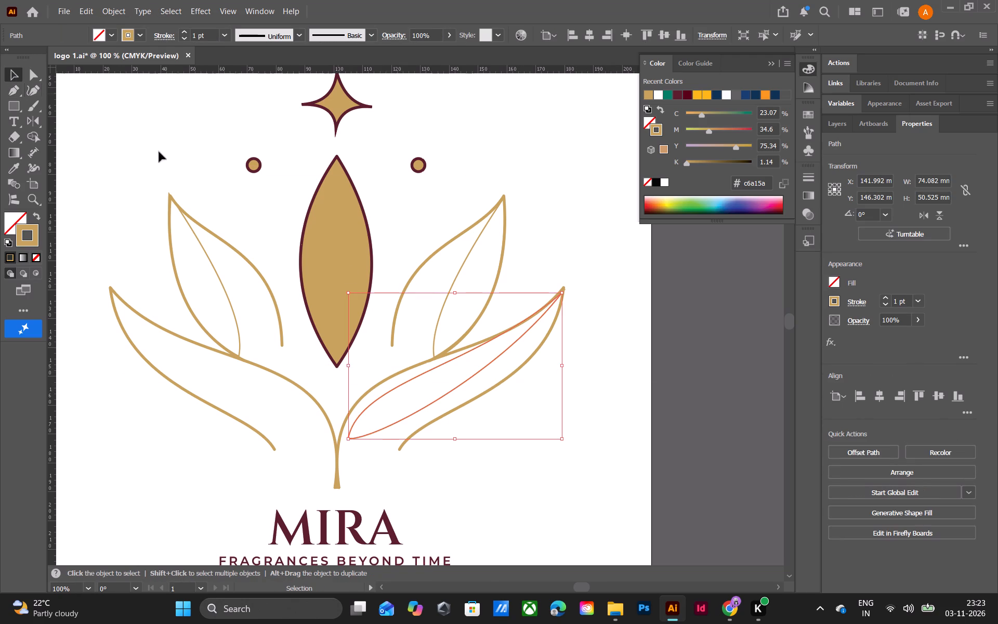
click(511, 502)
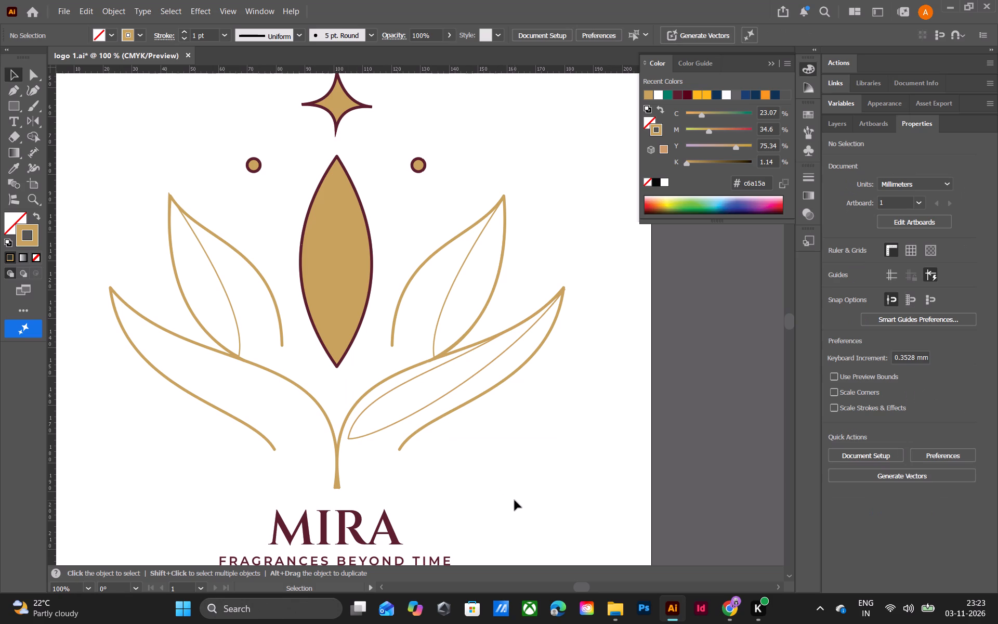
Duplicate the inner leaf onto the lower-left petal and mirror the copy with the Reflect tool so it slants along that petal.
click(468, 378)
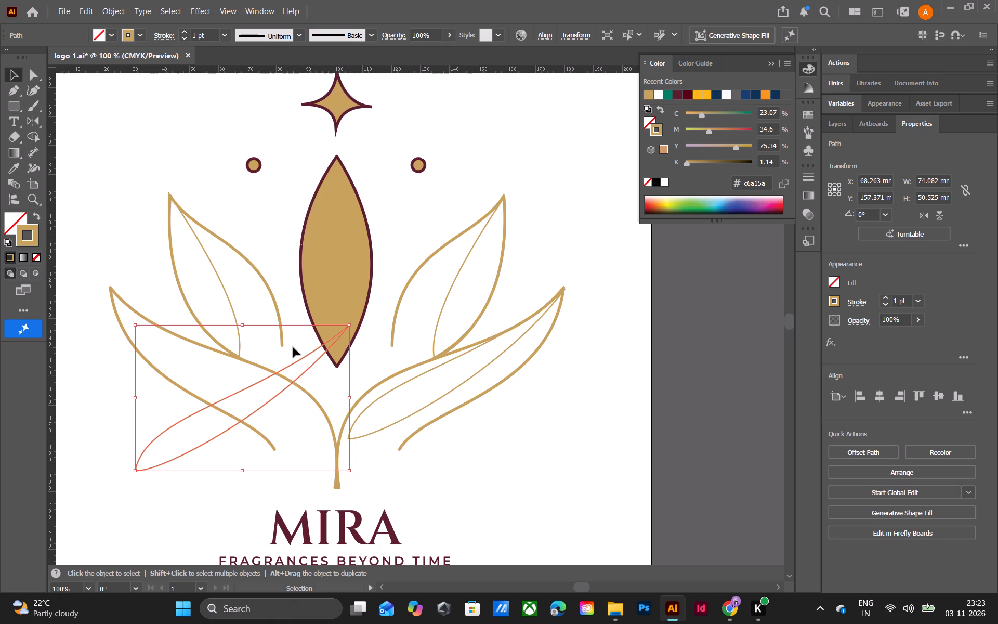
key(o)
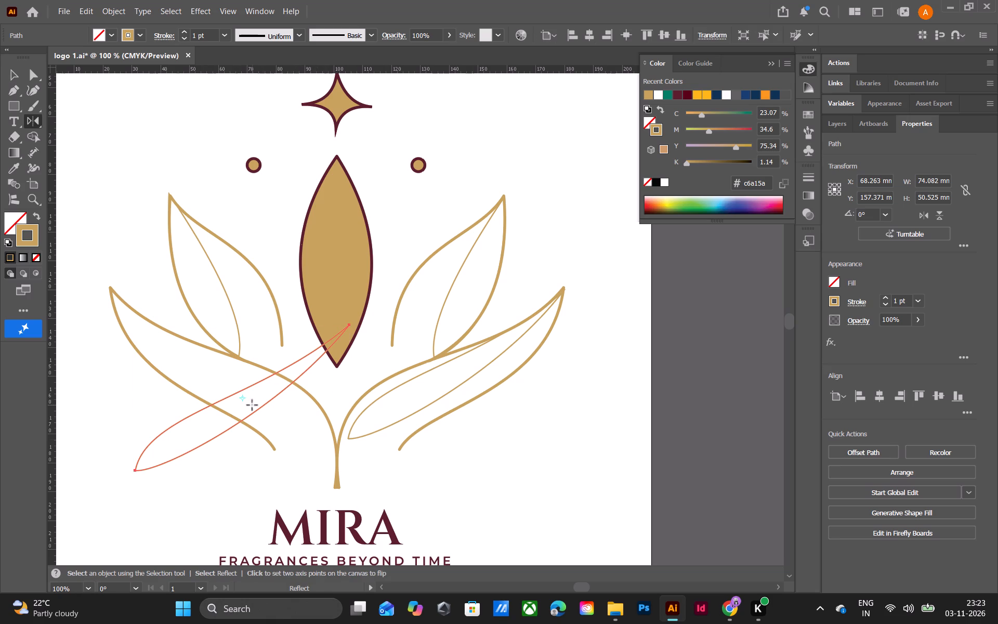
drag(261, 412, 238, 391)
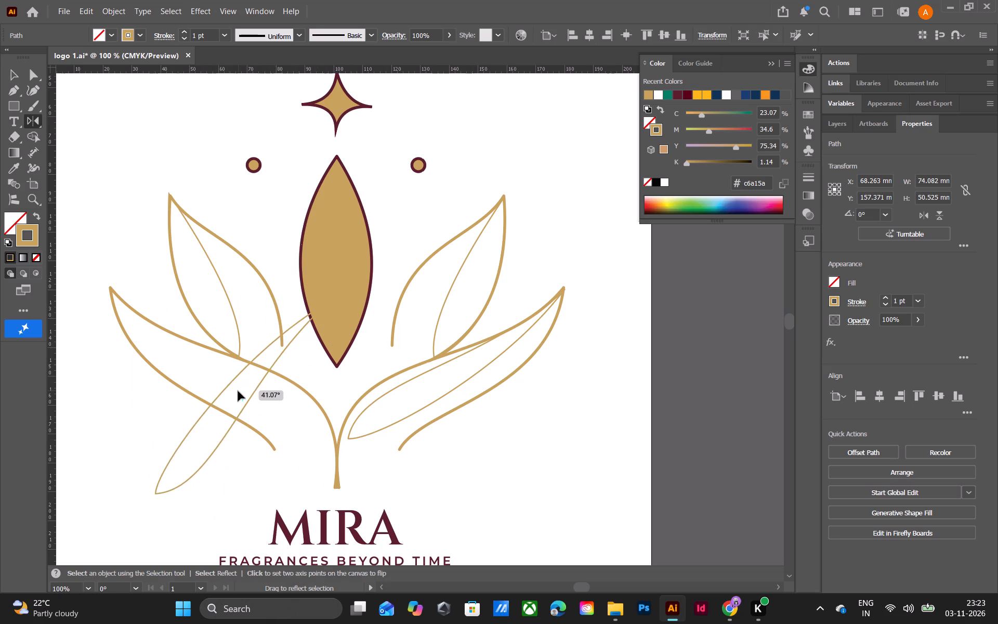
drag(238, 391, 244, 399)
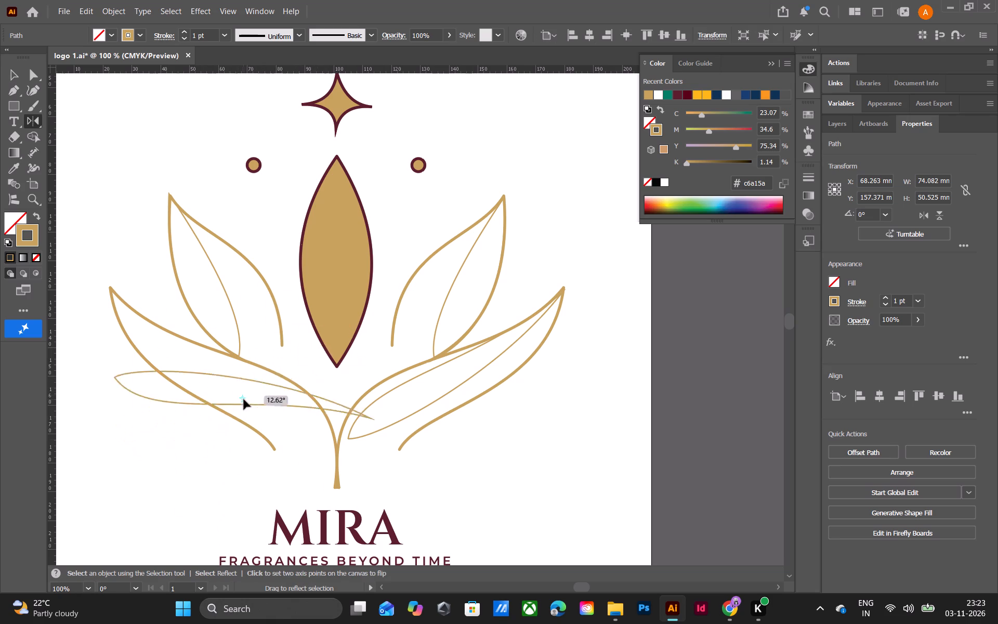
drag(244, 399, 255, 394)
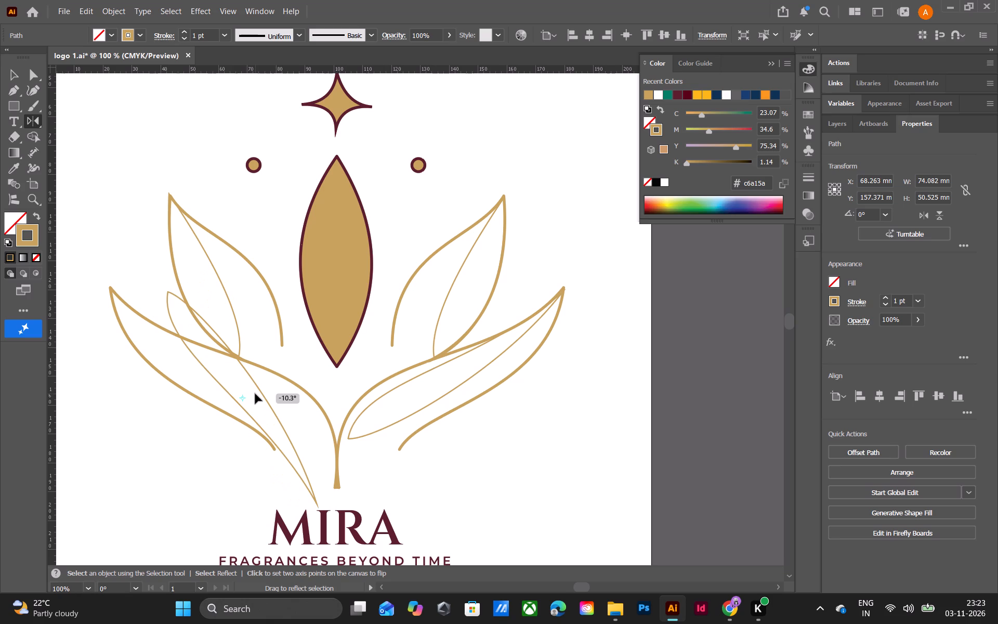
drag(255, 394, 253, 374)
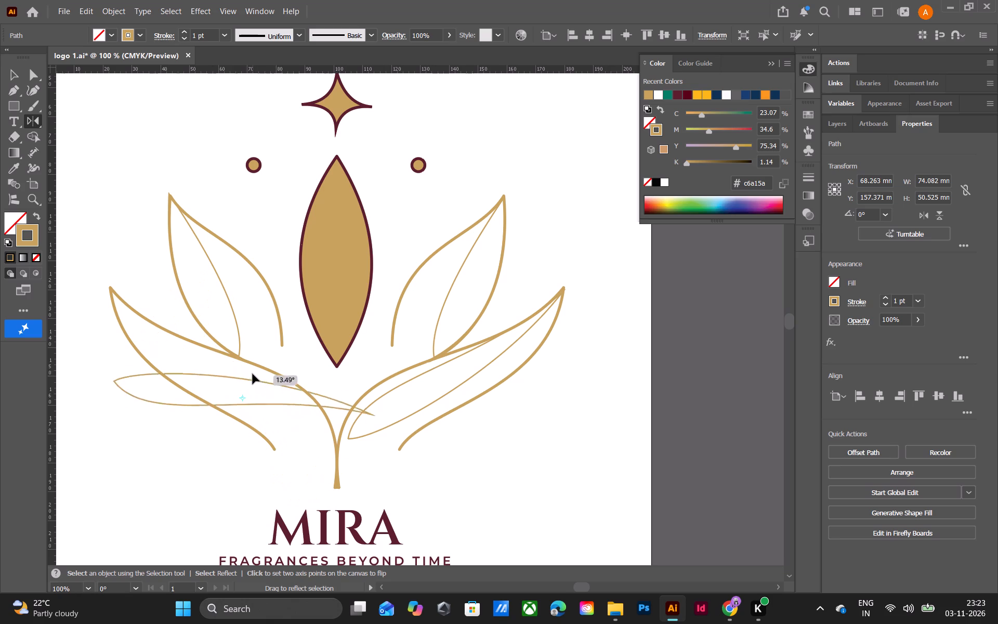
drag(253, 374, 129, 460)
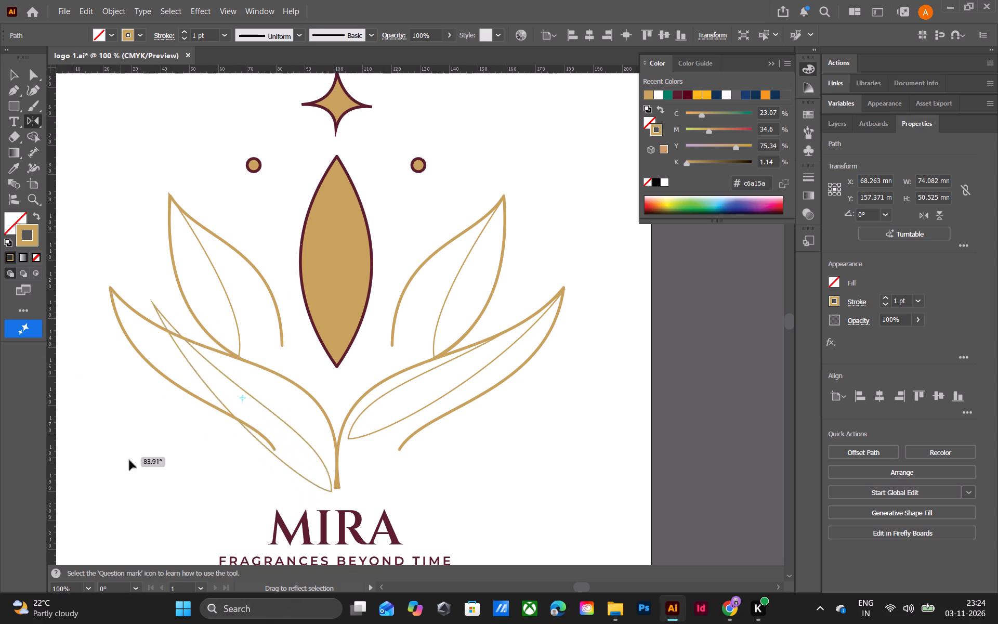
drag(129, 460, 143, 462)
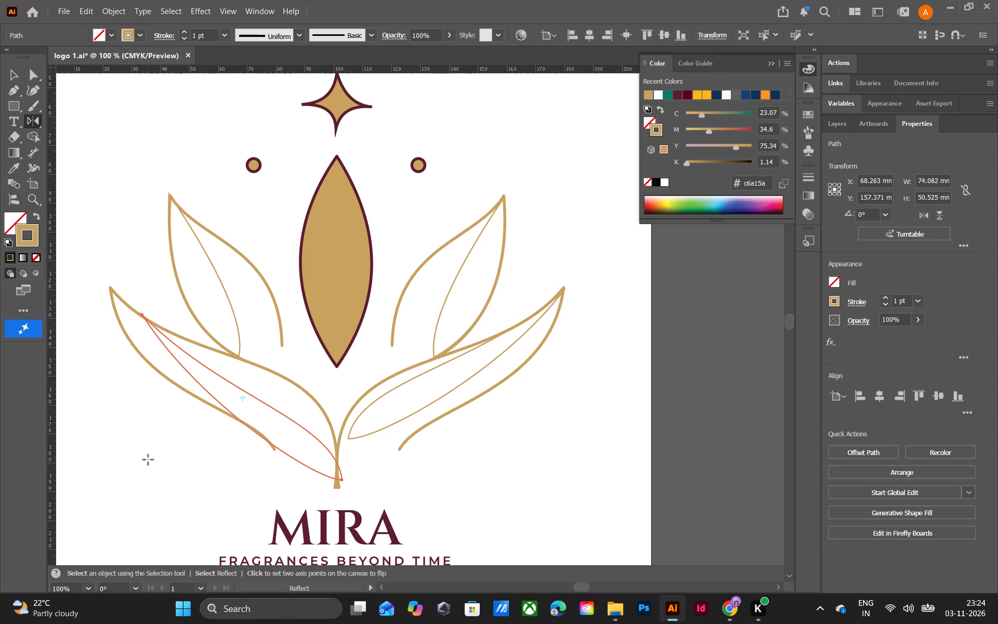
Move the mirrored leaf into the lower-left petal with its tip at the petal's tip, at about X 58 mm, Y 149 mm.
click(16, 73)
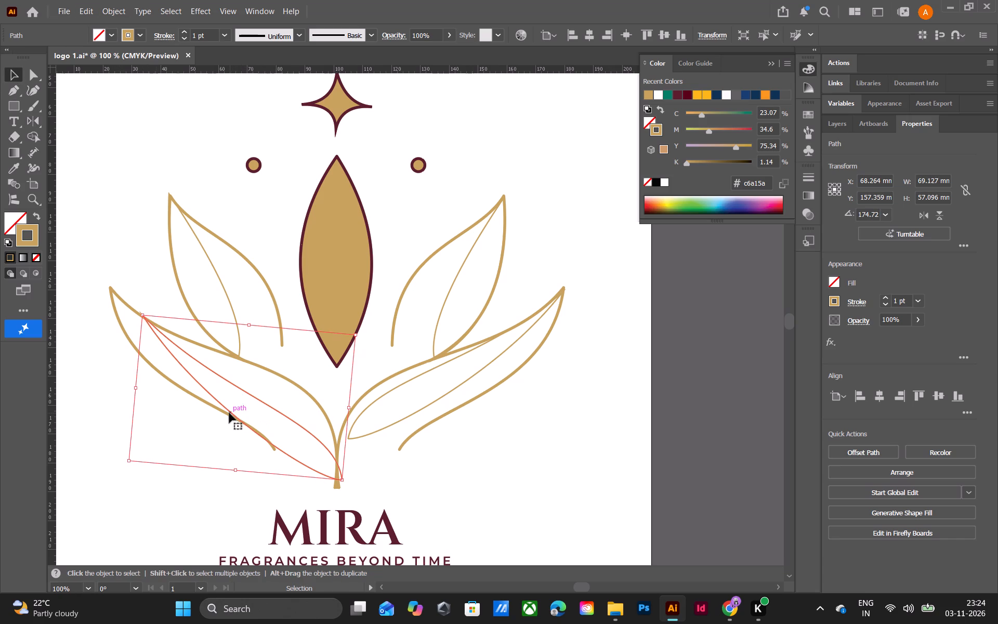
drag(229, 413, 202, 391)
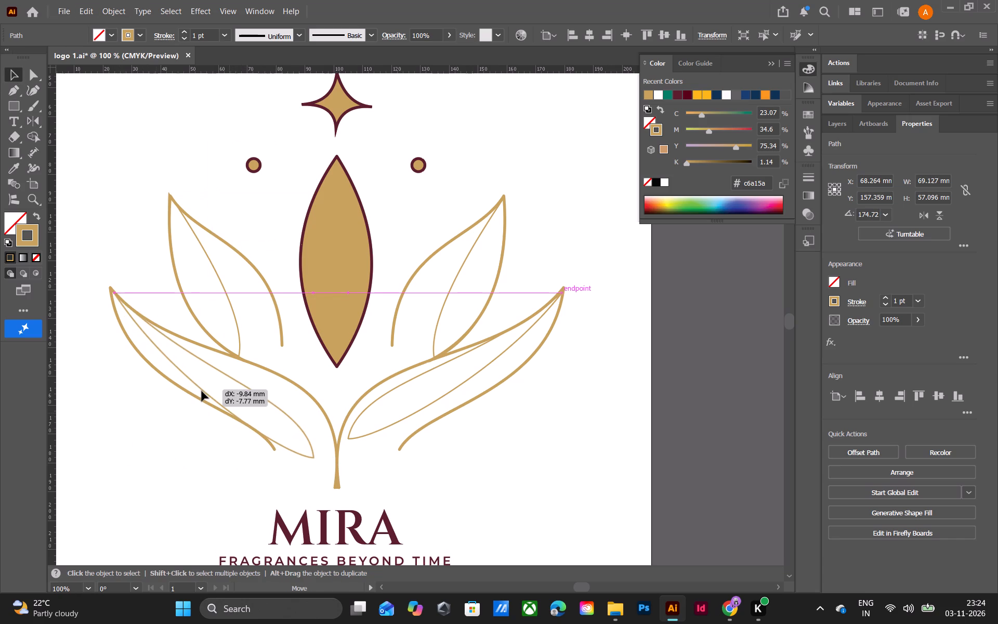
drag(202, 391, 200, 387)
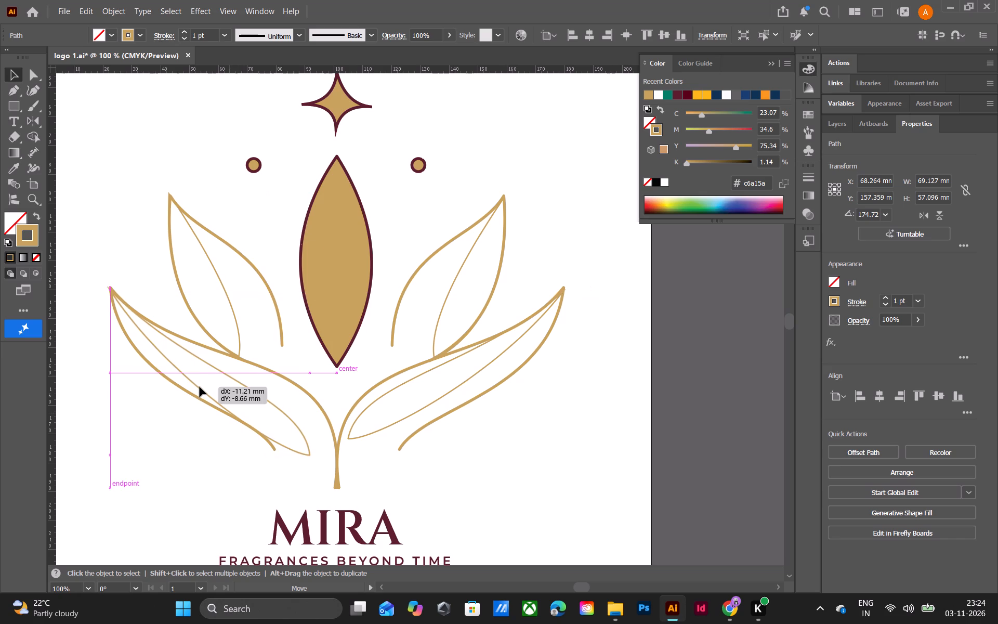
drag(200, 387, 202, 389)
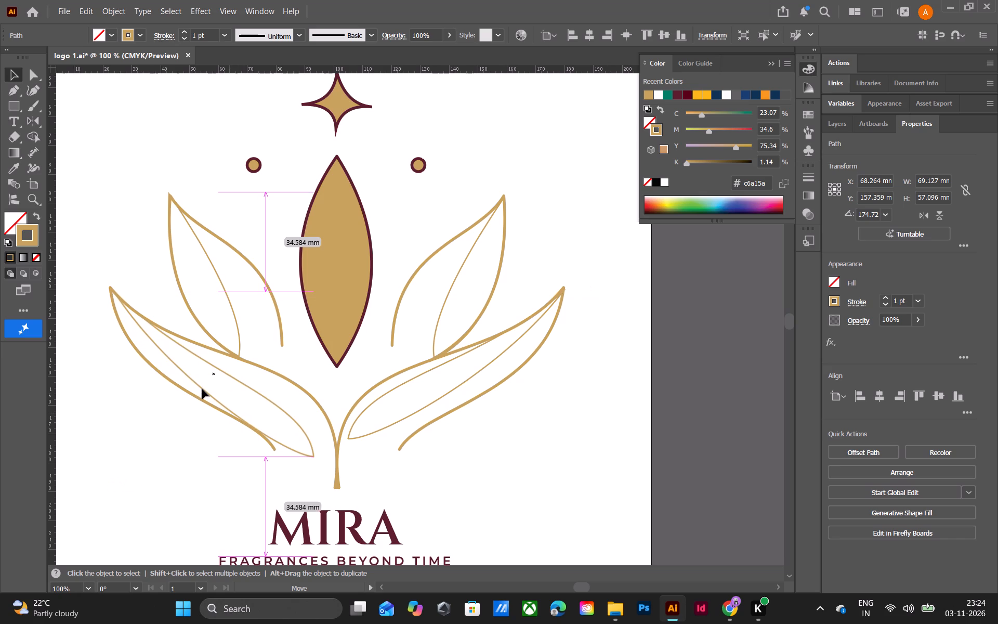
drag(202, 389, 200, 387)
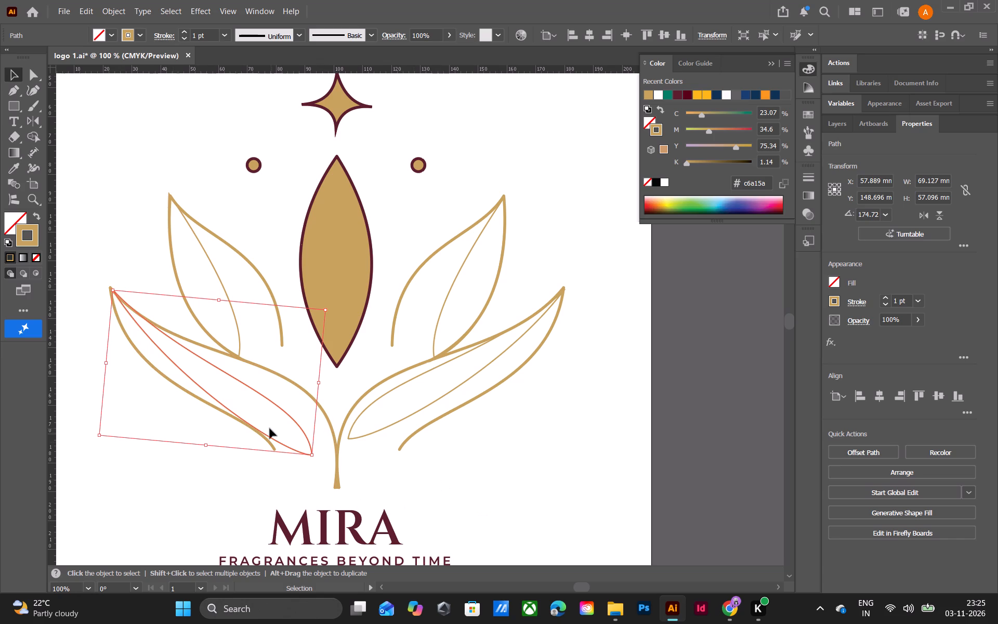
Rotate the mirrored inner leaf to about 180° and raise it to about Y 145 mm within the lower-left petal.
drag(296, 431, 283, 420)
click(260, 430)
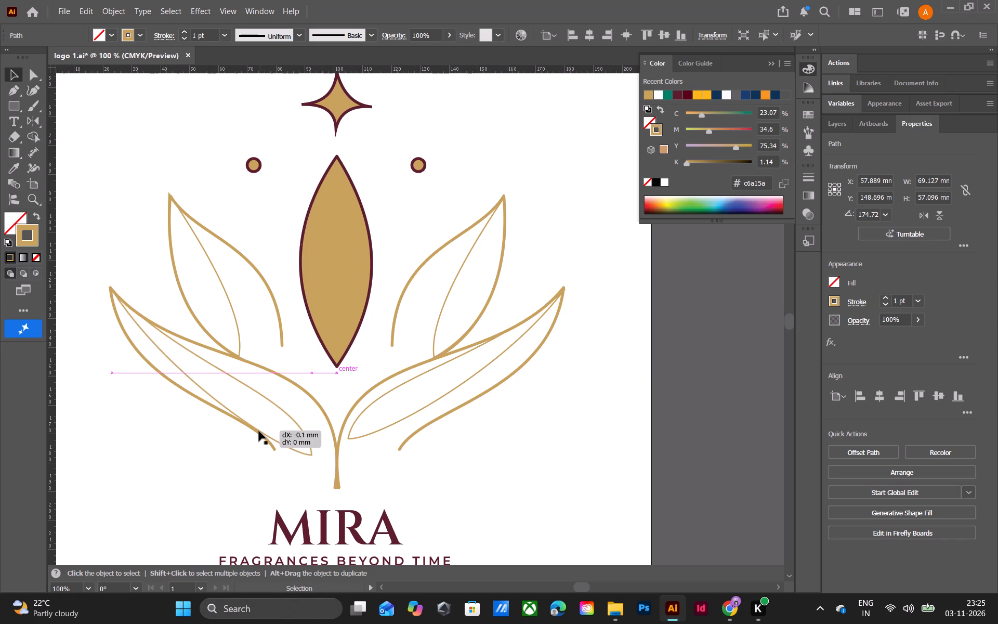
click(311, 461)
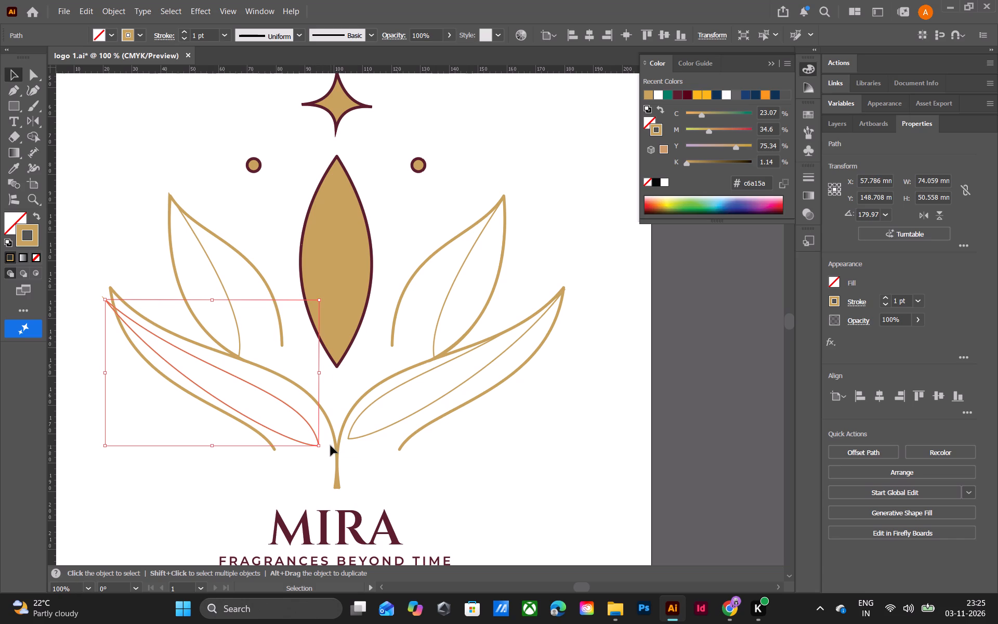
key(Up)
key(Up)
key(Up)
key(Up)
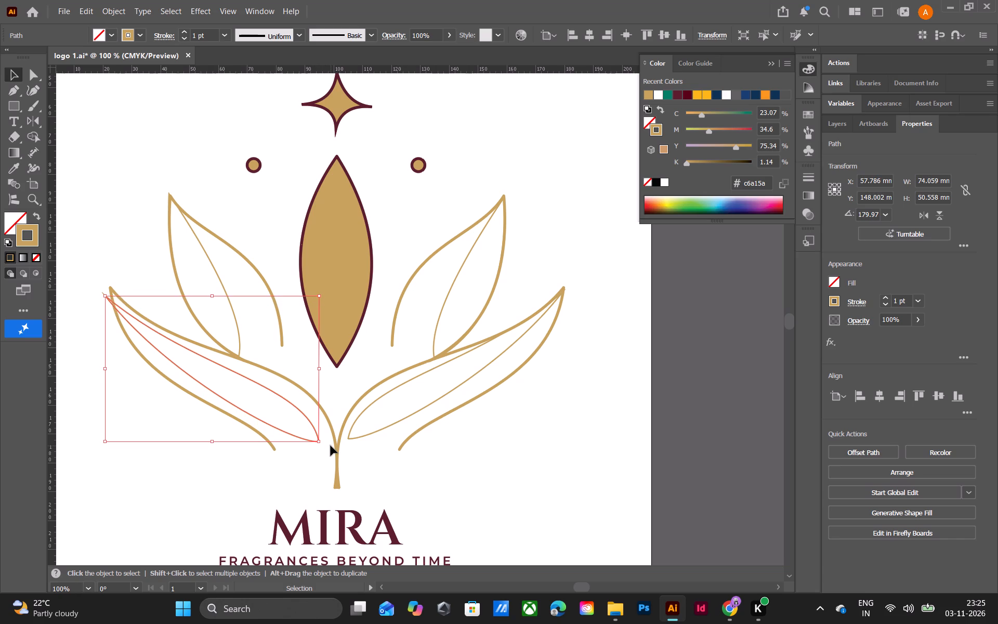
key(Up)
key(Up)
key(Up)
key(Up)
key(Up)
key(Up)
key(Up)
key(Up)
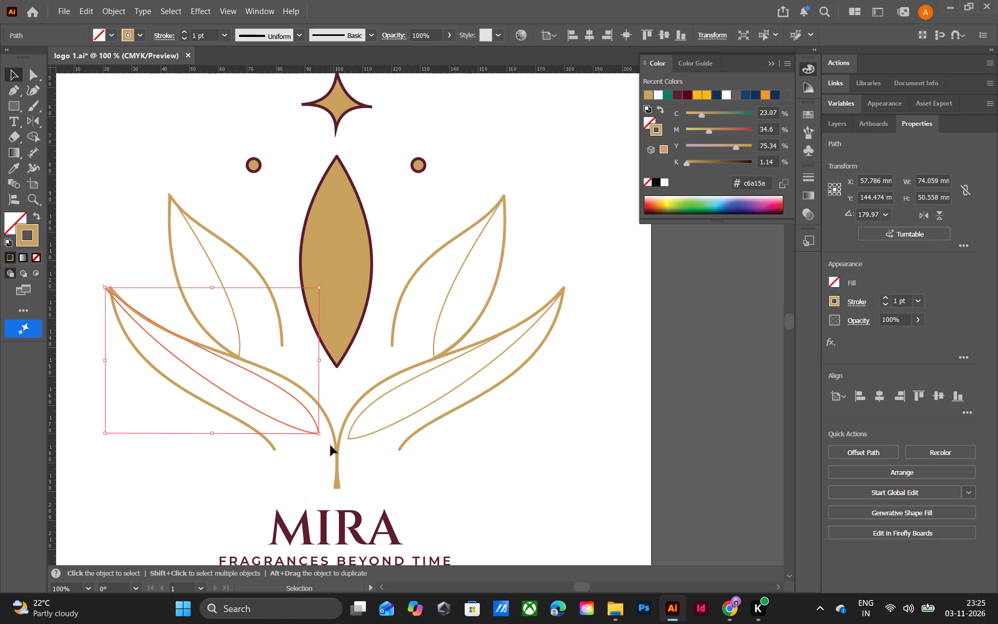
key(Down)
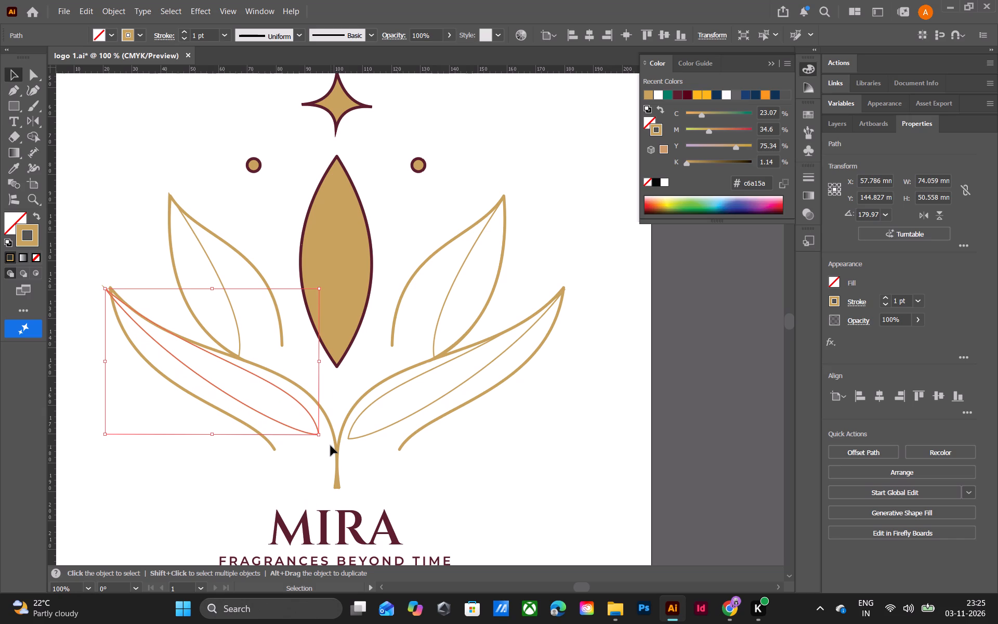
Rotate the mirrored leaf to about 178.8°, shift it to about X 58.8 mm, Y 145.9 mm, and deselect it.
drag(325, 437, 323, 449)
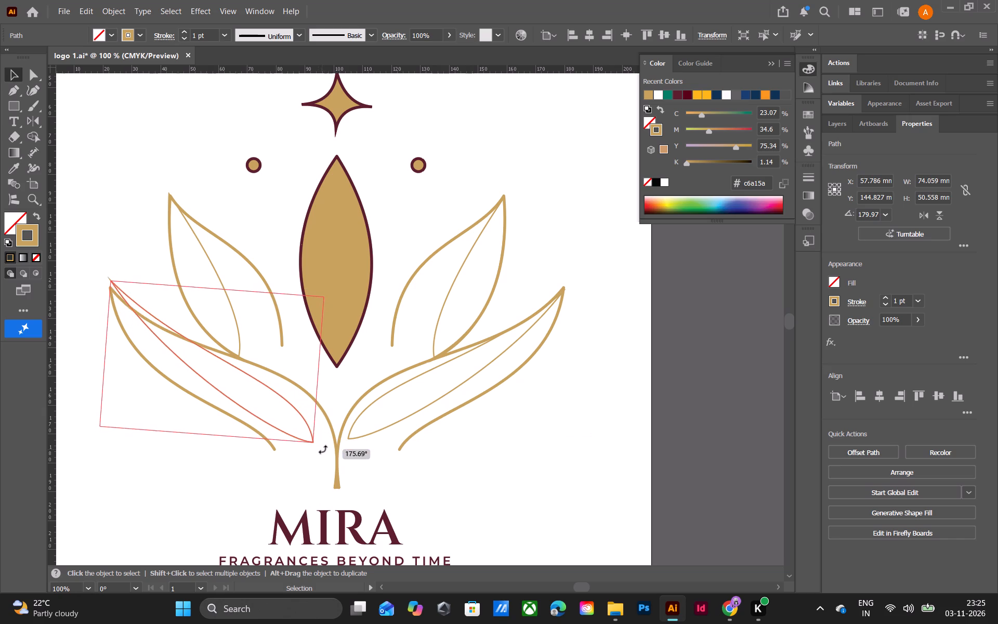
drag(323, 449, 327, 444)
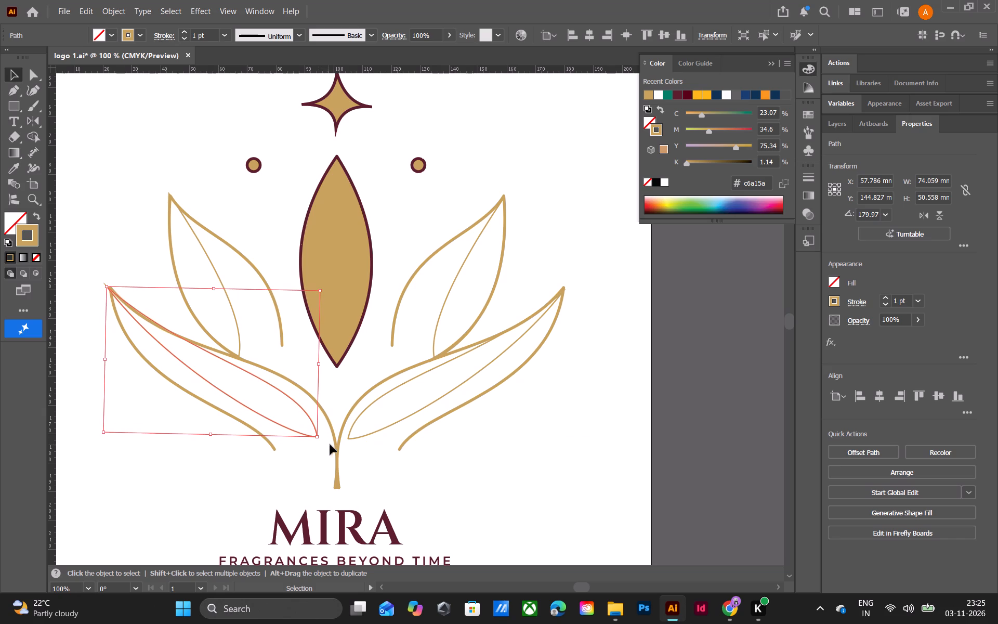
key(Down)
key(Down)
key(Down)
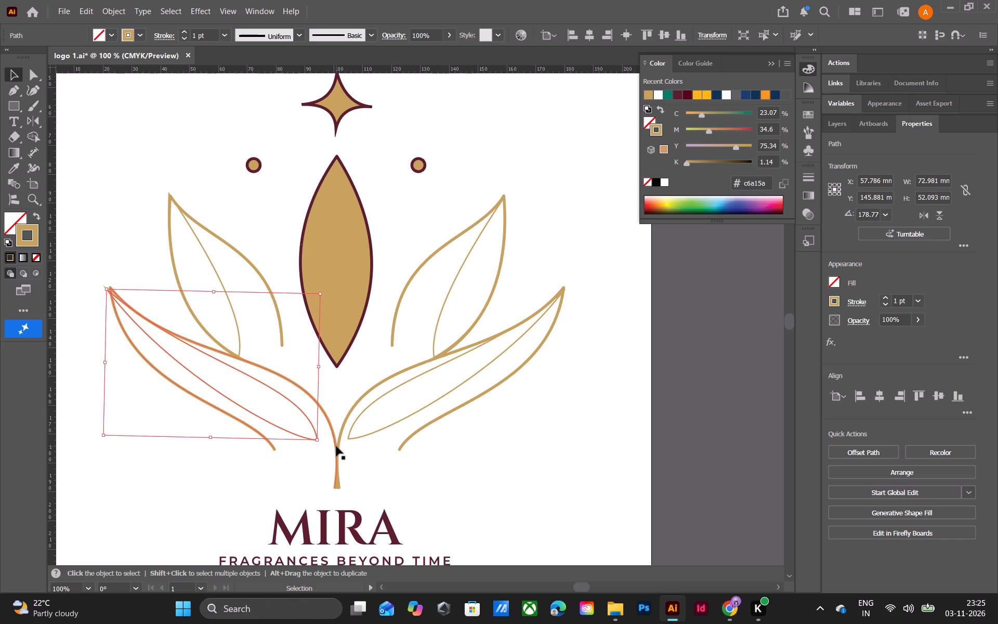
key(Right)
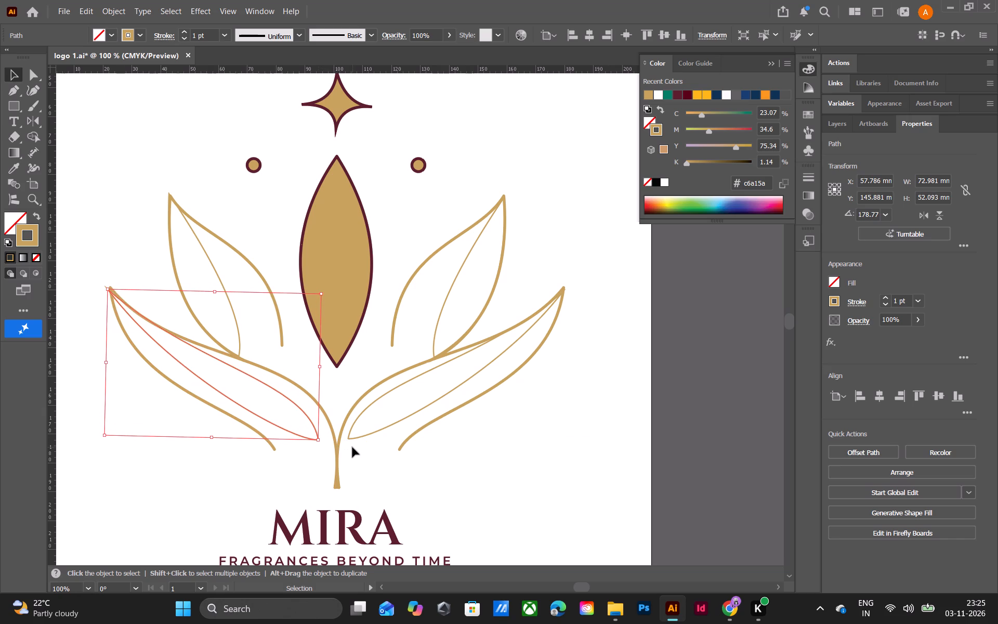
key(Right)
key(Right)
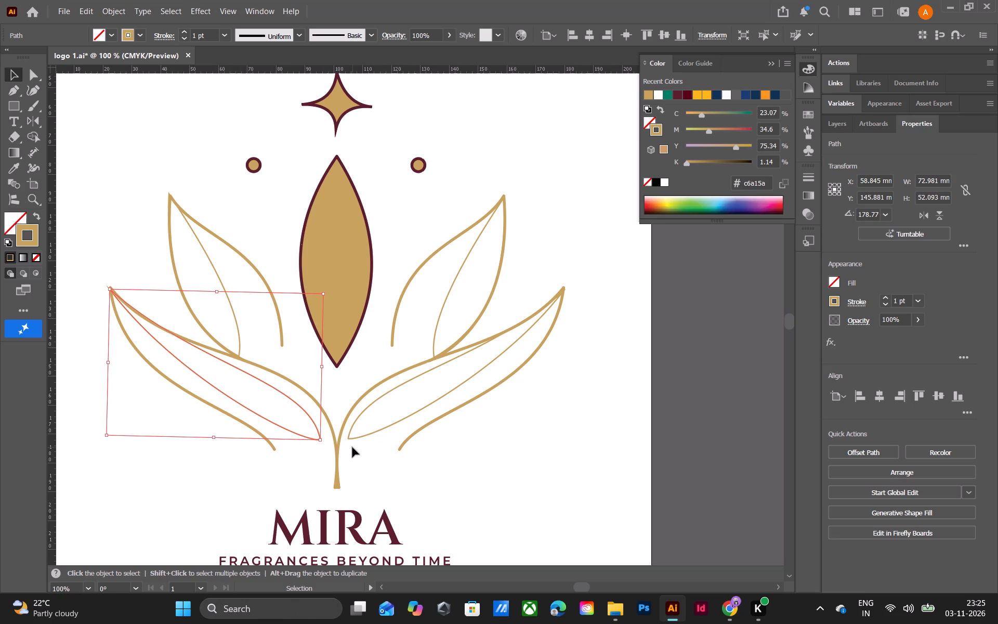
click(348, 462)
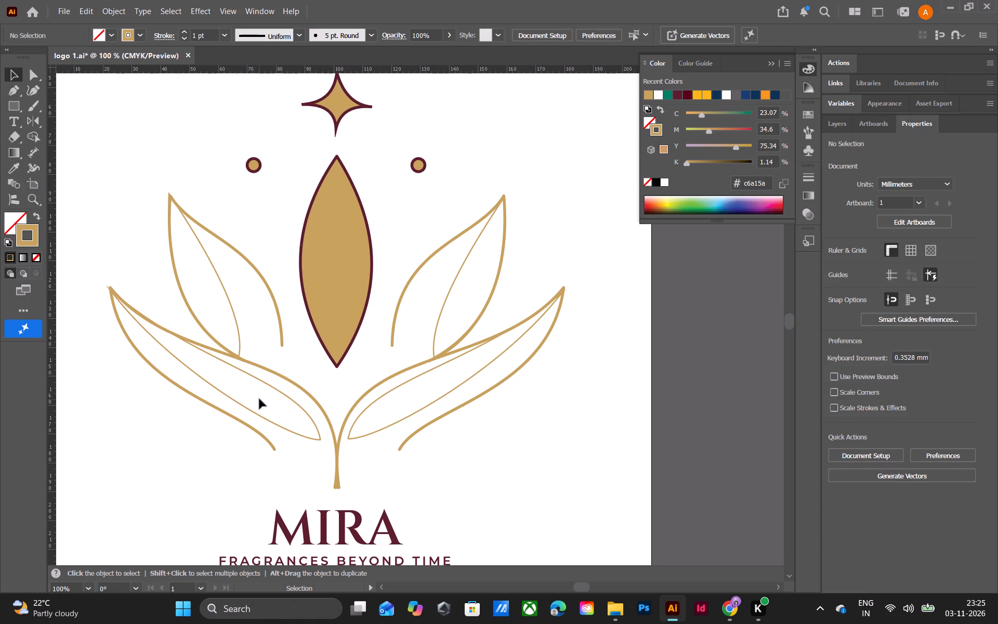
Nudge the lower-left inner leaf about 0.7 mm down and 0.7 mm toward the stem, and deselect it.
click(254, 413)
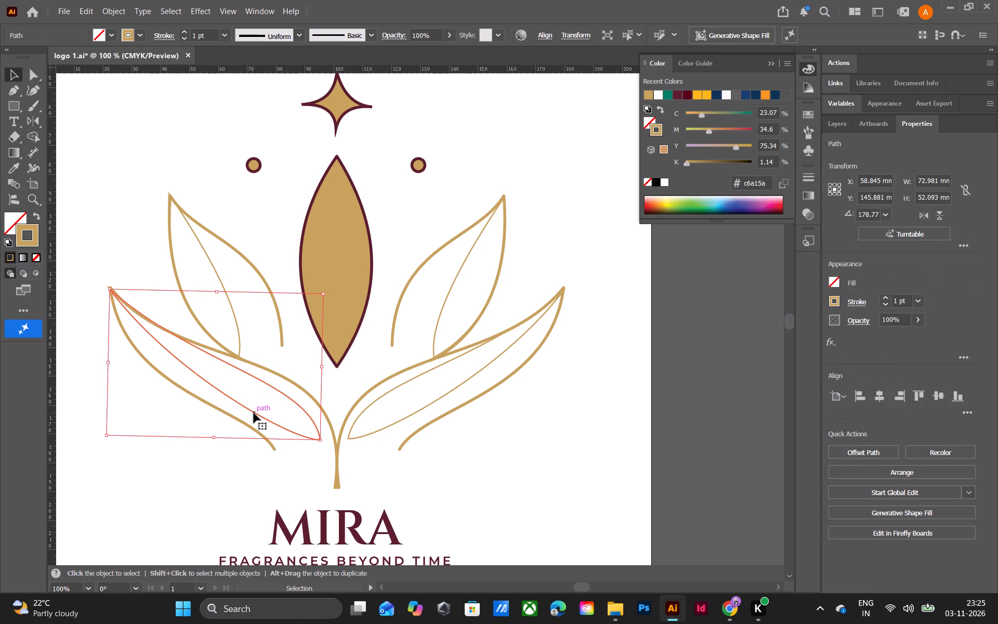
key(Down)
key(Down)
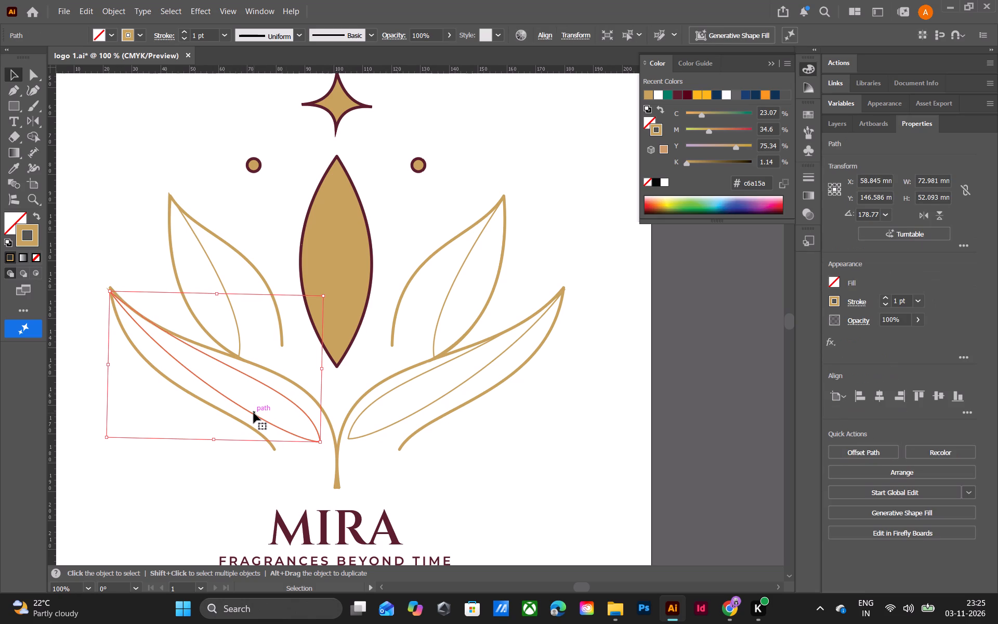
key(Right)
key(Right)
key(Right)
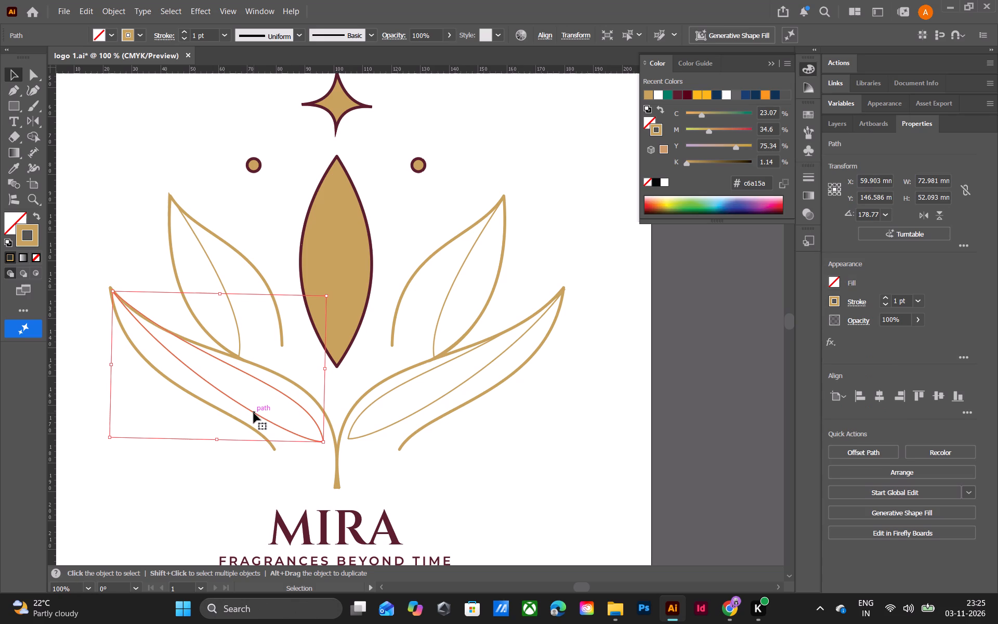
key(Left)
click(270, 478)
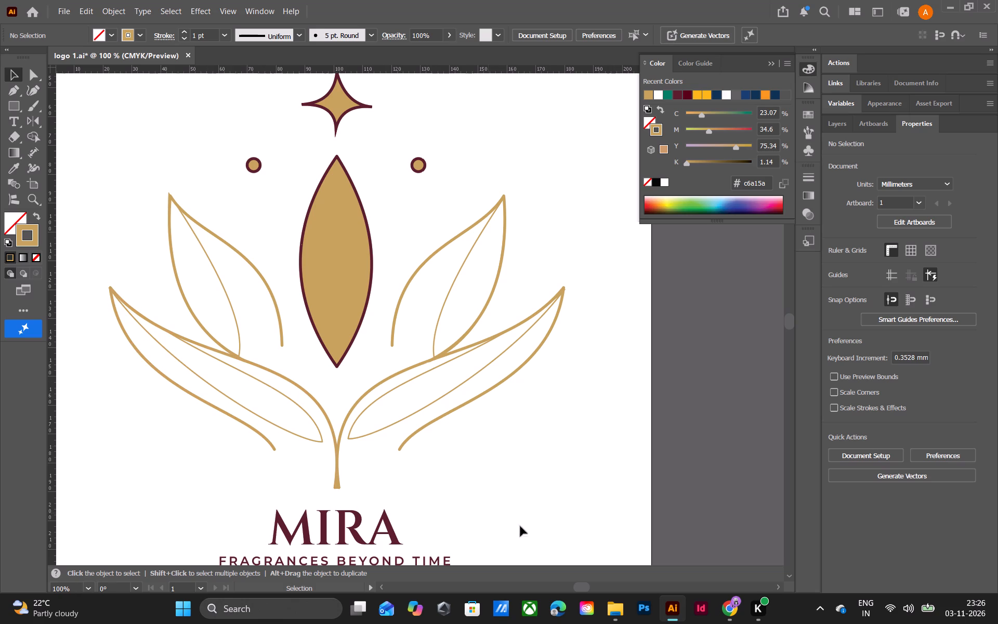
Switch to Chrome, close the reference logo image, and review the decorative-curve instructions at the end of the ChatGPT conversation.
click(733, 610)
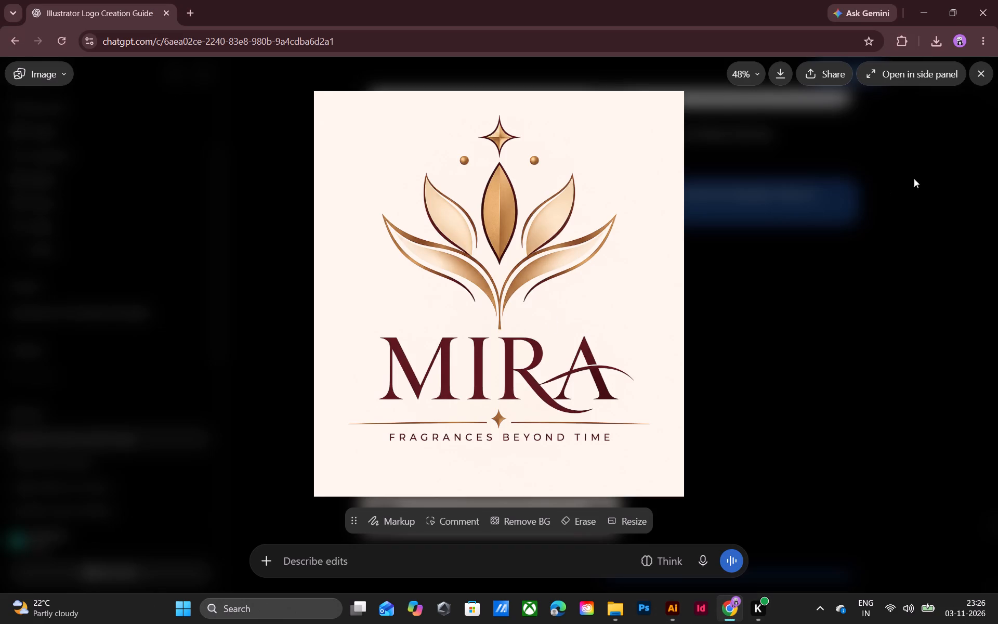
click(989, 75)
scroll(590, 316, down, 12)
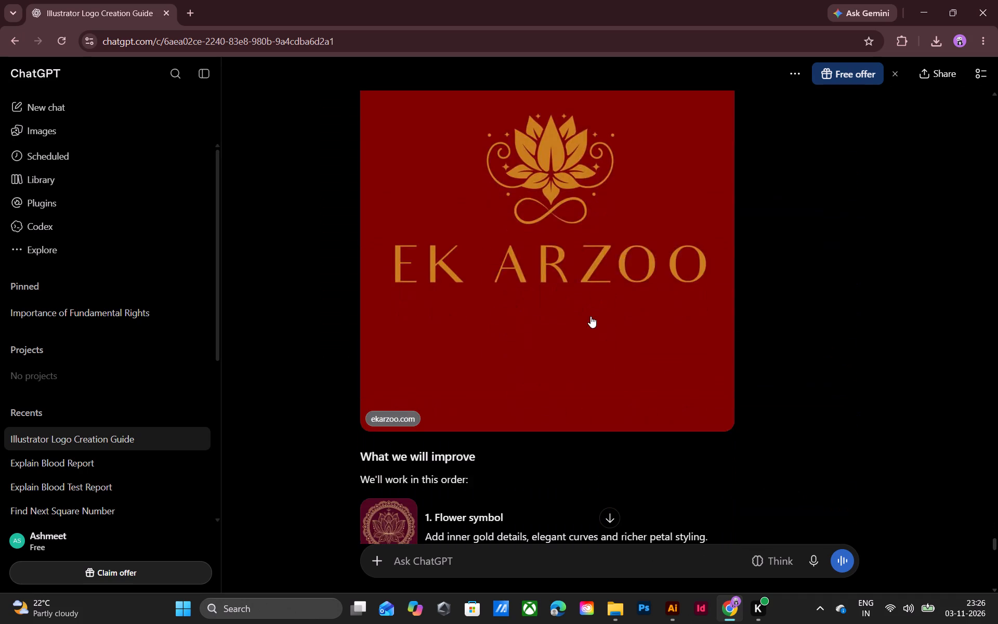
scroll(590, 316, down, 20)
scroll(590, 314, down, 14)
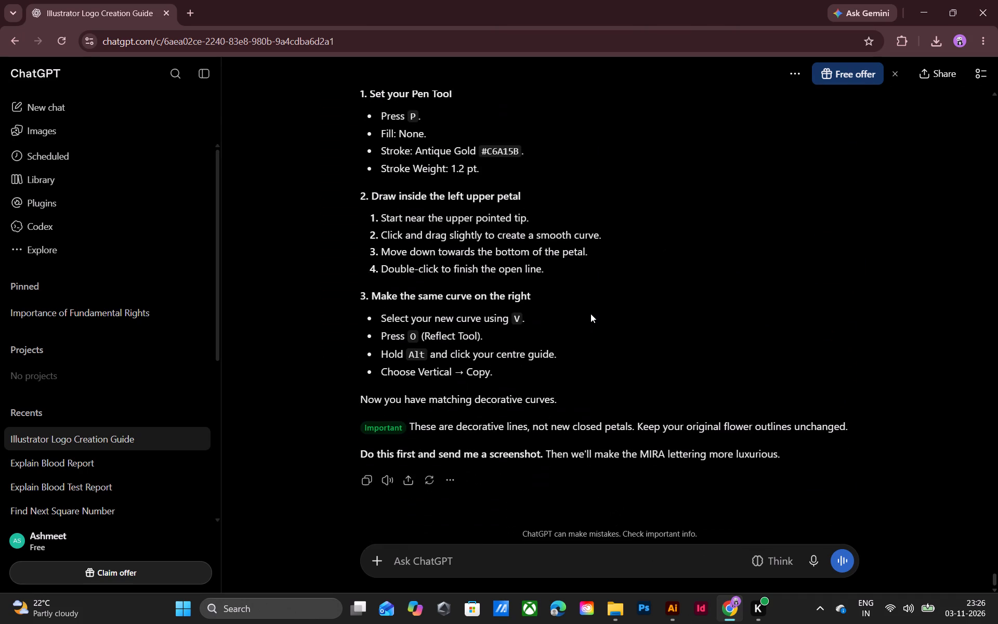
click(667, 610)
key(ctrl+minus)
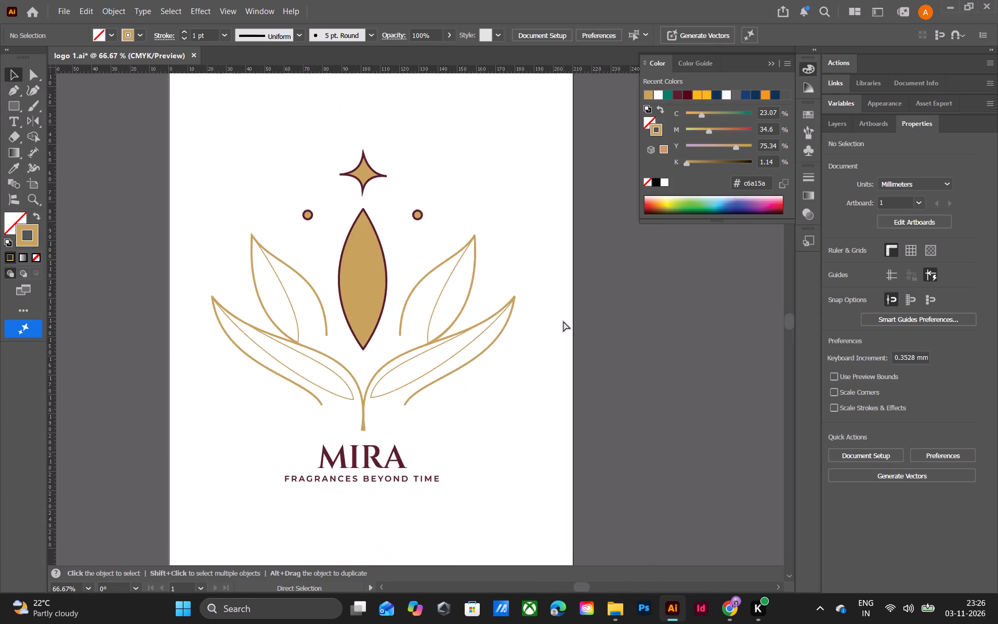
key(ctrl+minus)
key(ctrl+equal)
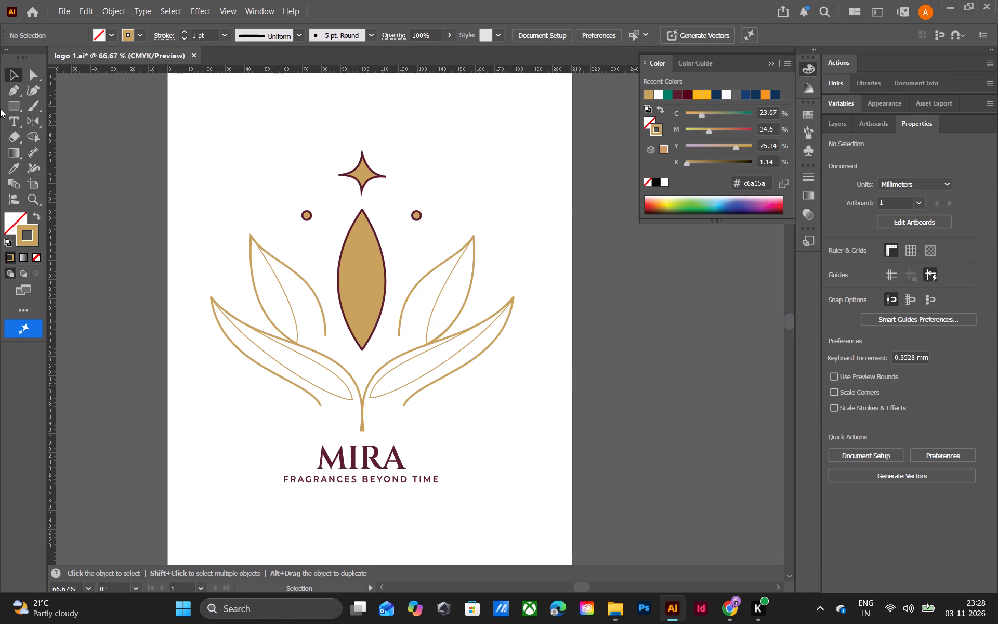
click(9, 105)
scroll(9, 105, up, 1)
right_click(9, 105)
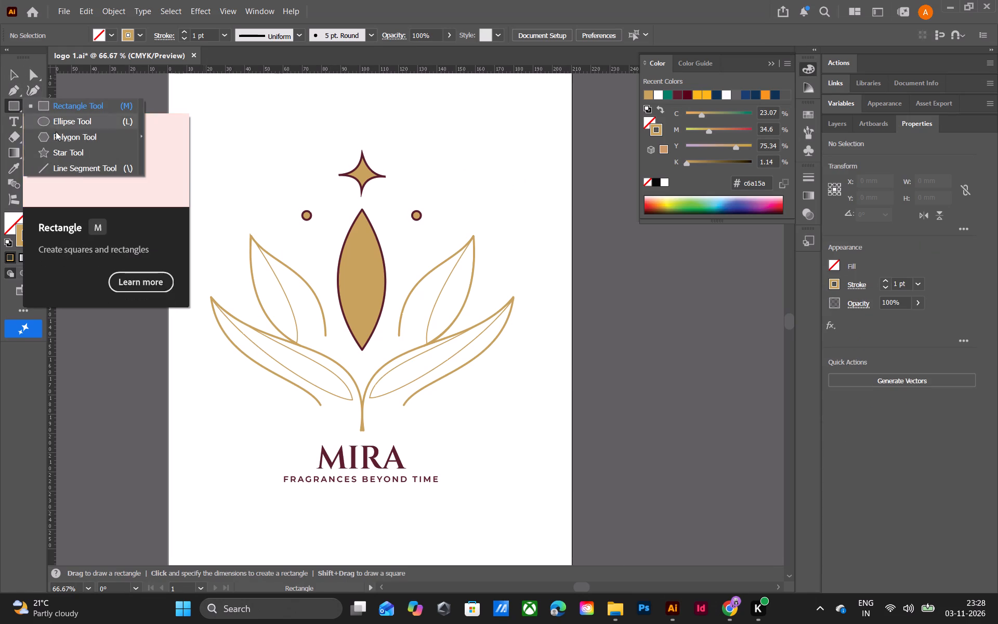
click(73, 168)
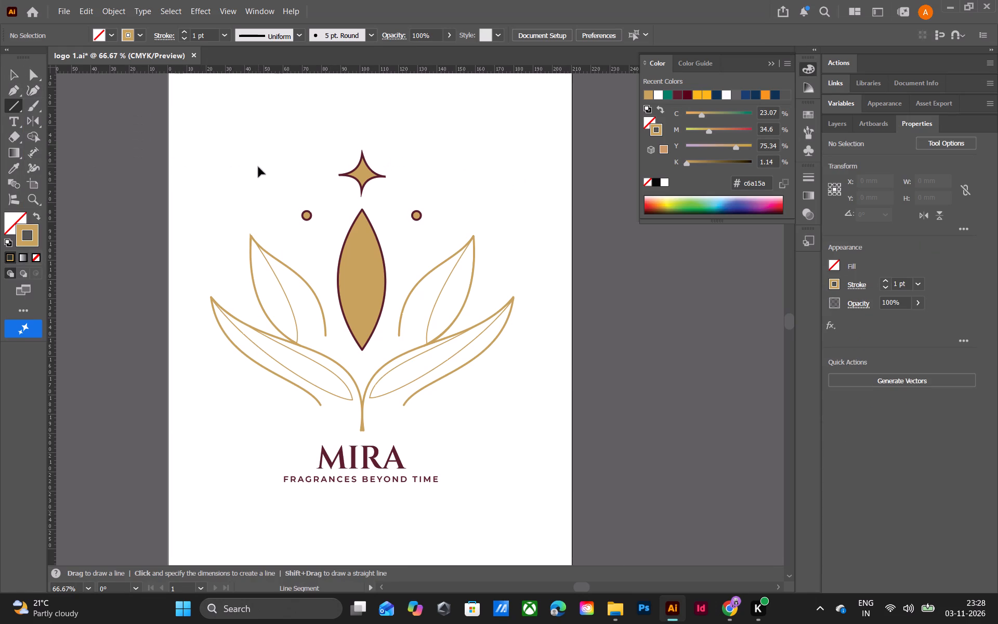
key(ctrl+equal)
key(ctrl+equal)
key(ctrl+equal)
ctrl+scroll(258, 167, up, 9)
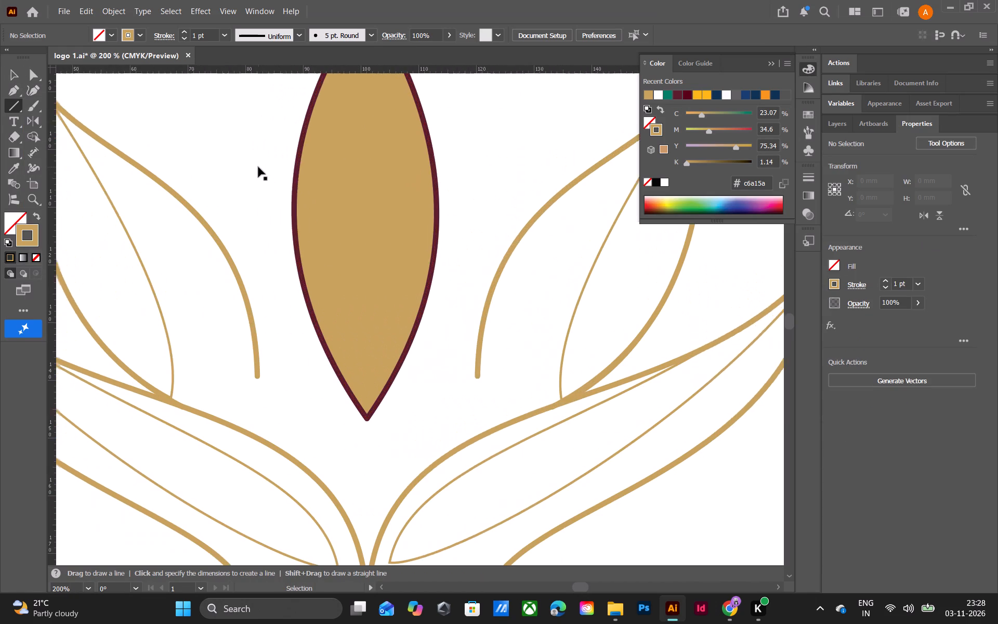
ctrl+scroll(258, 167, up, 4)
scroll(291, 166, up, 9)
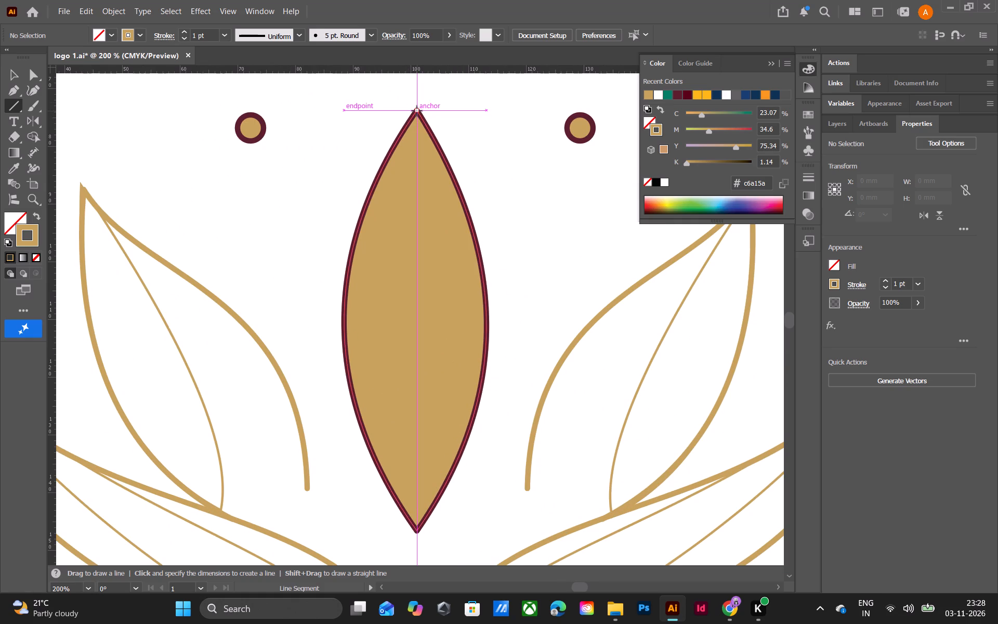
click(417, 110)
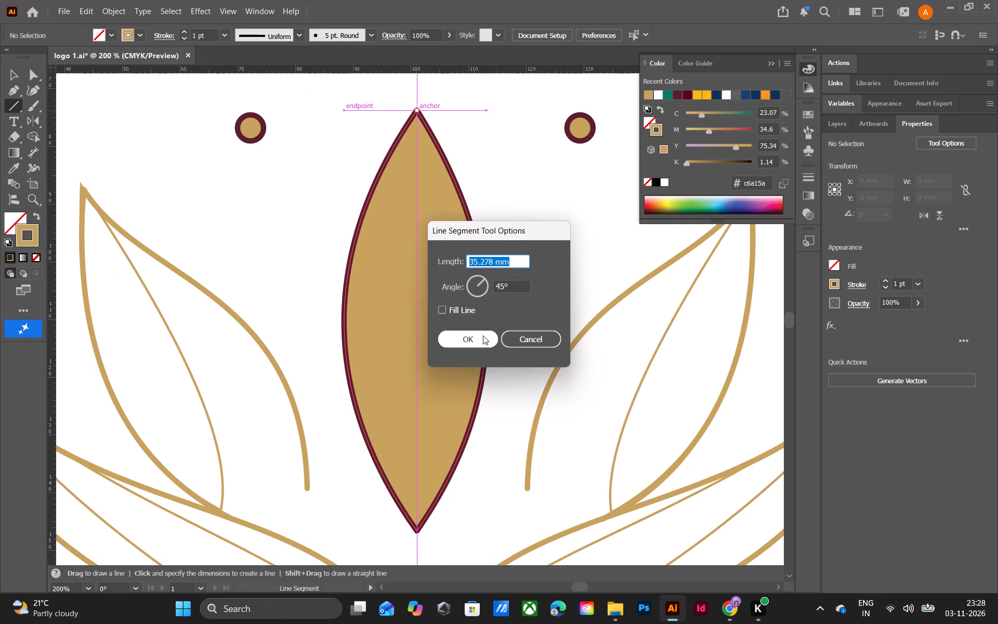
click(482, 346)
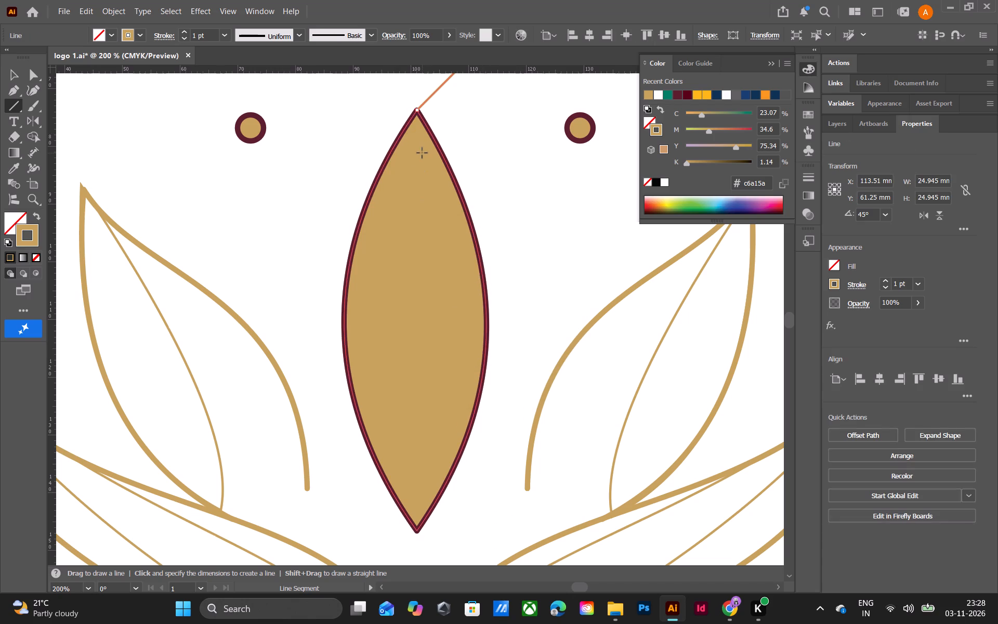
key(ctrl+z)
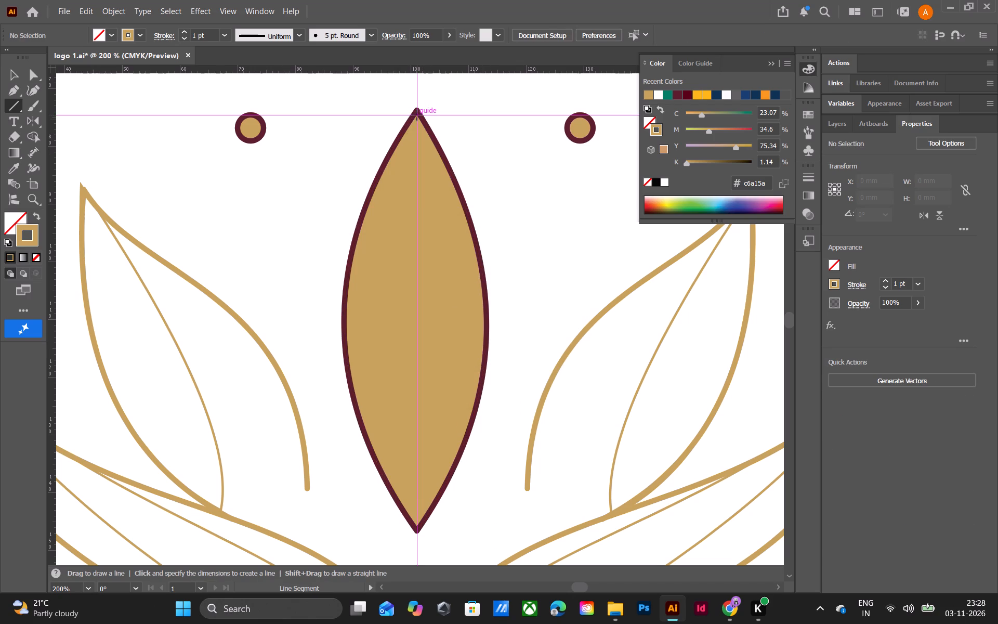
Draw a straight line about 71 mm long down the centre of the middle gold petal, from its top point to its bottom point.
drag(417, 116, 389, 282)
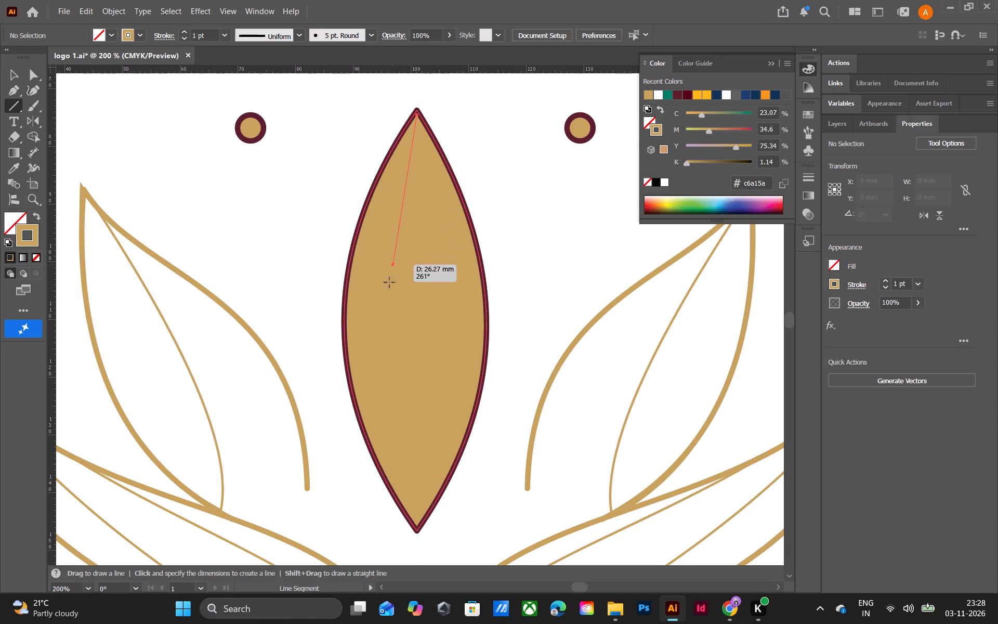
drag(389, 282, 416, 524)
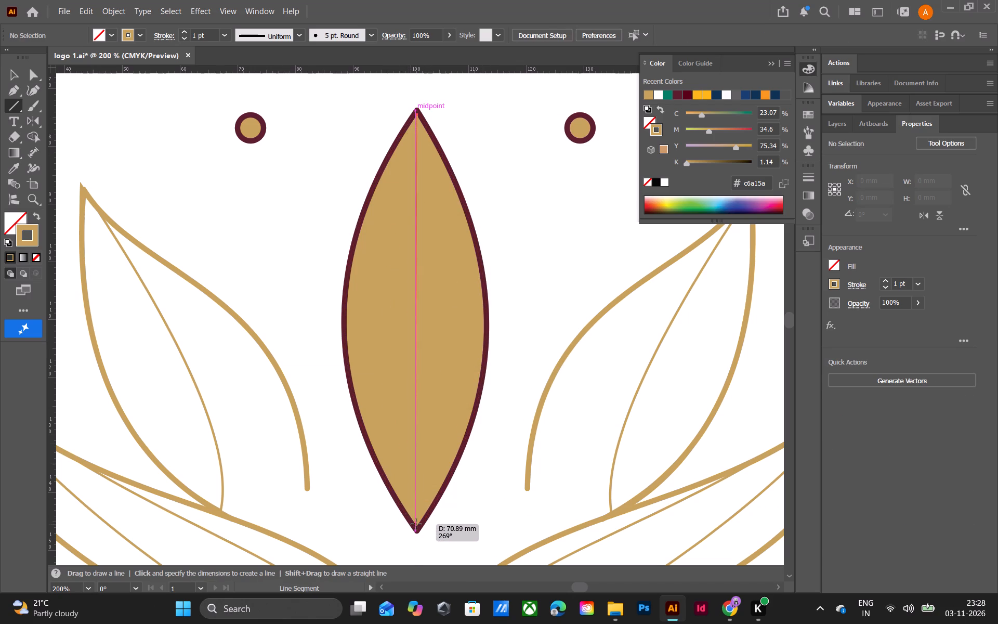
drag(416, 524, 417, 526)
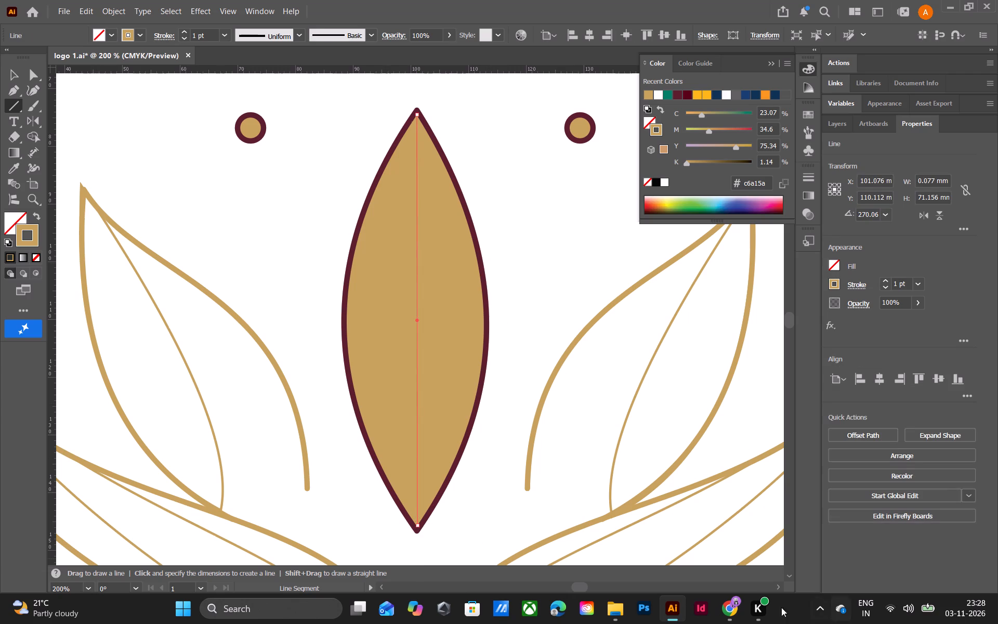
Switch to Chrome and copy the stroke colour code A77B38 from ChatGPT's reply.
click(732, 621)
drag(459, 445, 471, 450)
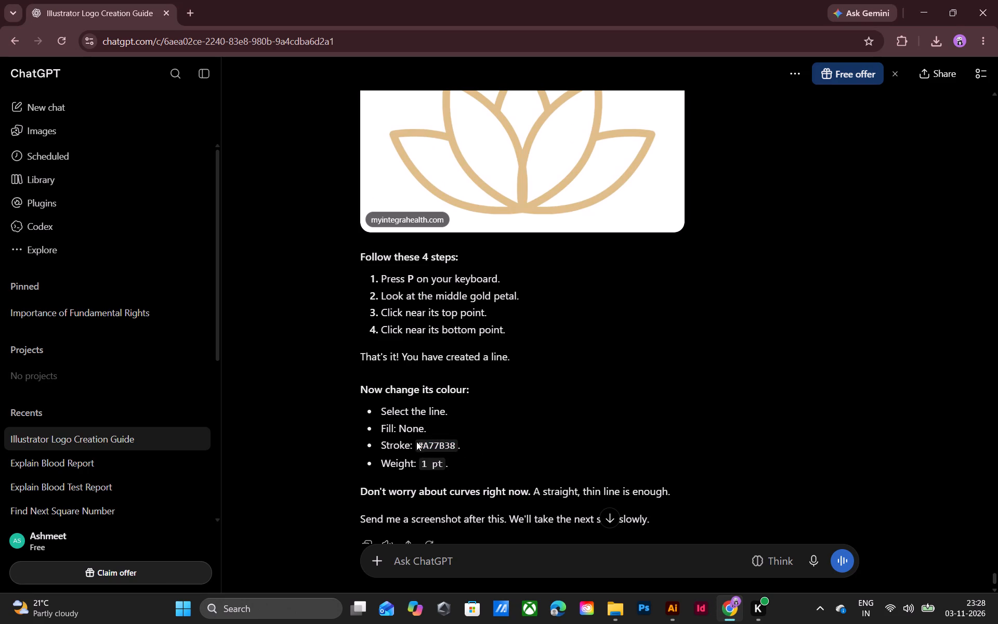
drag(421, 443, 454, 446)
click(542, 452)
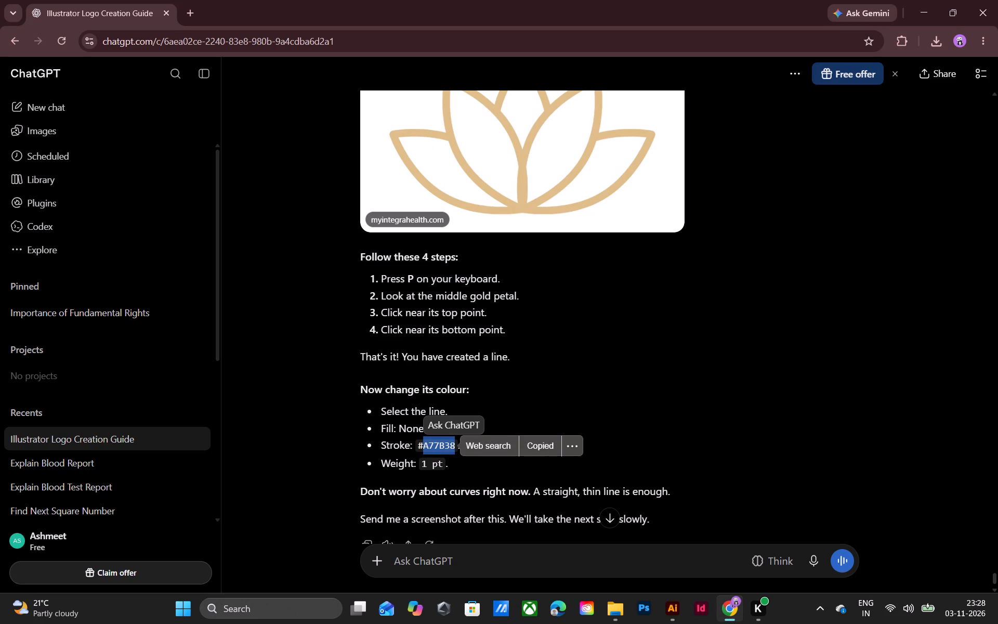
Return to Illustrator, set the petal centre line's stroke colour to #A77B38 and deselect the line.
click(678, 616)
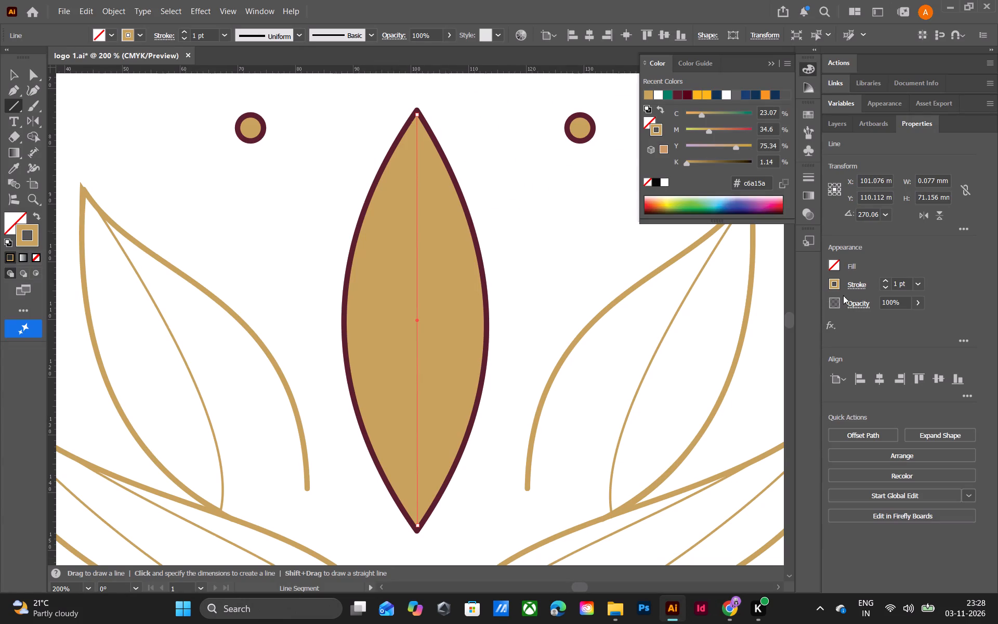
click(839, 287)
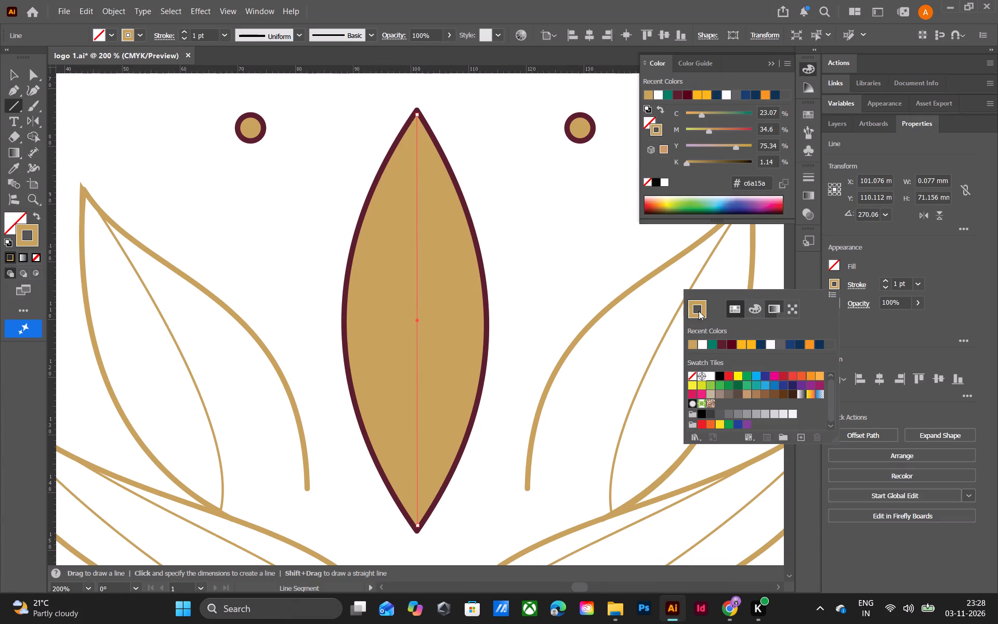
triple_click(699, 311)
click(699, 313)
double_click(25, 239)
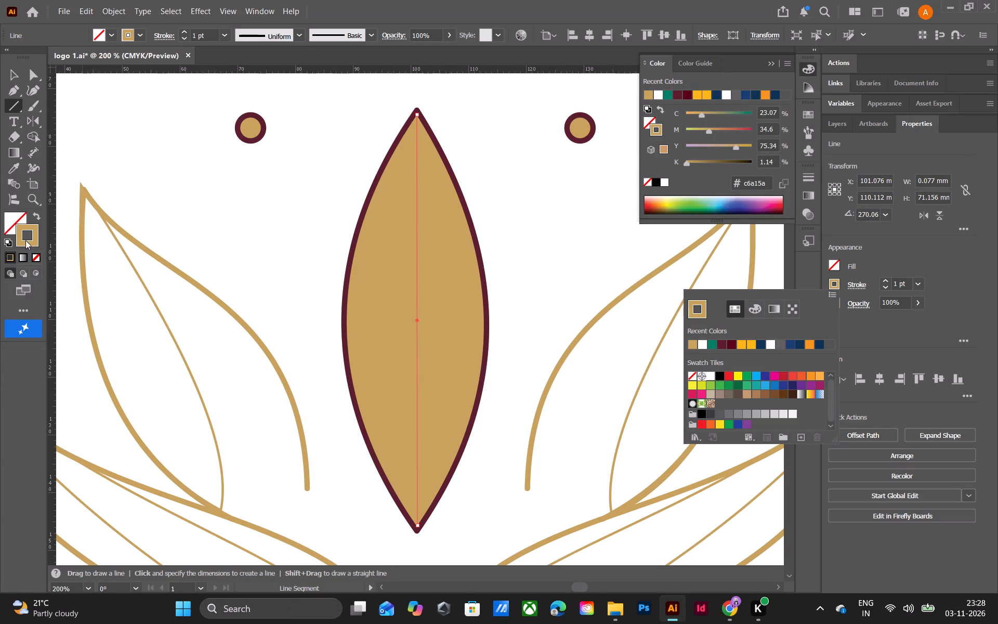
click(32, 238)
triple_click(28, 239)
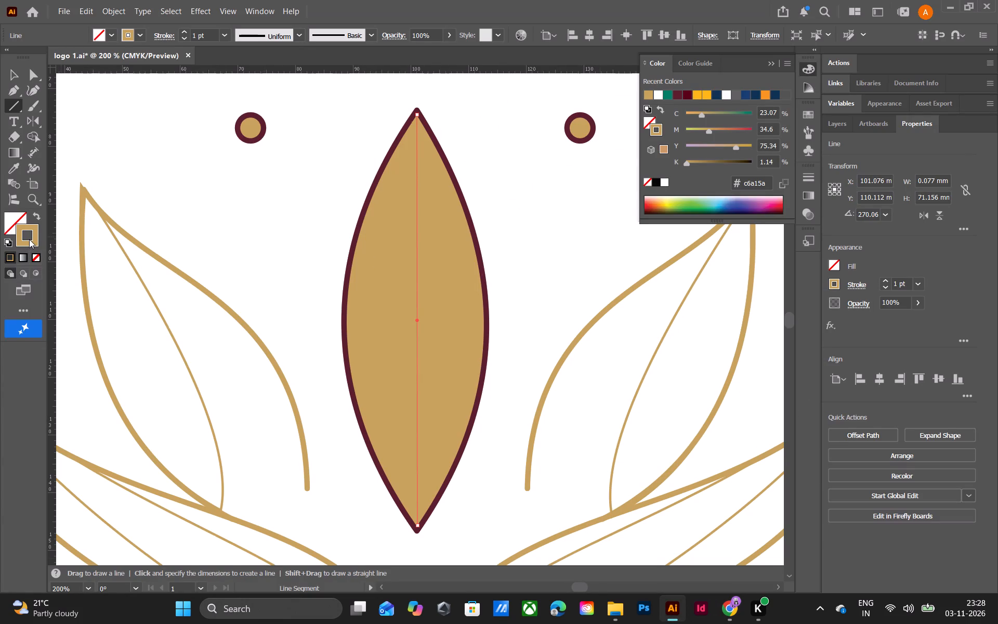
click(28, 239)
click(580, 376)
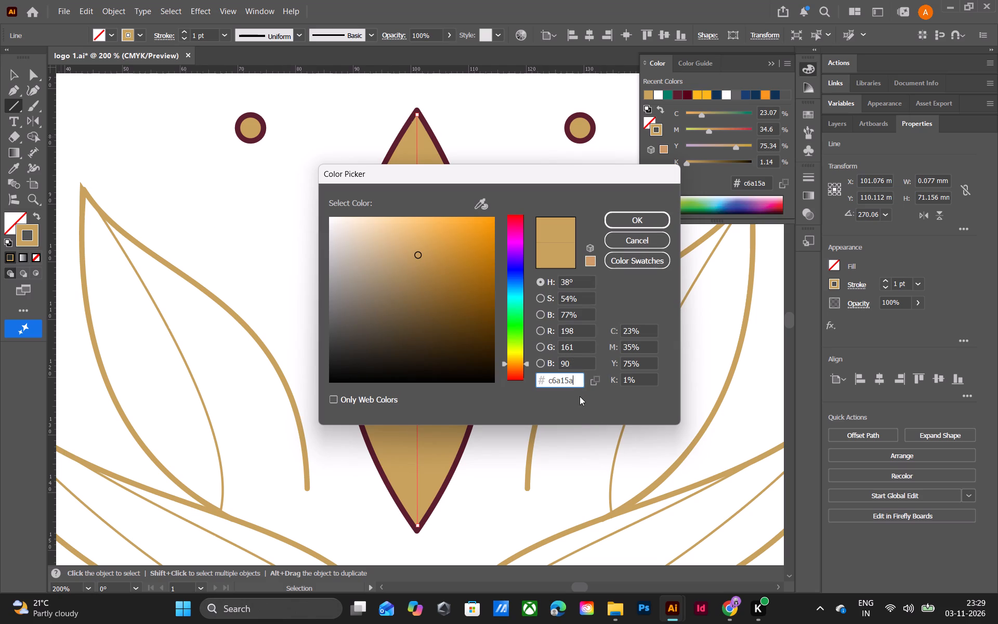
key(ctrl+a)
key(BackSpace)
key(ctrl+v)
click(634, 215)
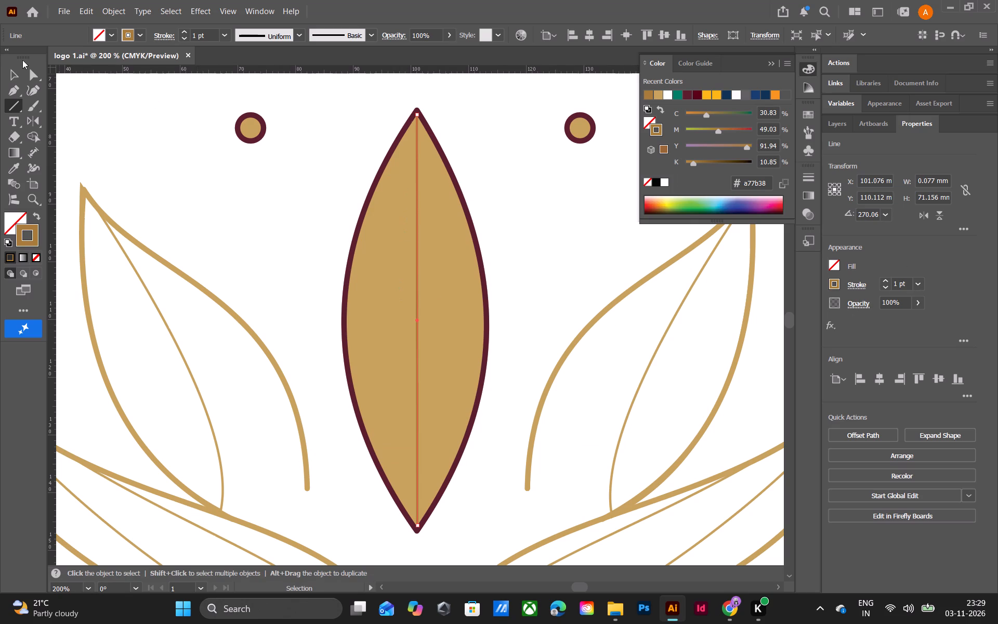
click(10, 70)
click(357, 124)
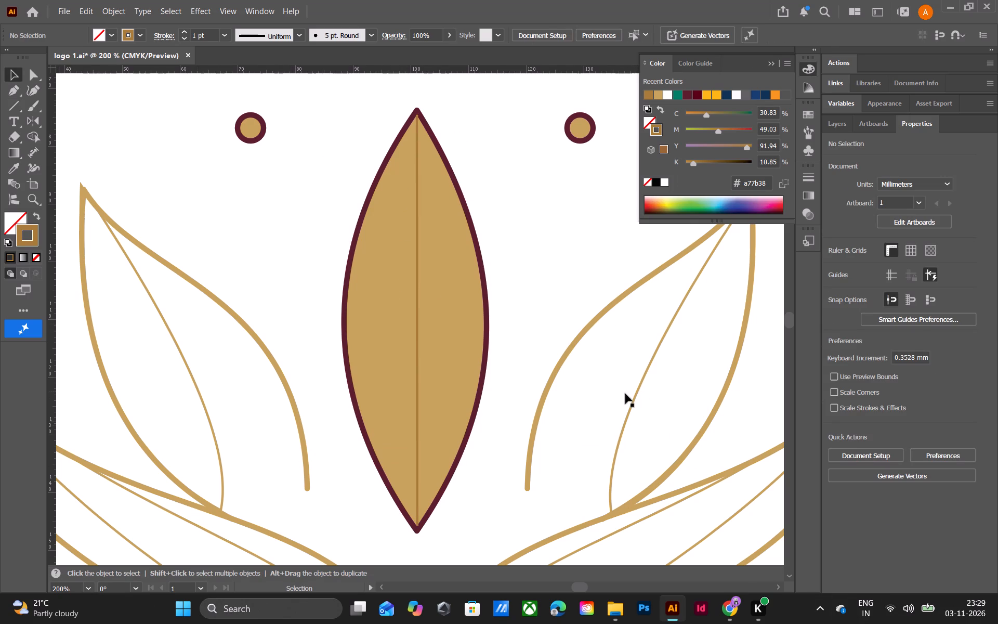
Straighten the middle petal's centre line to exactly vertical by adjusting its top end, making it about 71.2 mm long.
key(ctrl+equal)
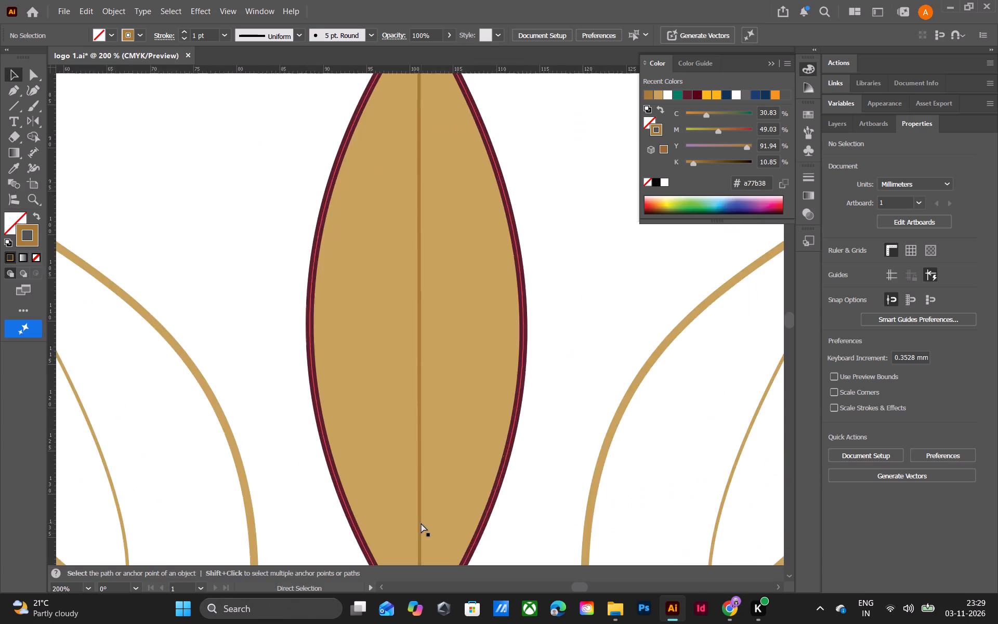
key(ctrl+equal)
key(ctrl+equal)
scroll(441, 431, up, 19)
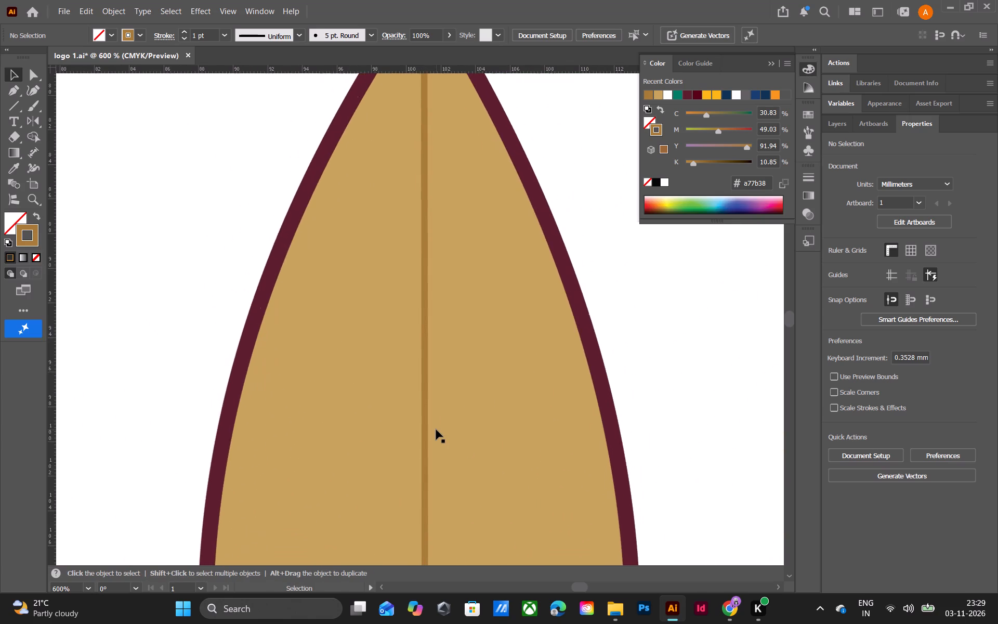
scroll(436, 430, up, 13)
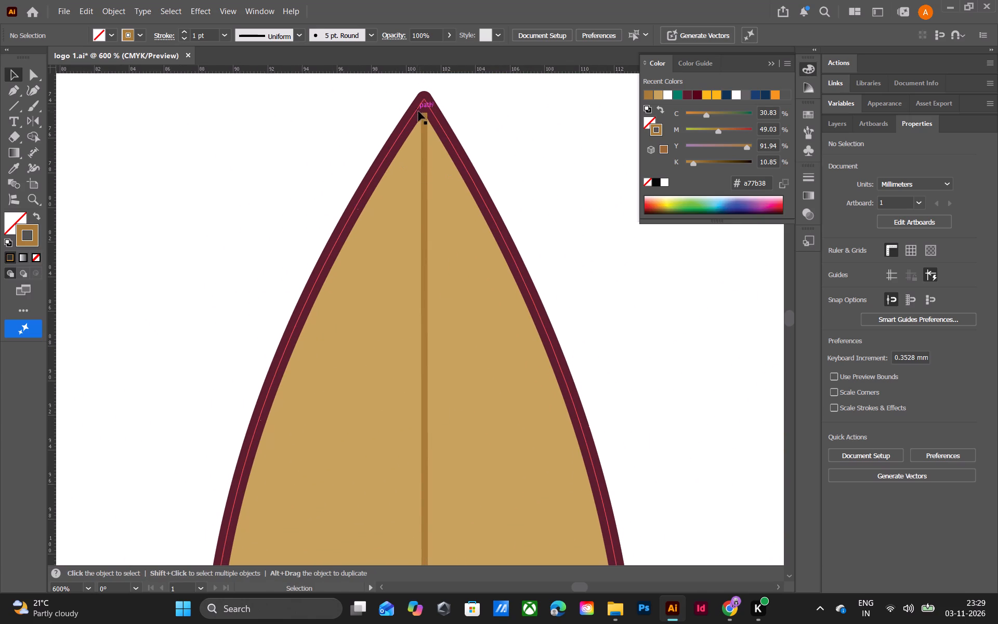
click(423, 114)
click(425, 111)
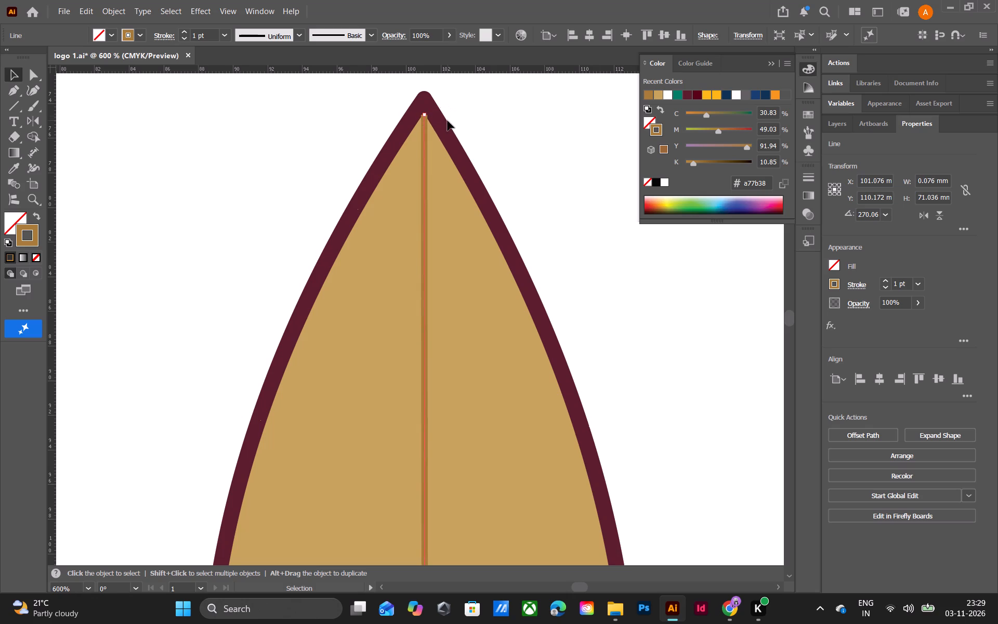
click(531, 165)
click(426, 128)
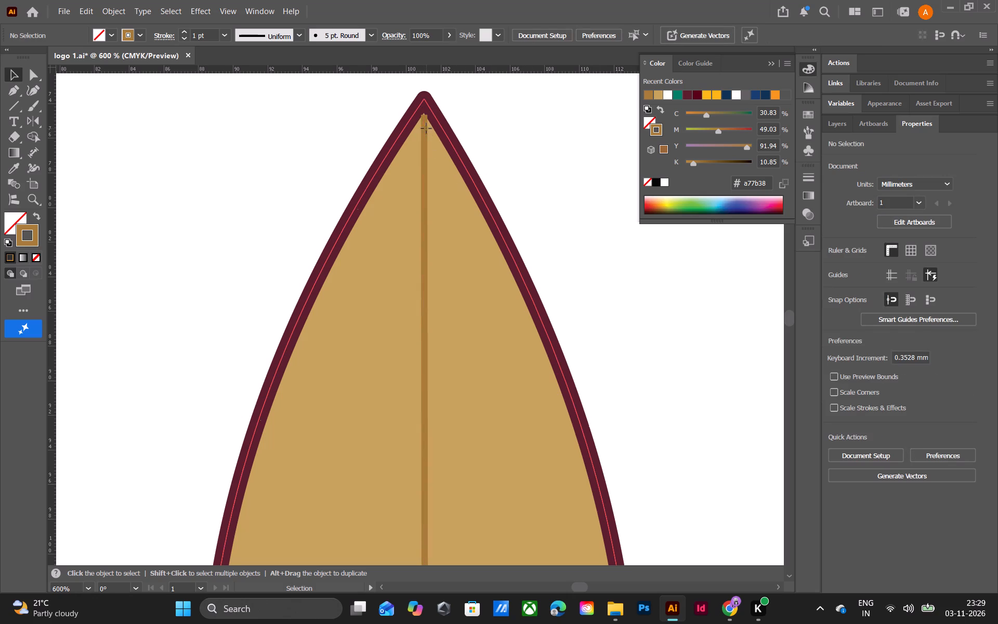
double_click(421, 128)
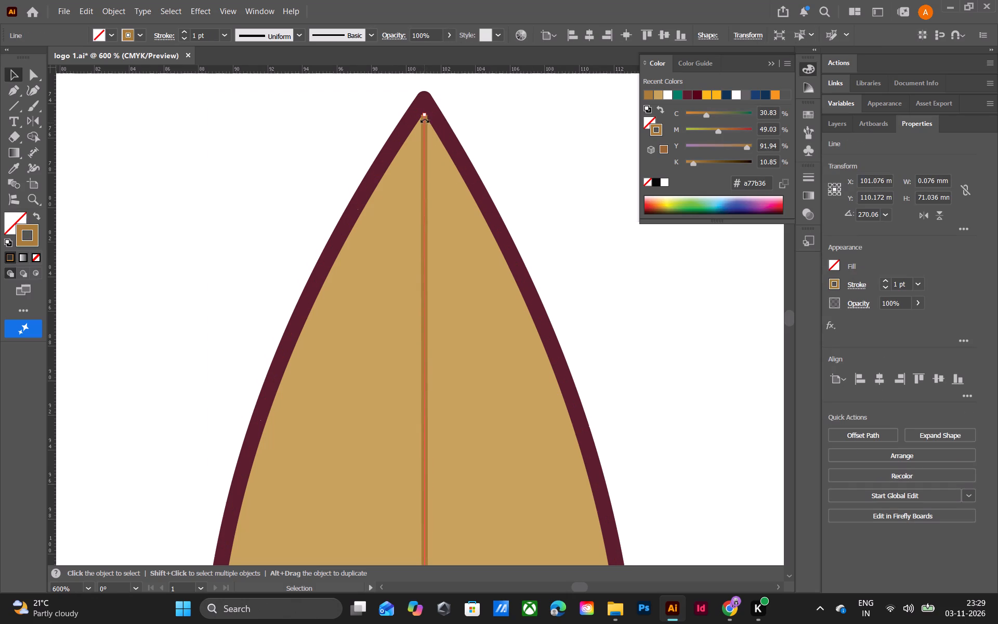
click(425, 113)
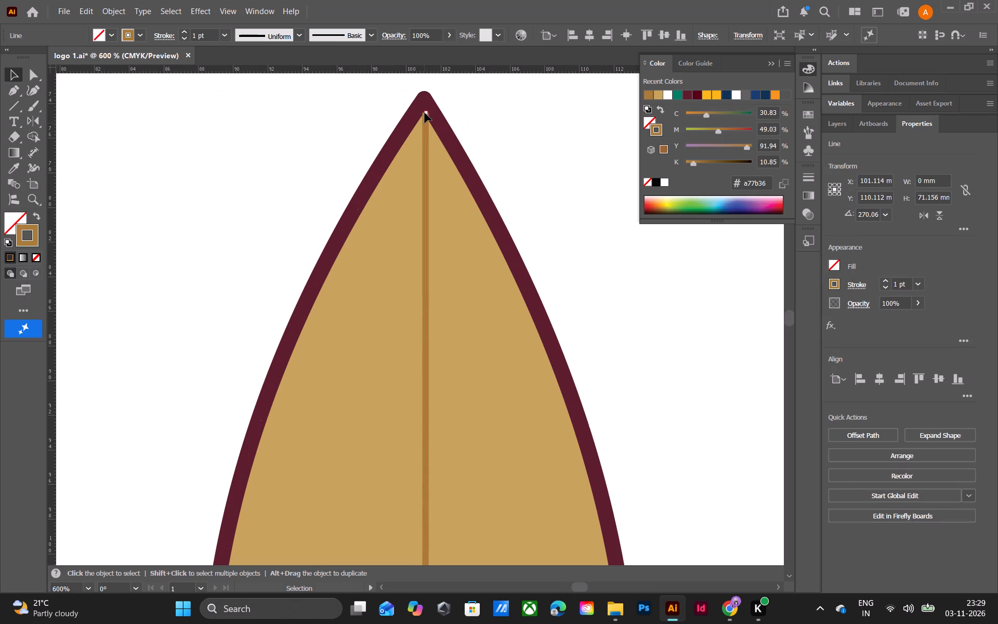
Shorten the centre line from its top end to about 70.7 mm and nudge it into line with the petal's top tip.
key(z)
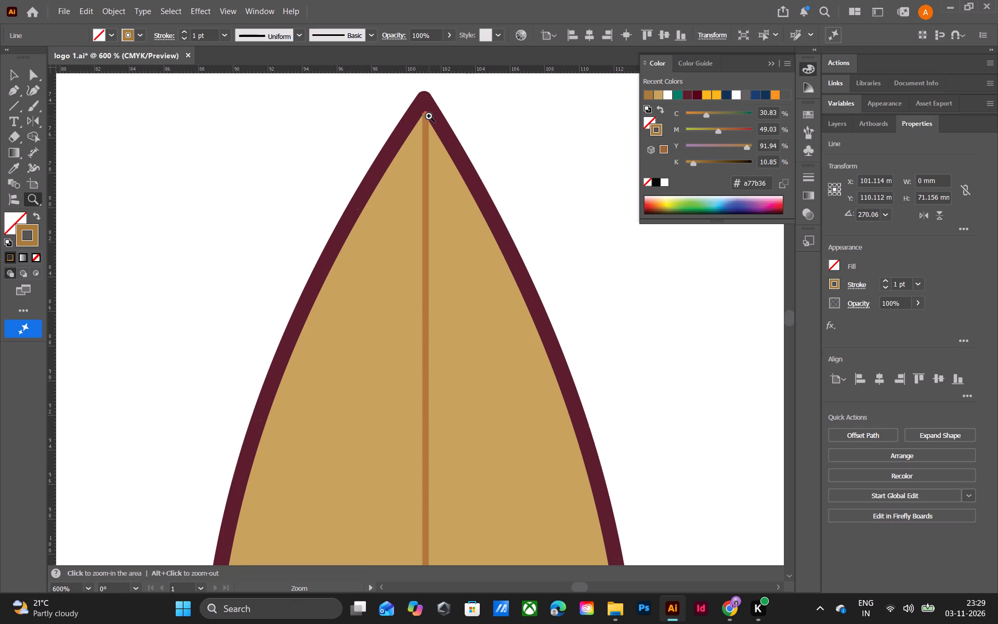
click(427, 122)
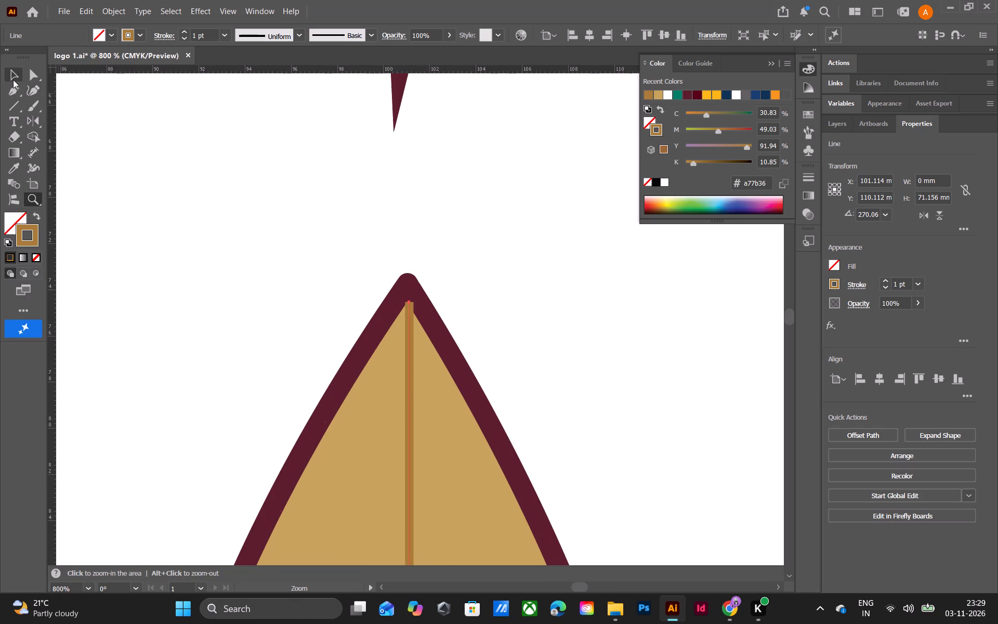
click(19, 73)
scroll(338, 183, down, 6)
scroll(346, 183, up, 20)
scroll(346, 183, up, 1)
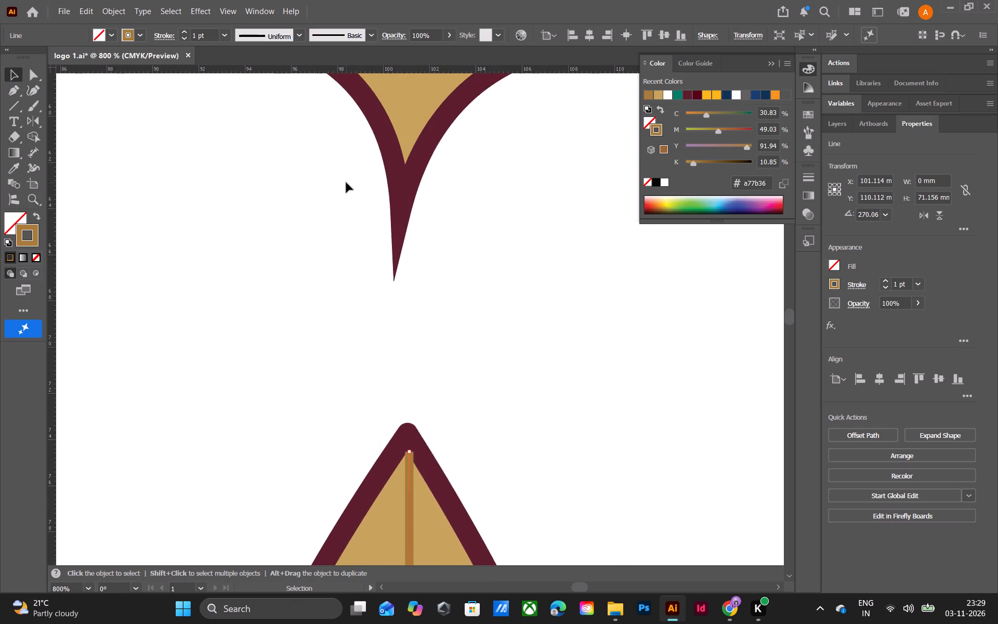
scroll(346, 183, up, 13)
scroll(346, 183, down, 20)
scroll(346, 183, down, 8)
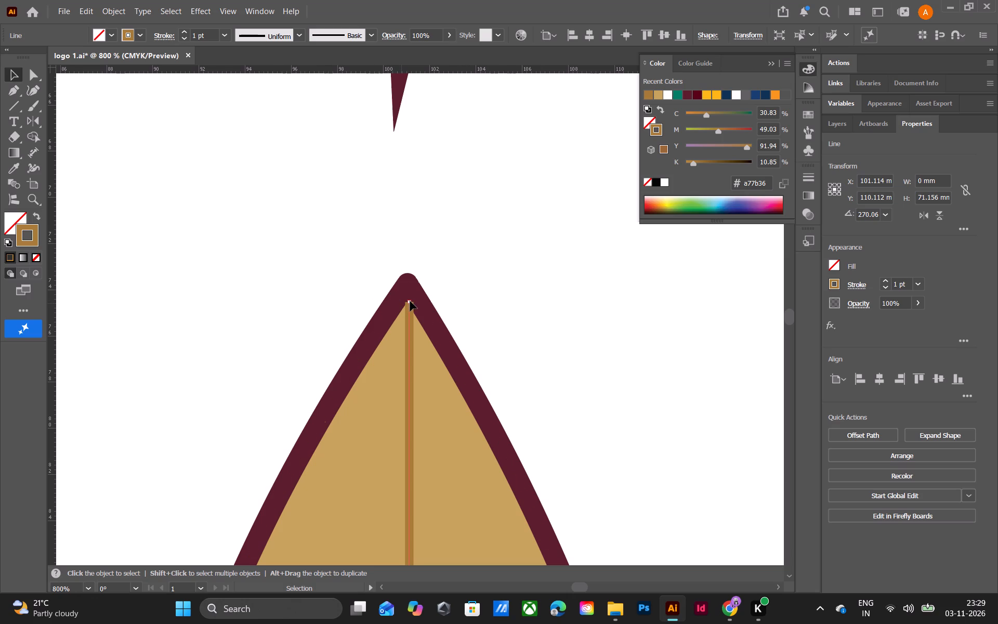
drag(410, 301, 405, 302)
key(ctrl+z)
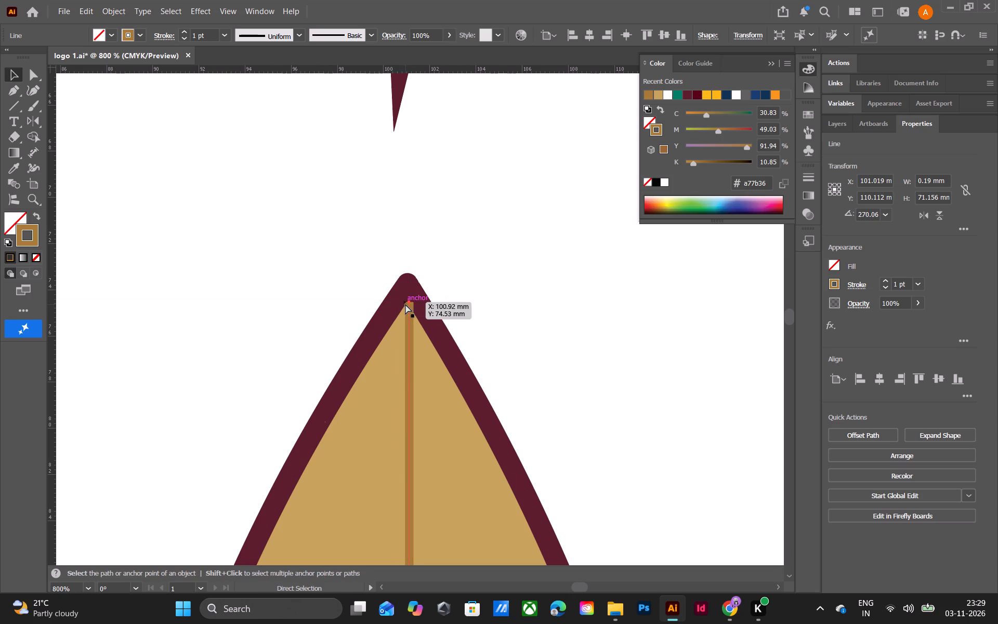
click(411, 307)
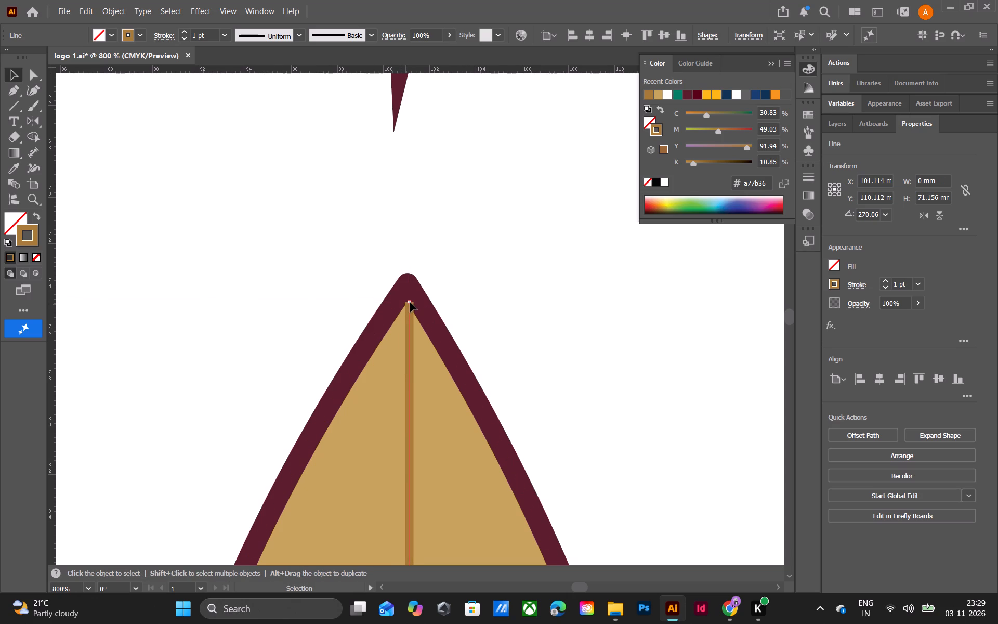
drag(410, 300, 410, 313)
drag(411, 342, 408, 335)
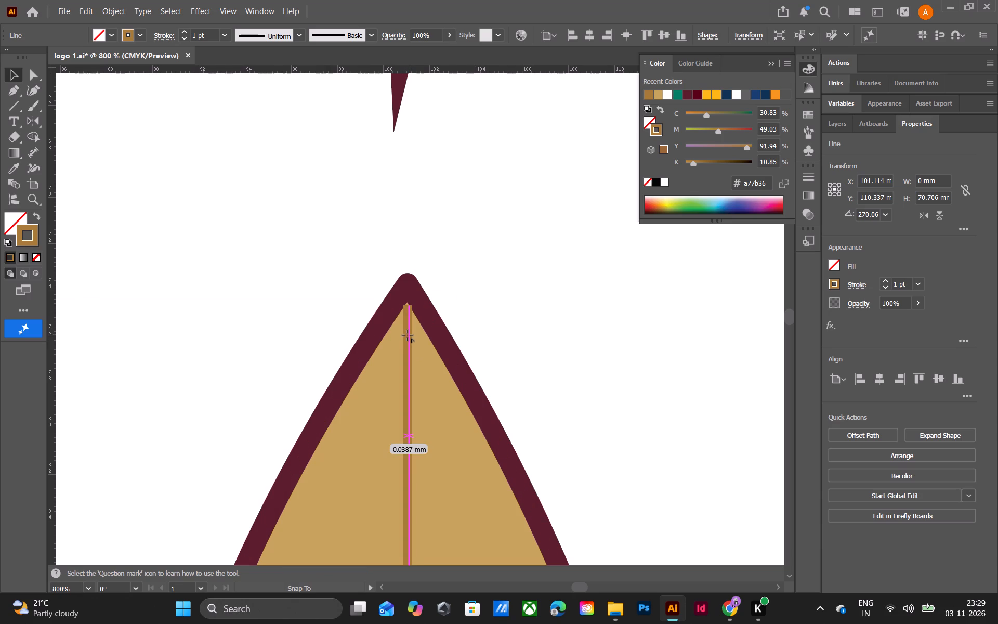
drag(408, 335, 408, 333)
click(449, 334)
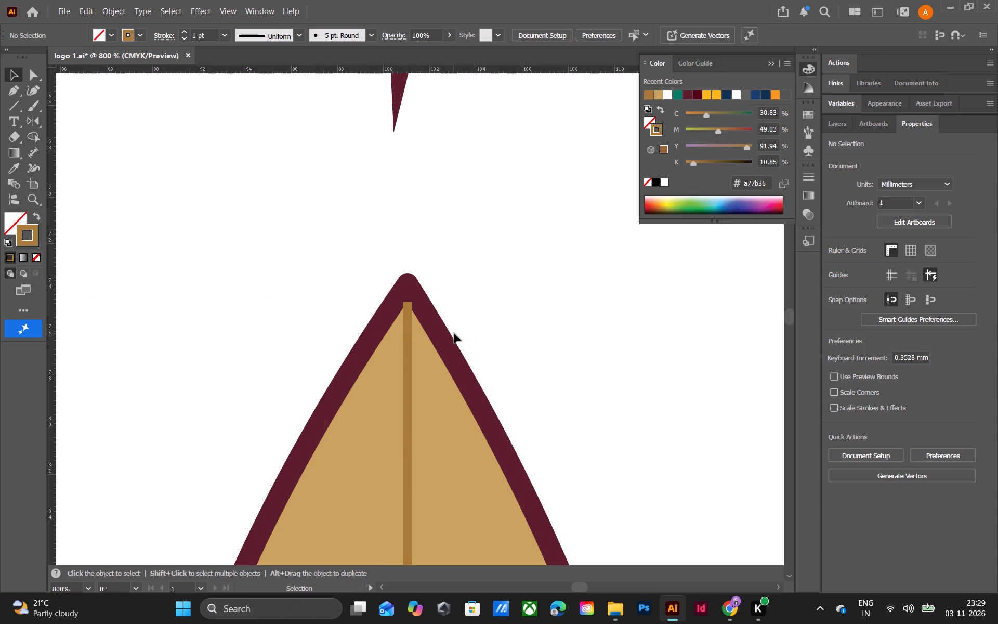
Extend the centre line's bottom end straight down into the petal's bottom tip, making the line about 71.2 mm long.
scroll(454, 333, down, 14)
right_click(454, 333)
scroll(454, 333, up, 1)
scroll(454, 333, down, 1)
click(454, 333)
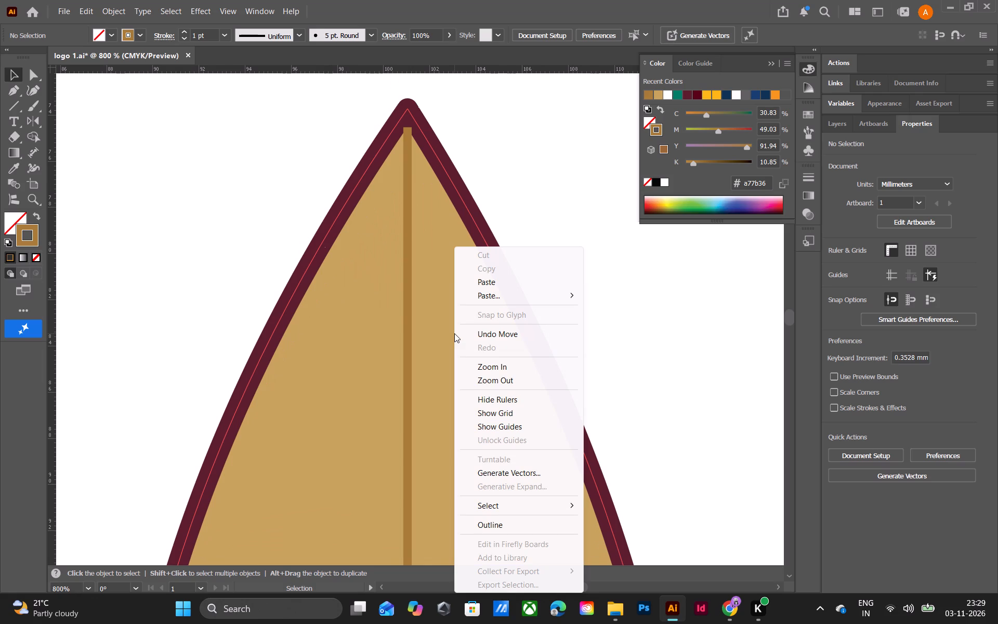
click(446, 335)
scroll(446, 335, down, 15)
scroll(446, 335, down, 10)
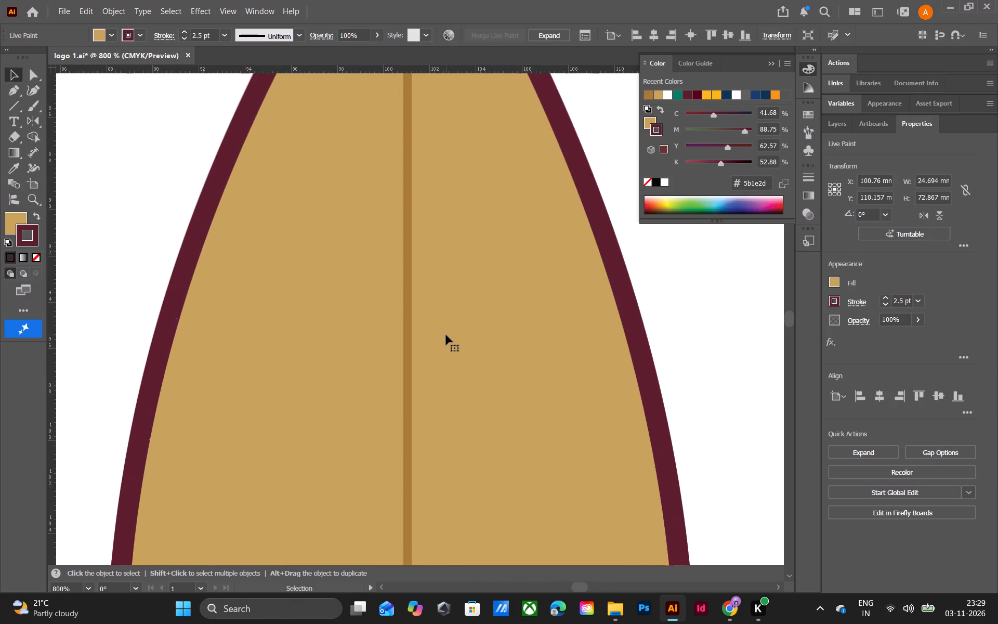
scroll(446, 335, down, 17)
scroll(446, 335, down, 10)
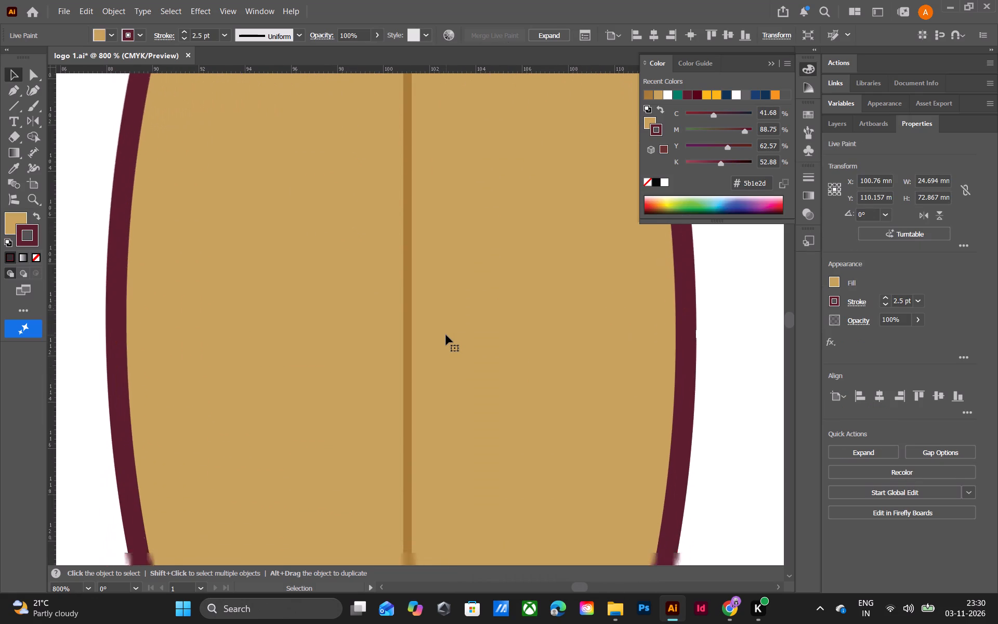
scroll(446, 335, down, 15)
scroll(446, 335, down, 14)
scroll(446, 335, down, 19)
scroll(446, 335, down, 2)
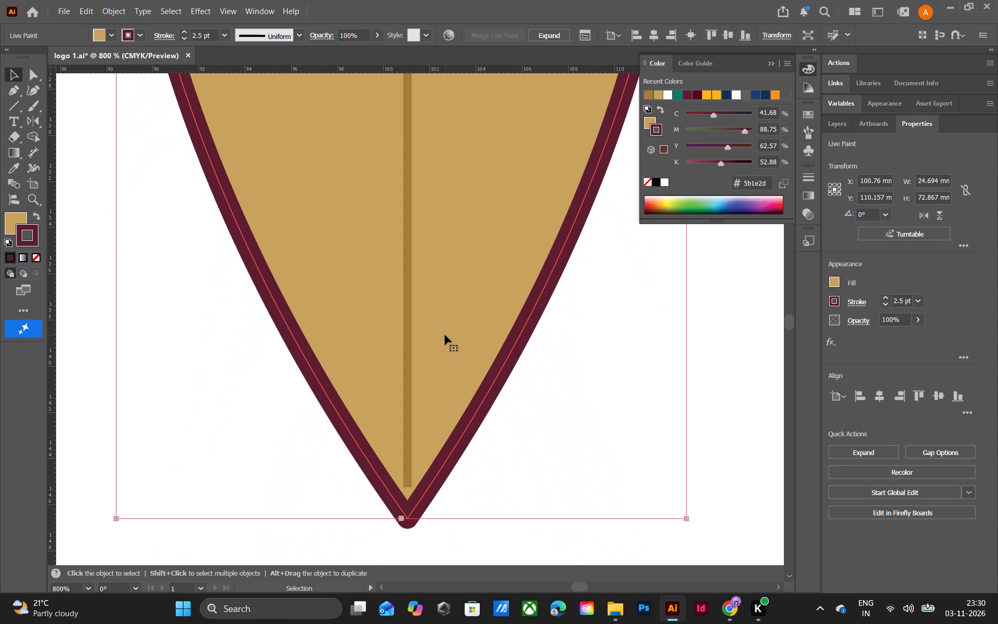
click(410, 478)
click(405, 483)
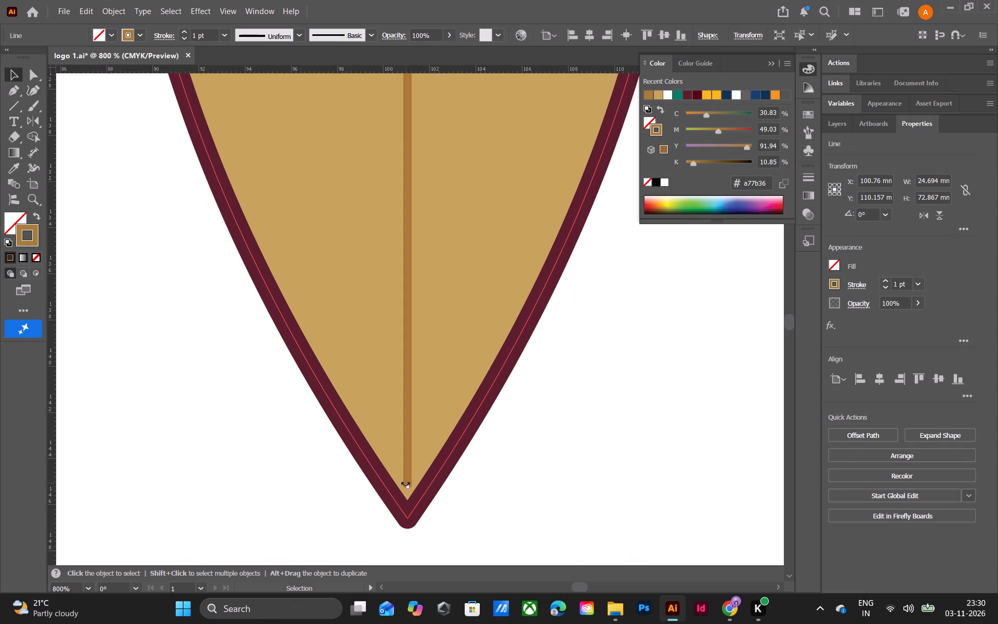
drag(408, 486, 408, 495)
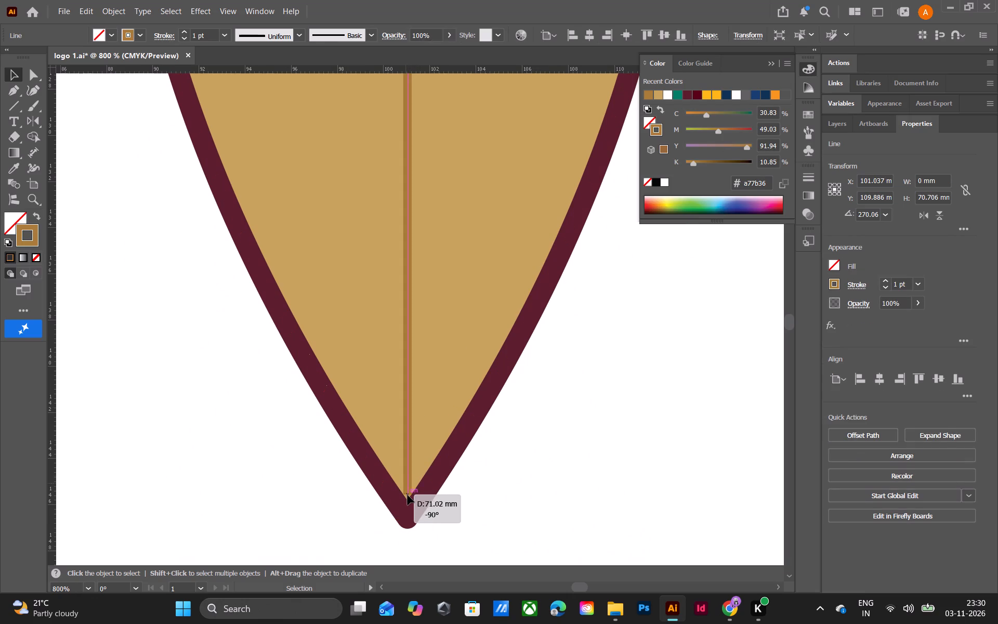
drag(408, 495, 409, 498)
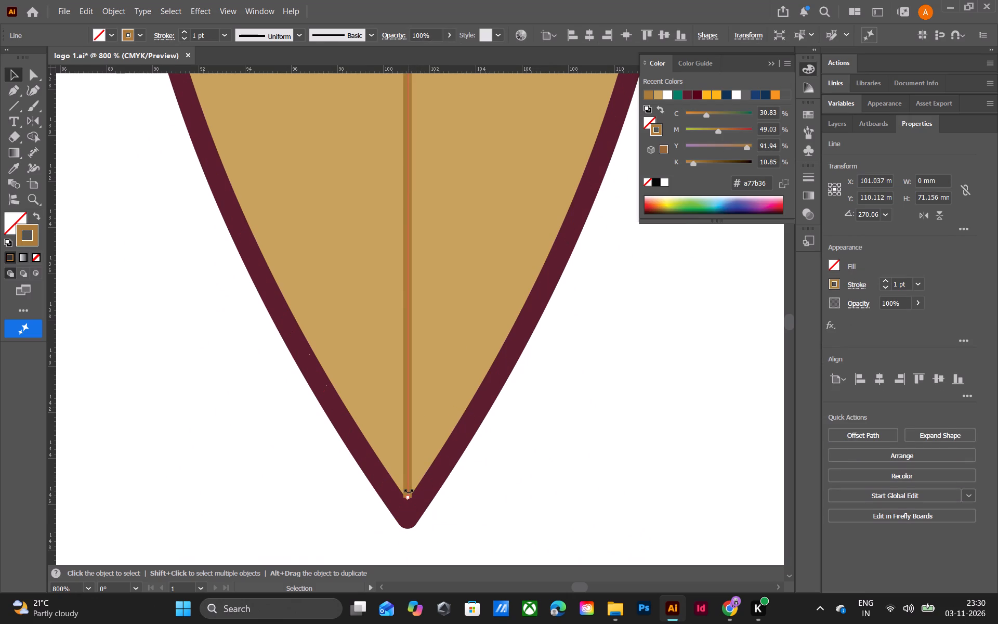
Examine the centre line against the petal's top and bottom tips, and clear the selection with the whole petal framed at 200% zoom.
key(ctrl+minus)
key(ctrl+minus)
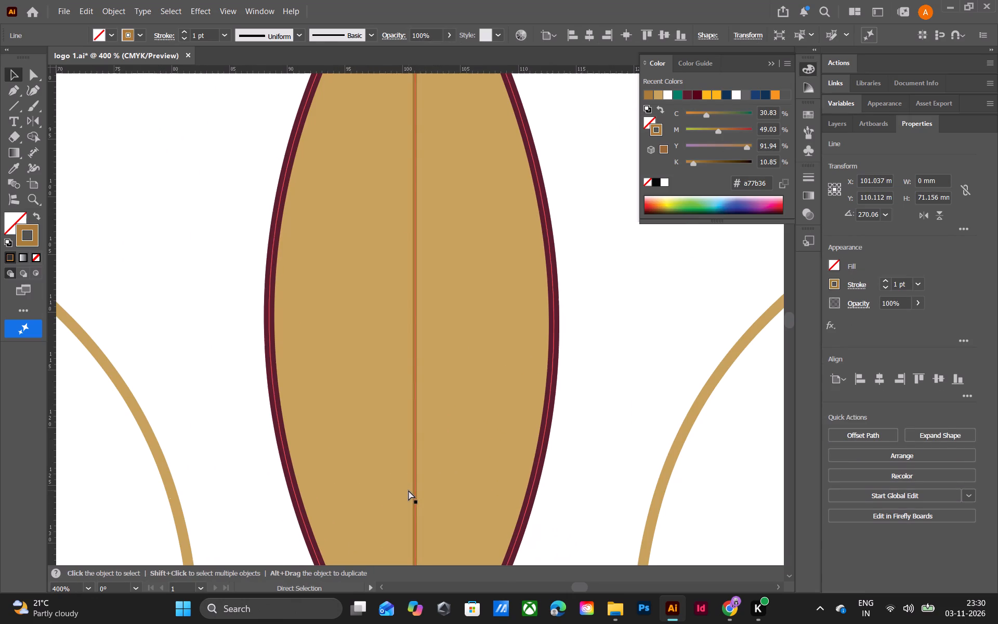
ctrl+scroll(409, 490, up, 9)
ctrl+scroll(409, 490, down, 6)
scroll(409, 490, up, 16)
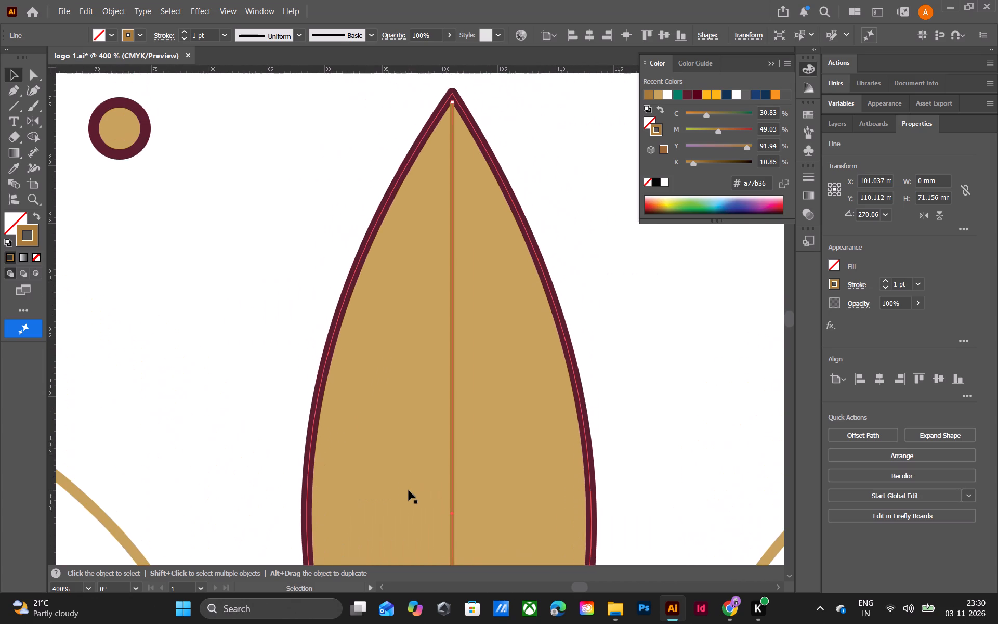
scroll(383, 500, up, 3)
click(397, 491)
scroll(451, 395, down, 7)
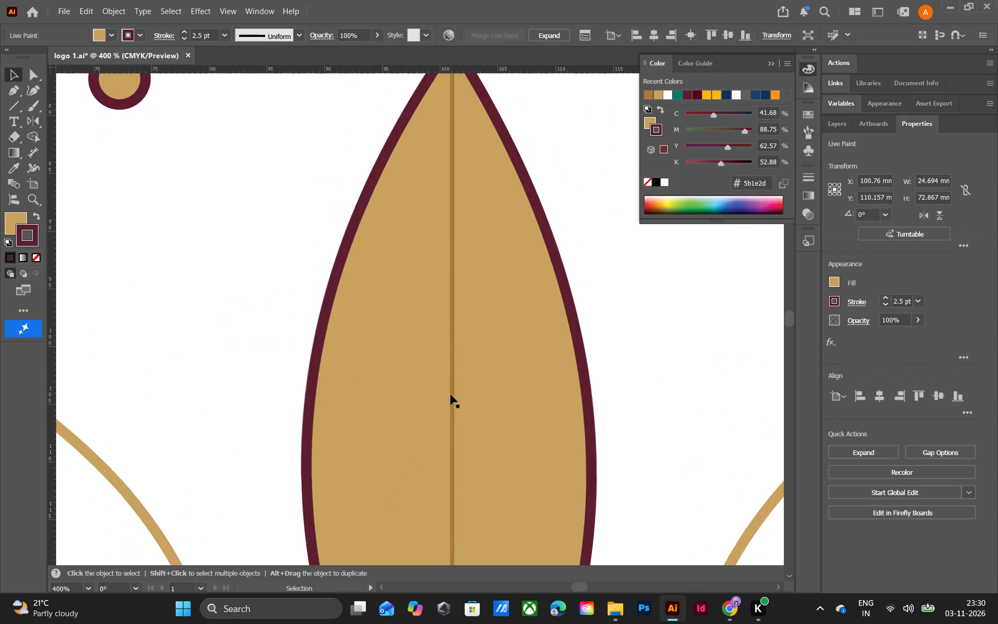
scroll(451, 395, down, 20)
scroll(451, 395, down, 8)
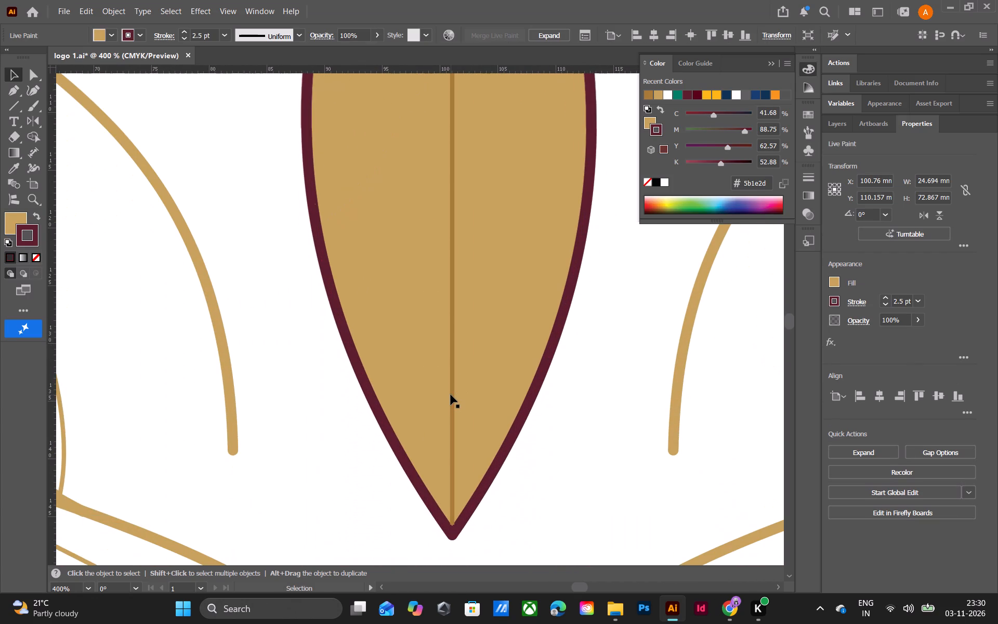
key(ctrl+minus)
key(ctrl+minus)
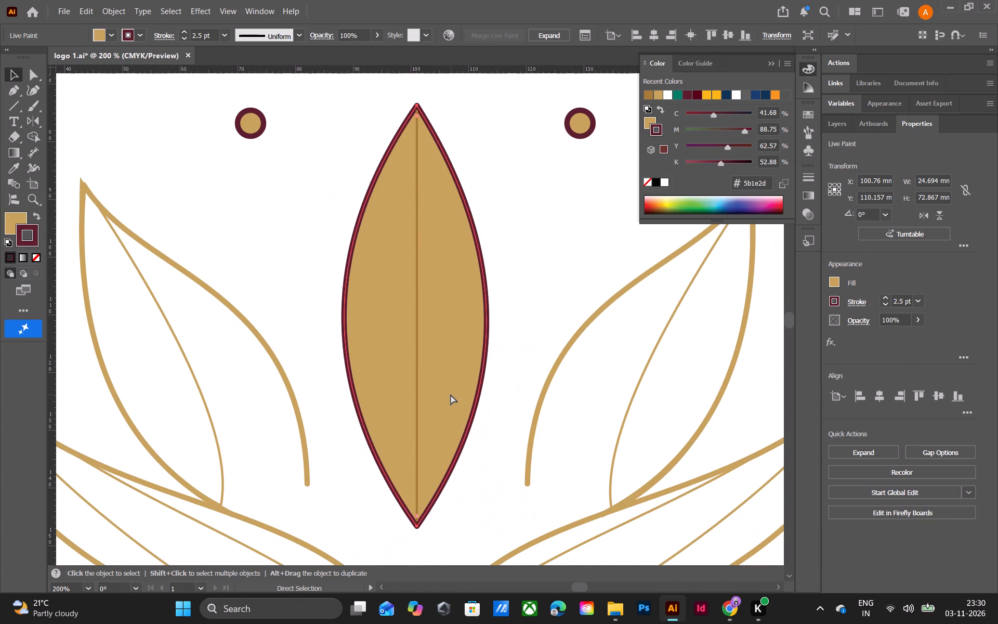
click(515, 363)
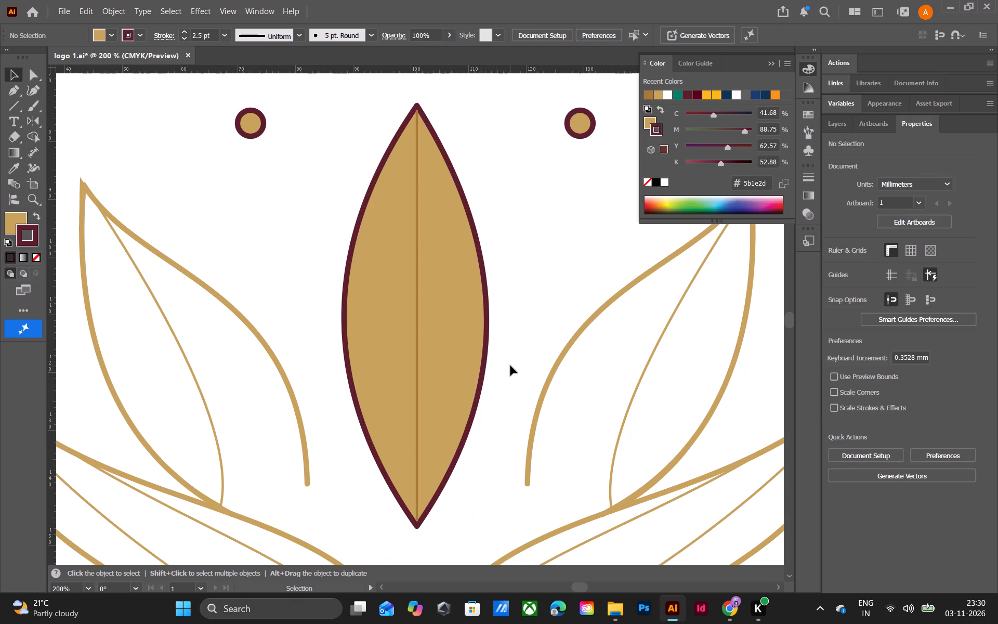
Capture a screenshot of the area around the whole middle petal and its centre line.
key(shift+super+s)
drag(255, 87, 537, 537)
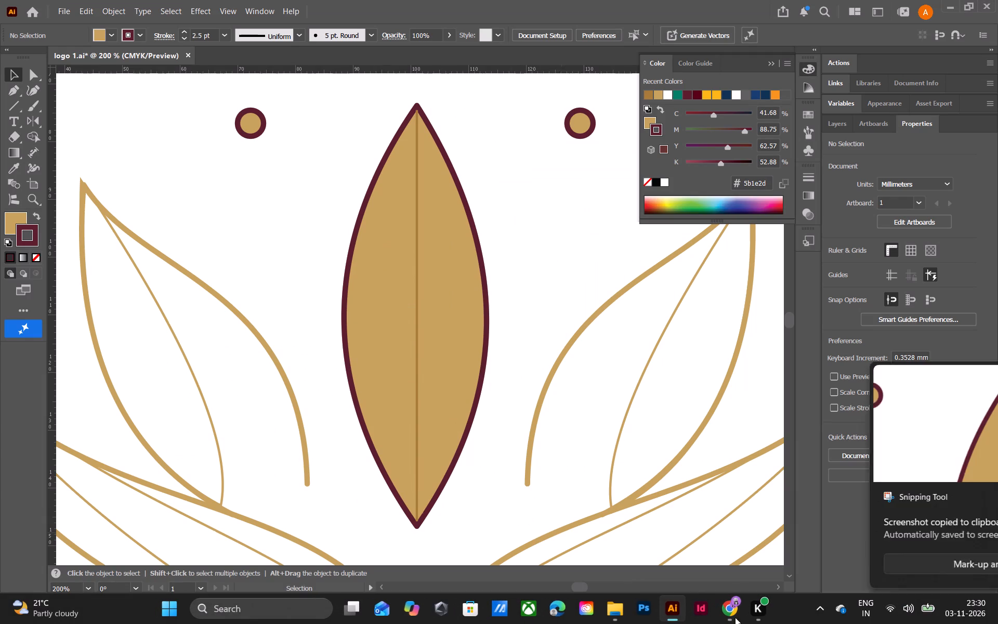
click(727, 618)
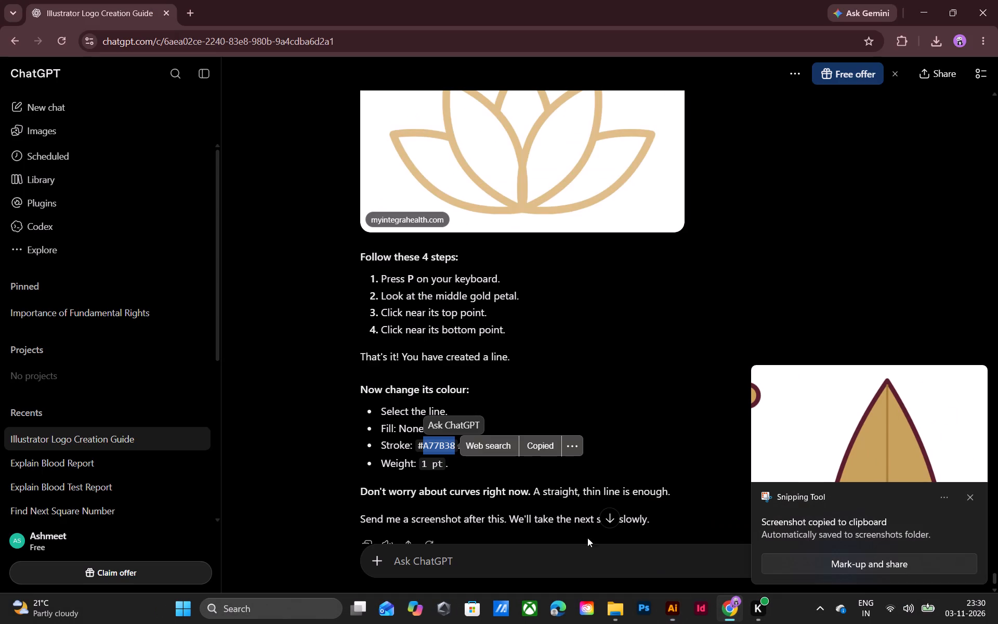
scroll(389, 506, down, 4)
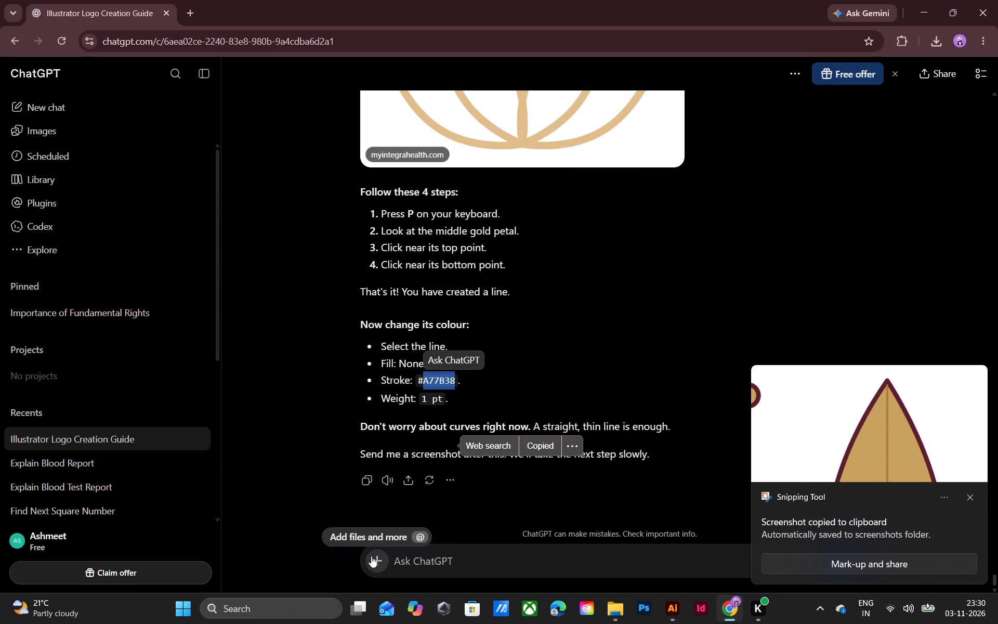
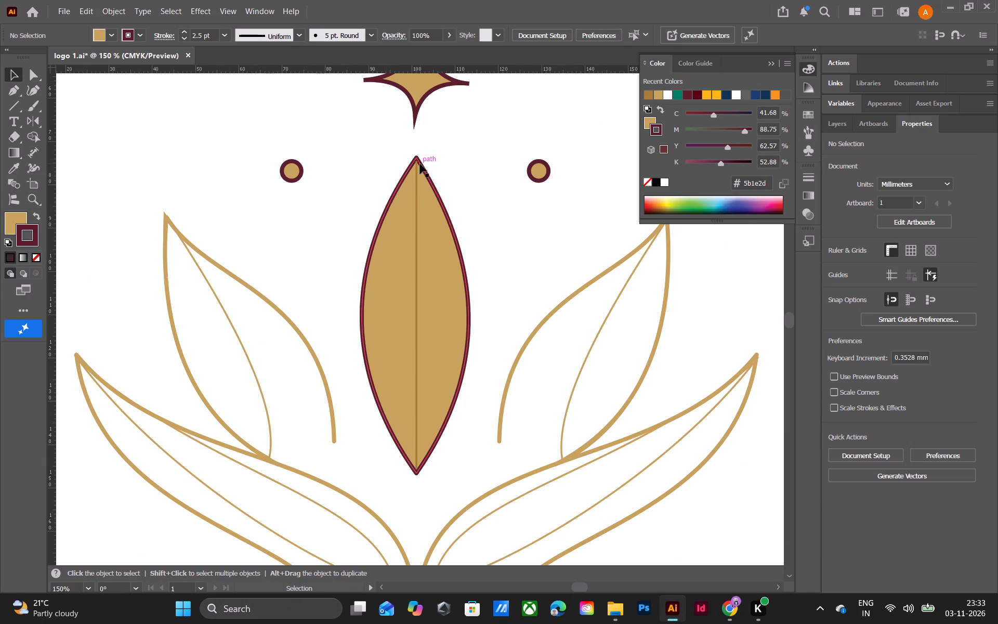
click(7, 88)
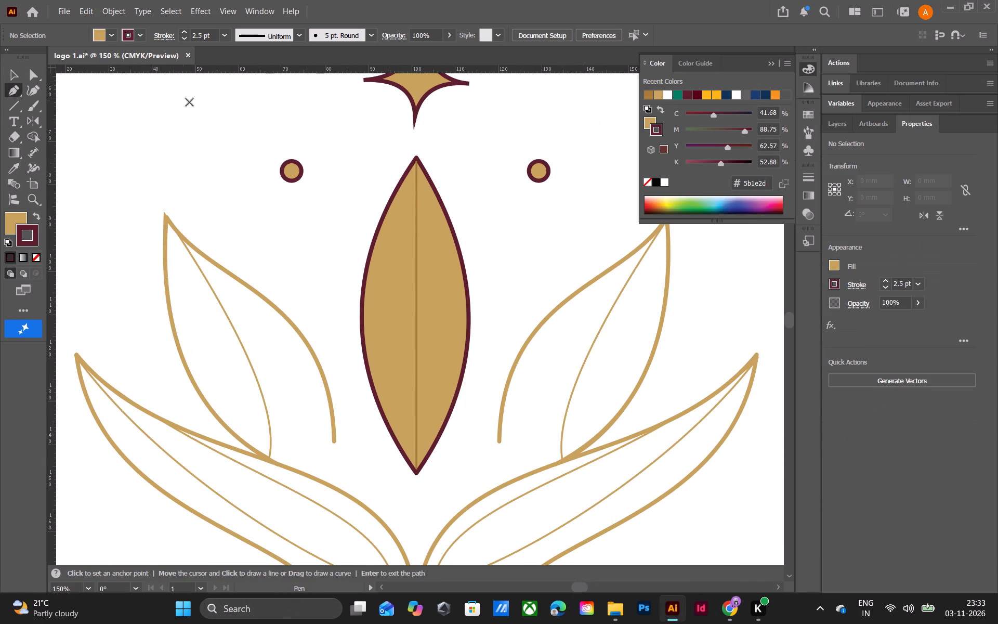
key(ctrl+equal)
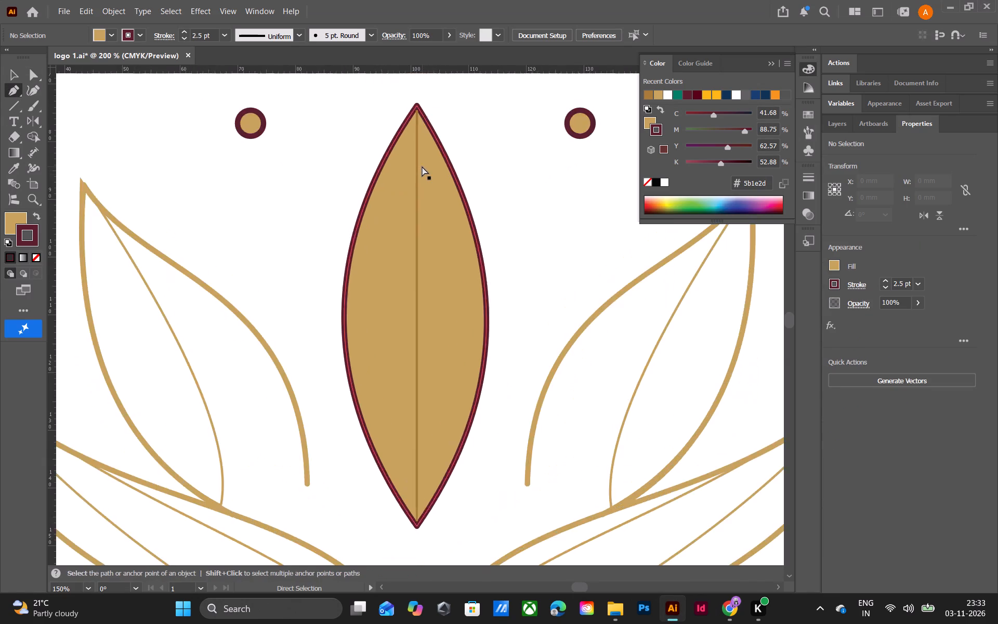
key(ctrl+equal)
scroll(424, 165, up, 8)
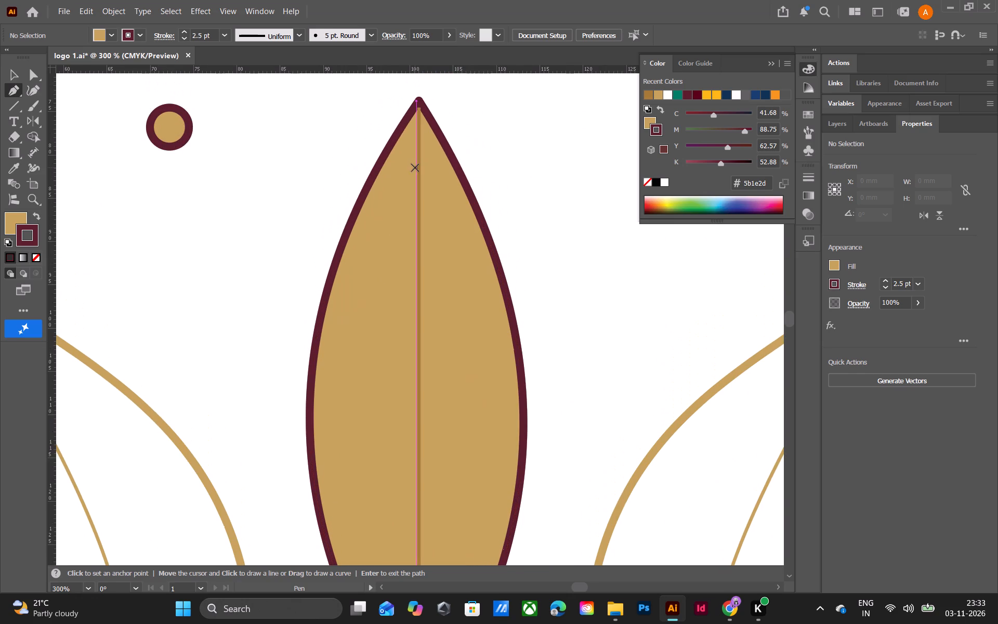
click(418, 109)
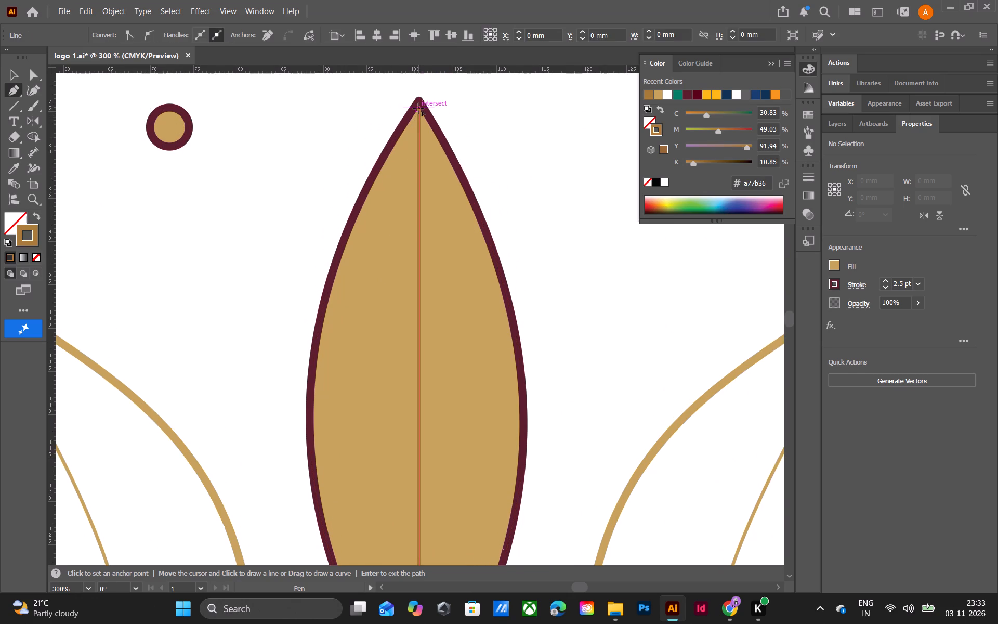
scroll(420, 127, down, 16)
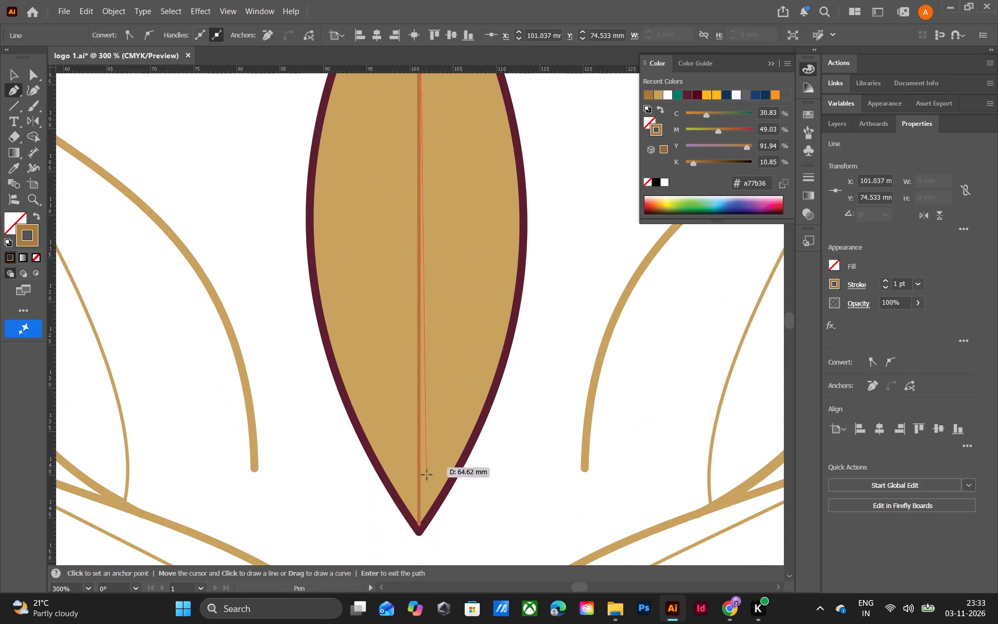
click(418, 525)
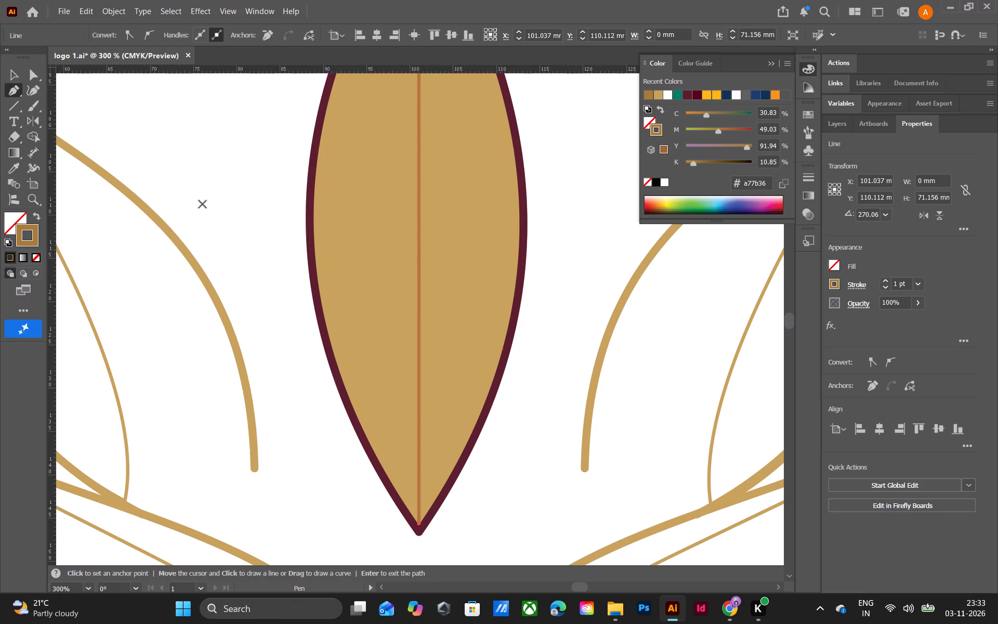
Bend the new line toward the middle petal's right edge into a smooth curve about 7.6 mm from the centre line, then deselect it.
alt+drag(419, 223, 470, 229)
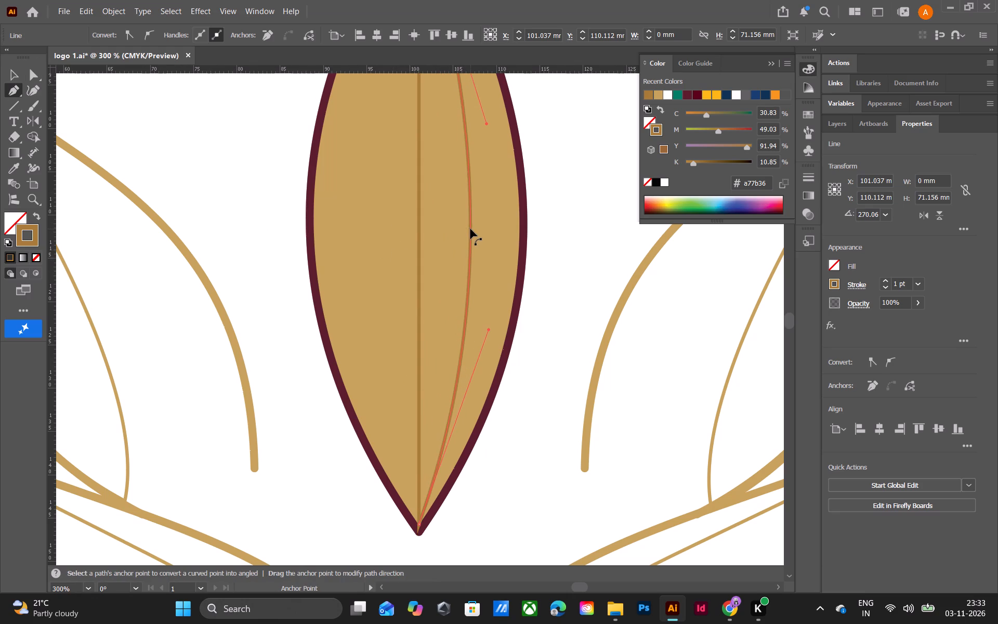
alt+drag(470, 229, 485, 227)
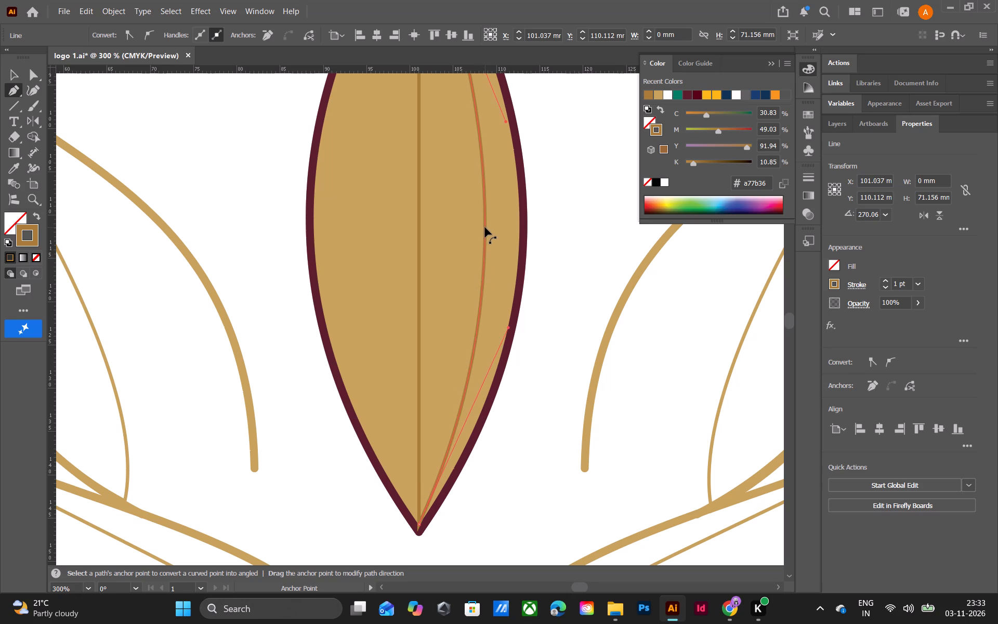
alt+drag(485, 227, 484, 227)
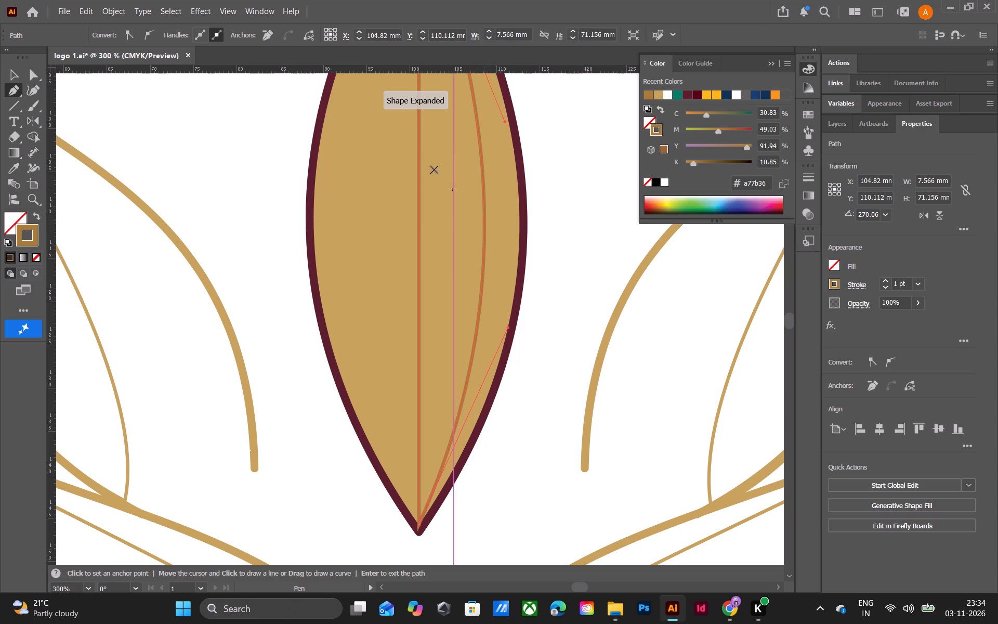
key(ctrl+minus)
key(ctrl+minus)
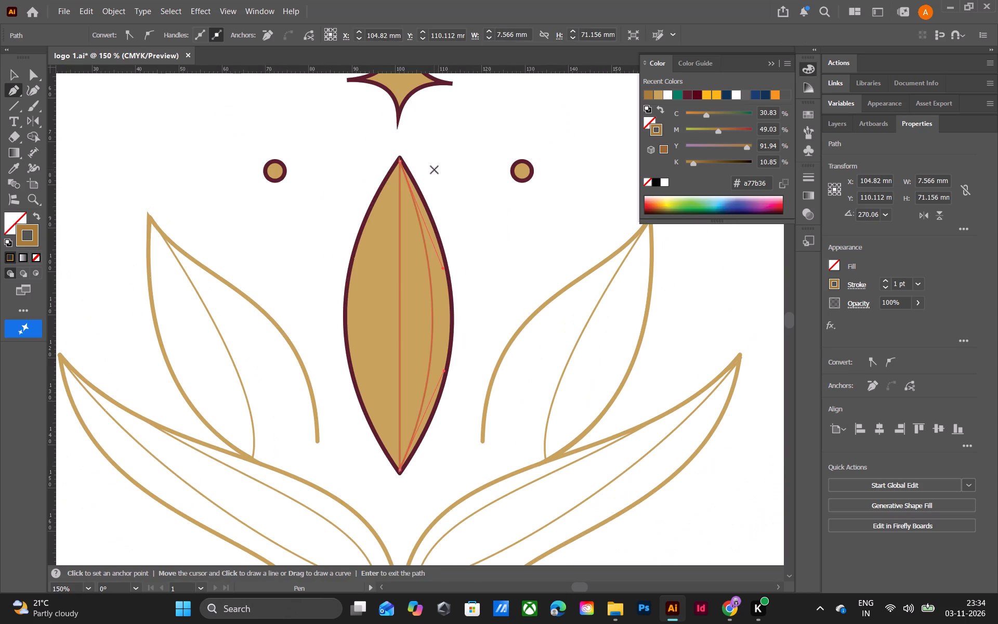
click(11, 67)
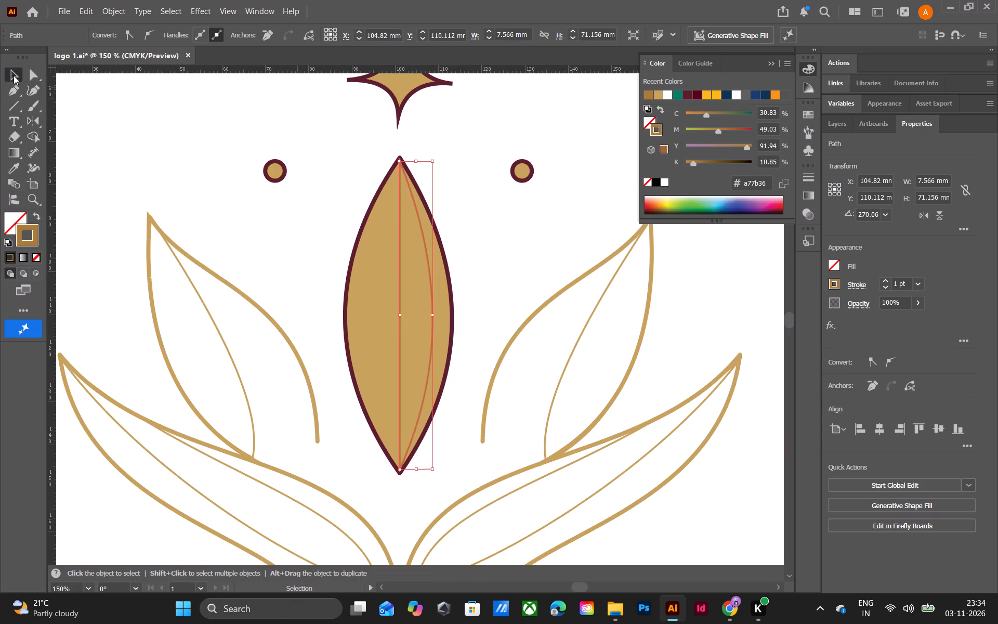
click(230, 144)
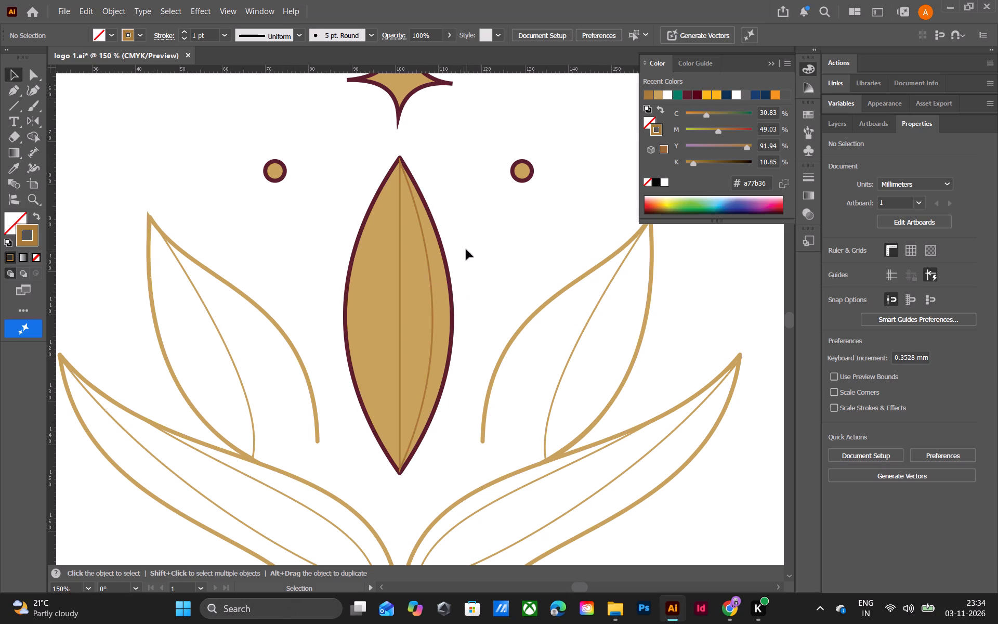
Duplicate the curved path toward the petal's left side, reflect the copy to bow left, and straighten it to 270°.
click(427, 262)
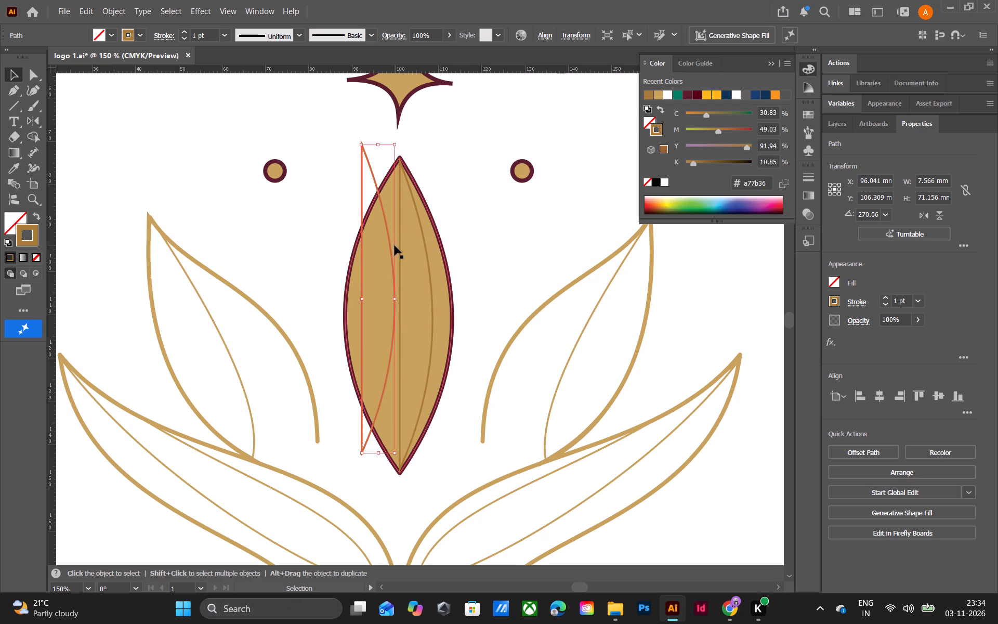
key(o)
drag(395, 253, 354, 242)
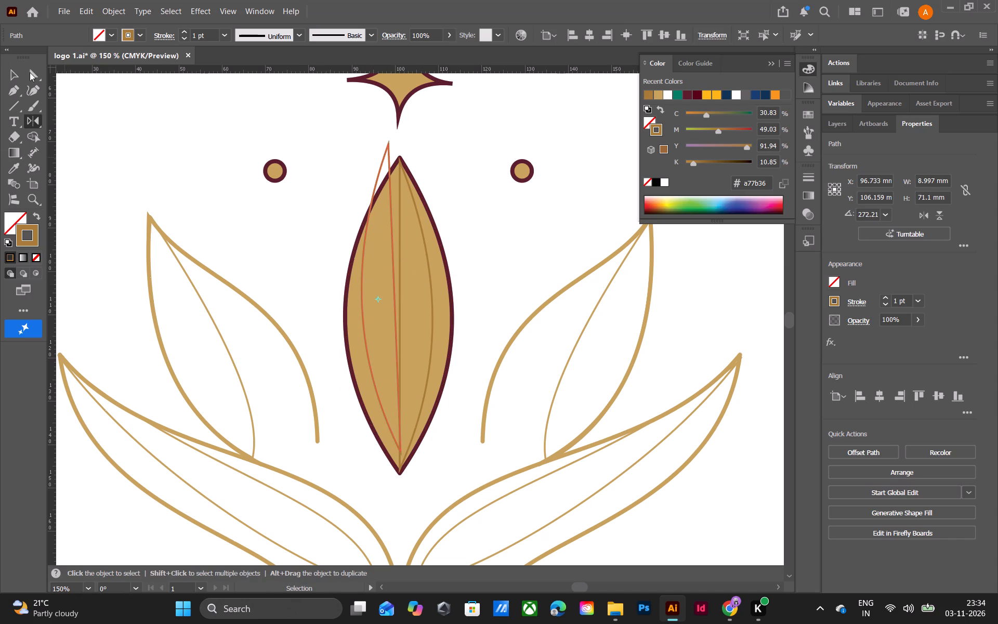
click(16, 75)
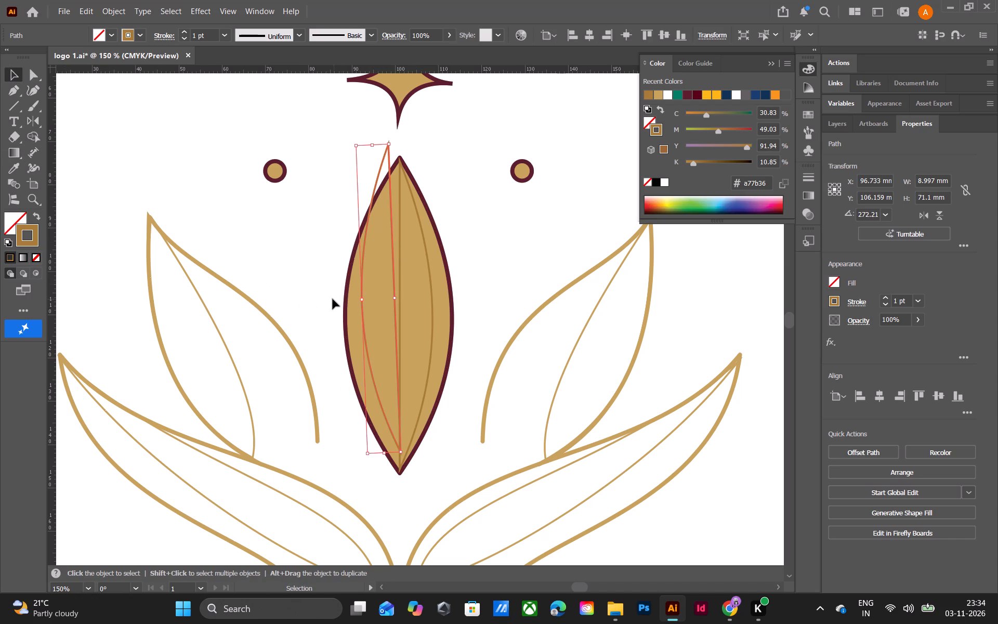
key(Right)
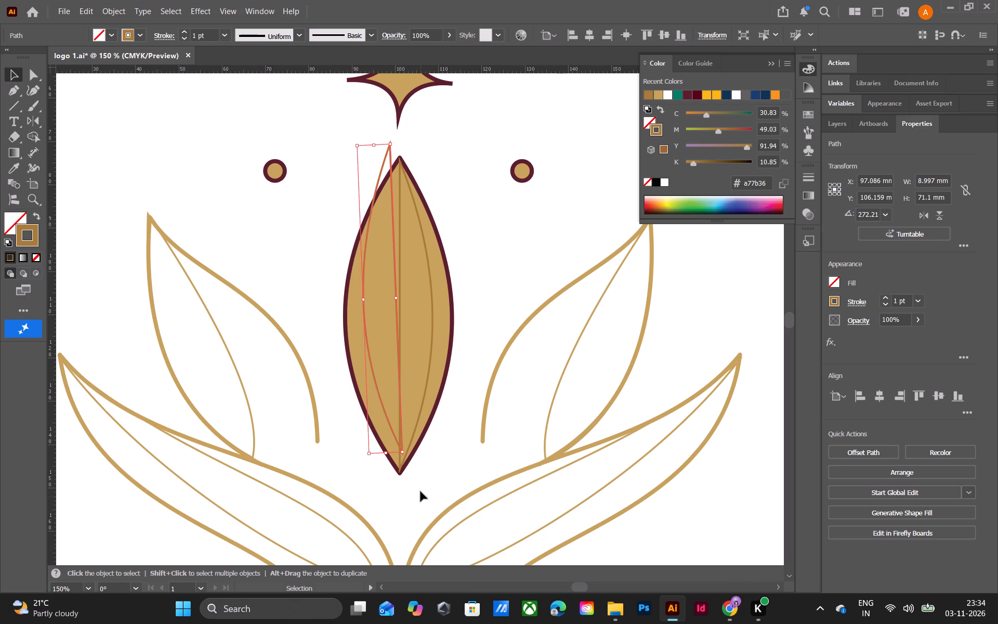
drag(405, 458, 399, 457)
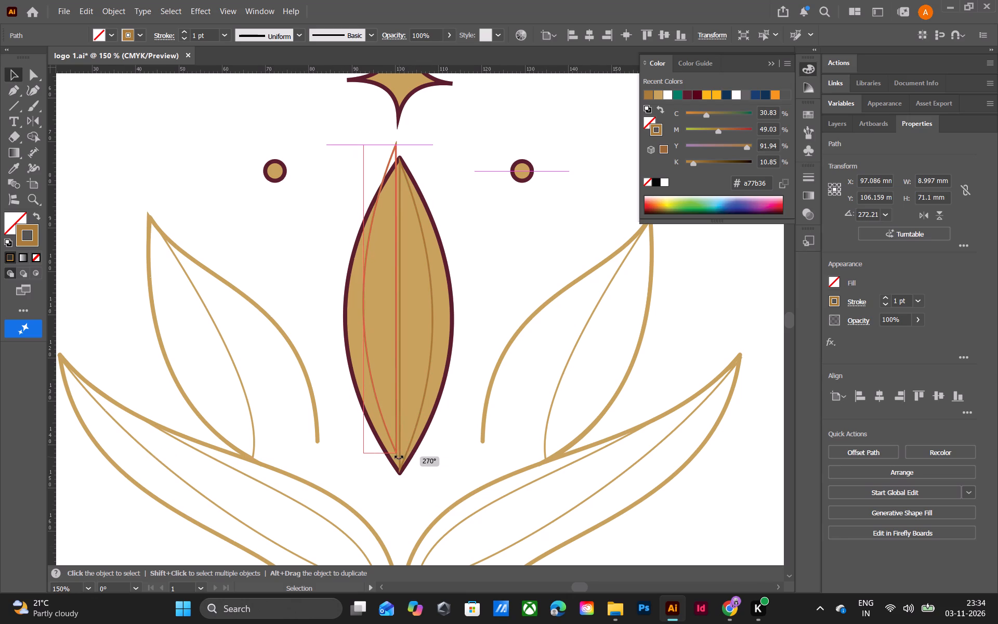
drag(399, 457, 400, 457)
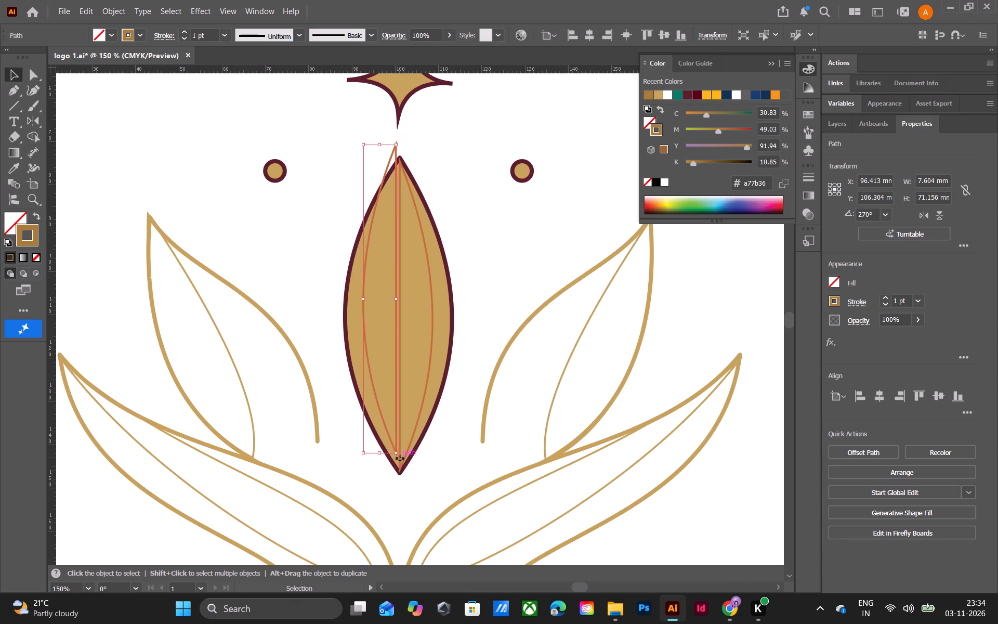
Move the mirrored path down and right so its straight side lies over the petal's centre line.
key(Down)
key(Down)
key(Down)
key(Down)
key(Down)
key(Down)
key(Down)
key(Down)
key(Down)
key(Down)
key(Down)
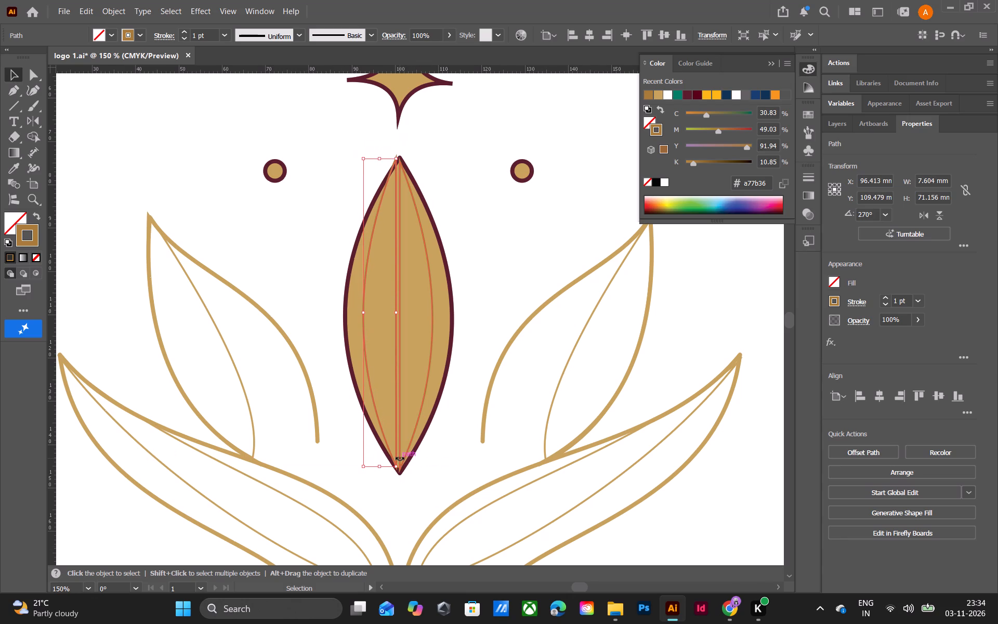
key(Right)
key(Right)
key(Right)
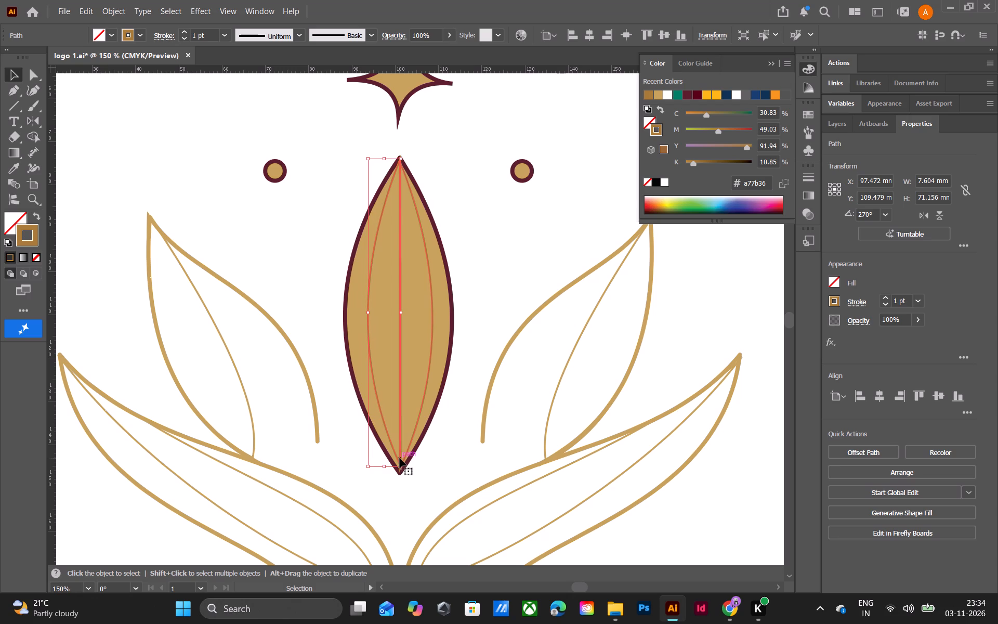
key(Left)
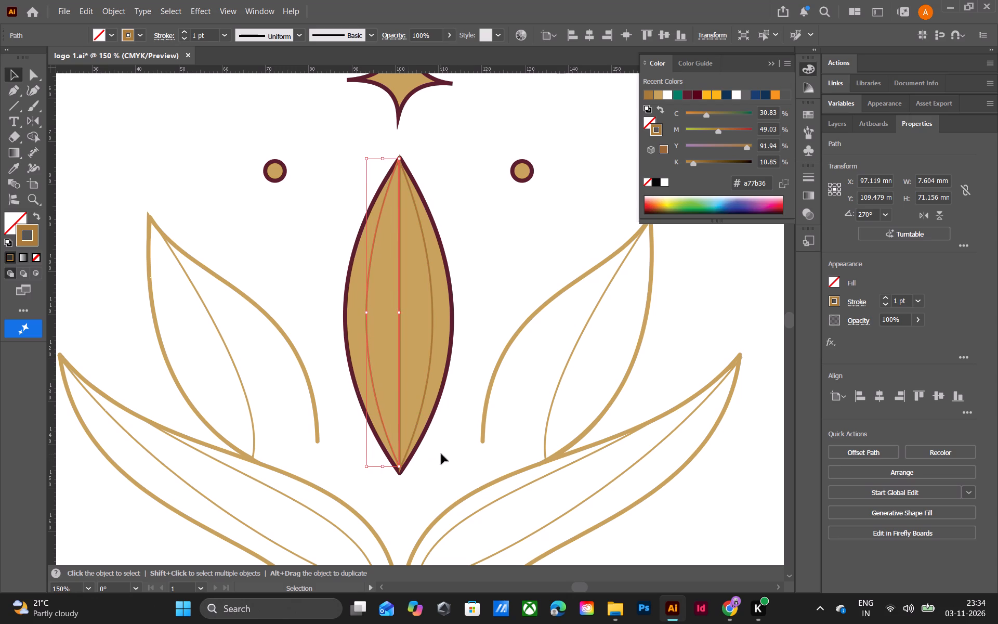
click(443, 454)
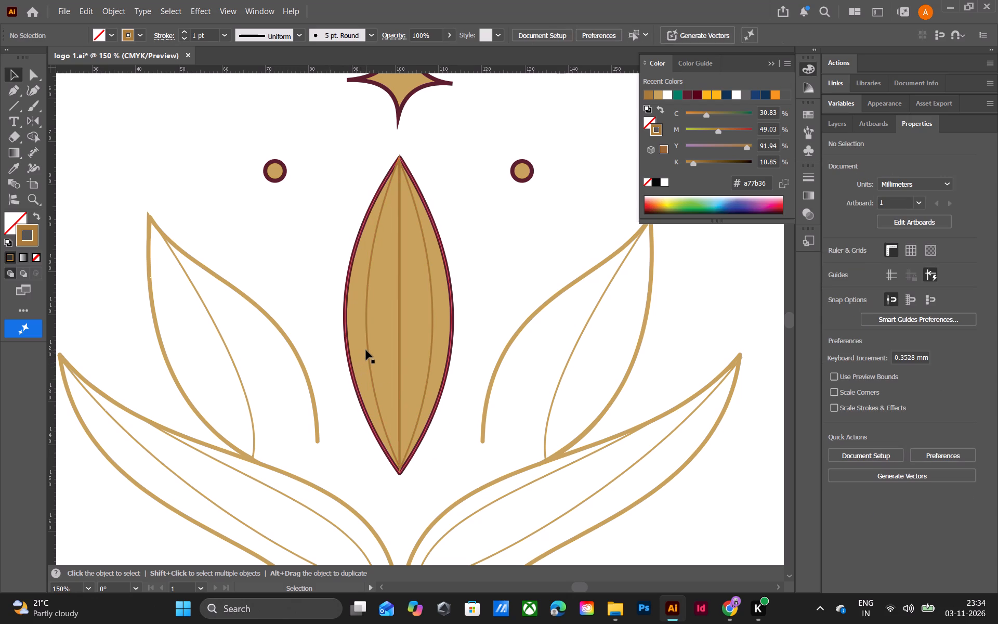
Nudge the mirrored path slightly further down in two small increments to line up its ends with the right-hand curve.
click(366, 349)
key(Down)
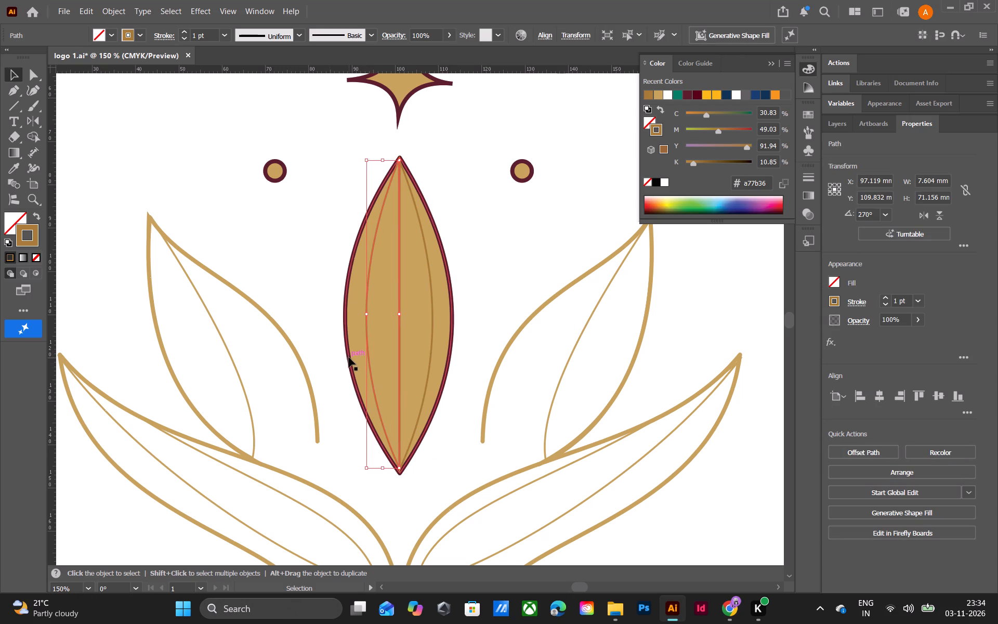
click(493, 189)
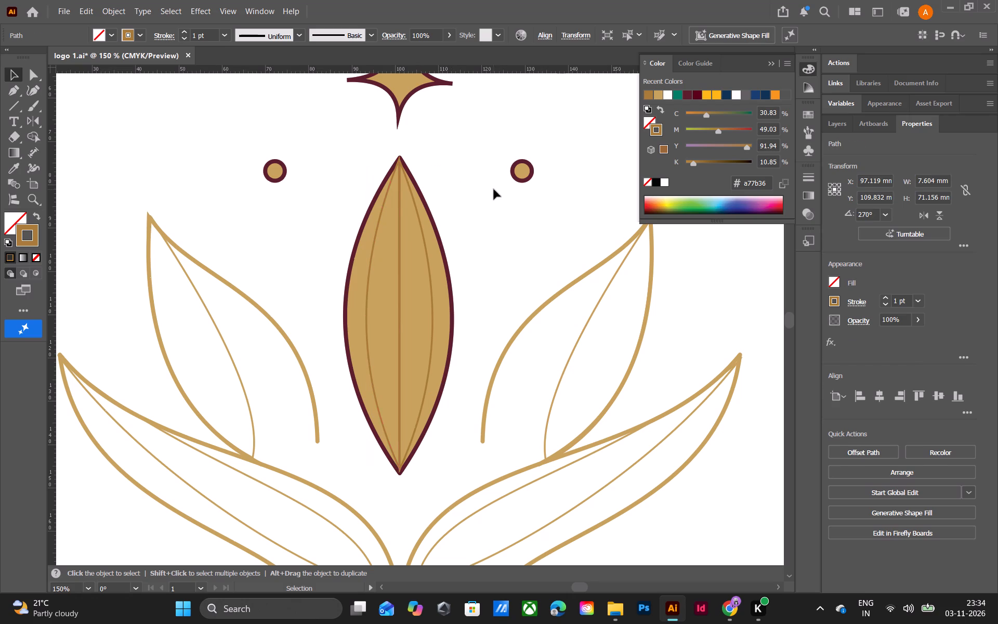
click(375, 402)
key(Down)
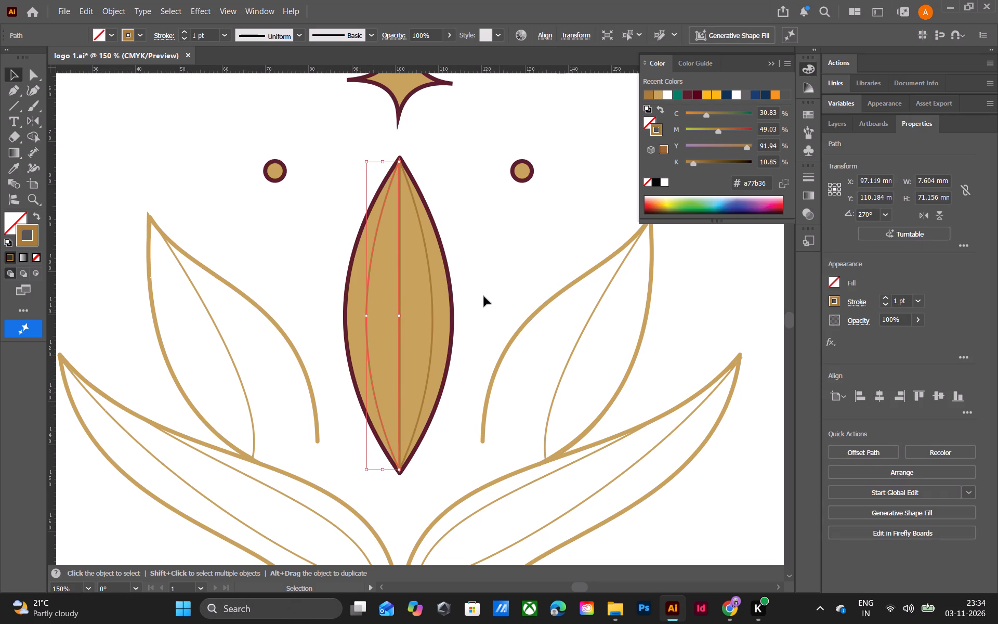
click(481, 282)
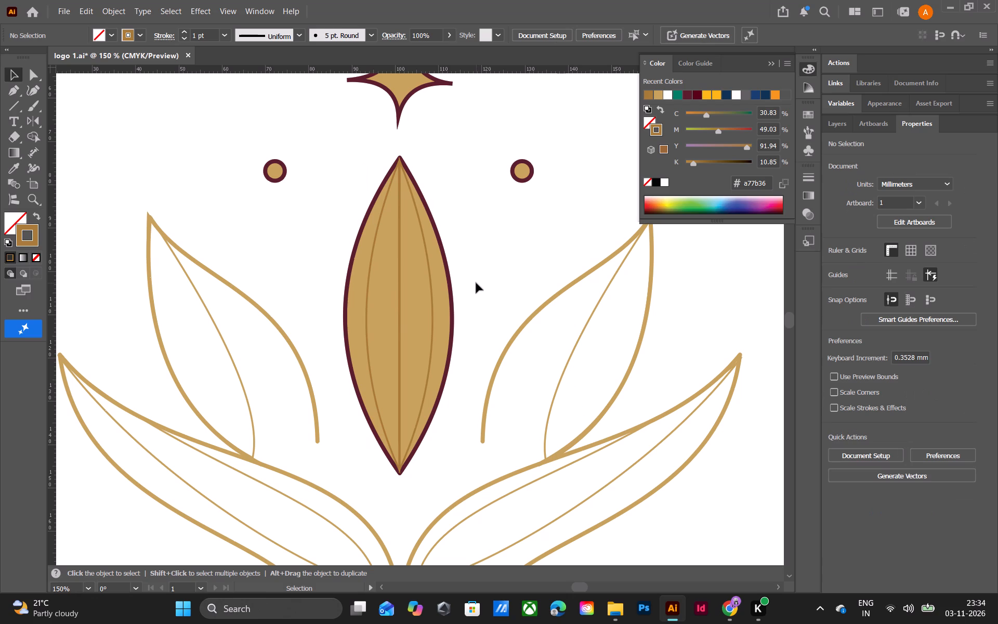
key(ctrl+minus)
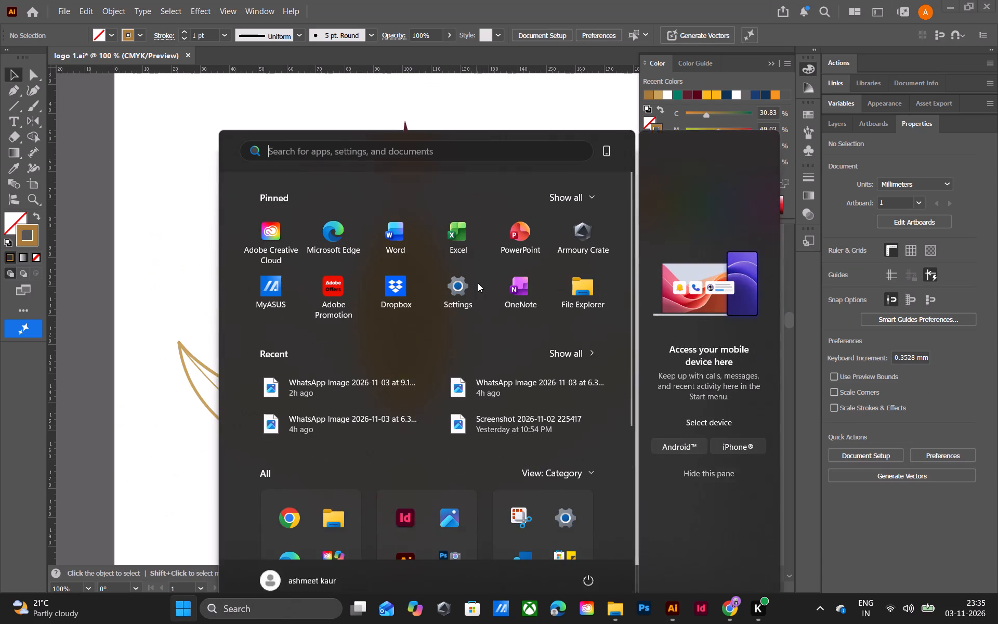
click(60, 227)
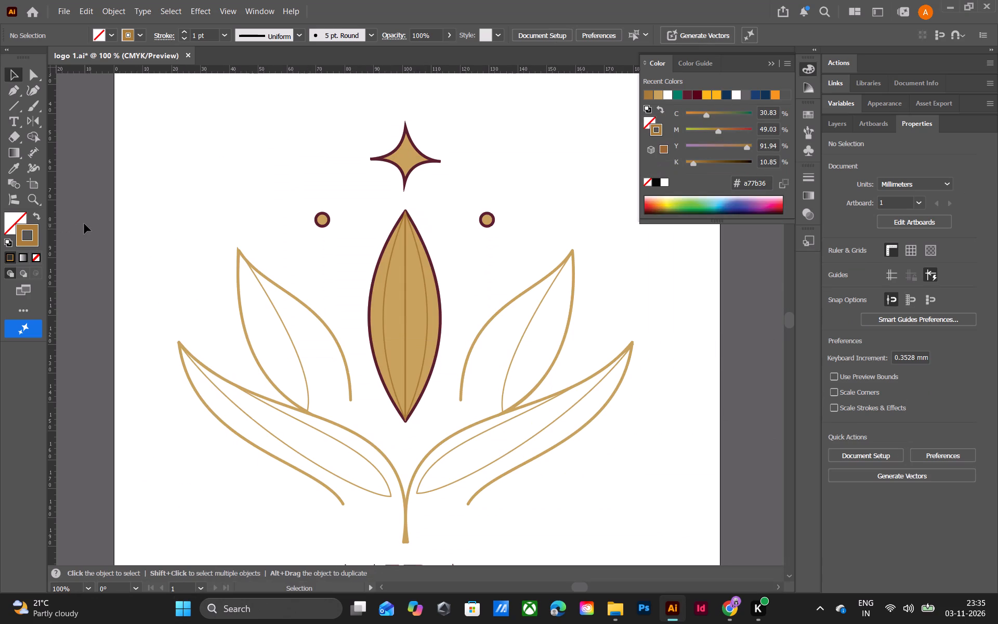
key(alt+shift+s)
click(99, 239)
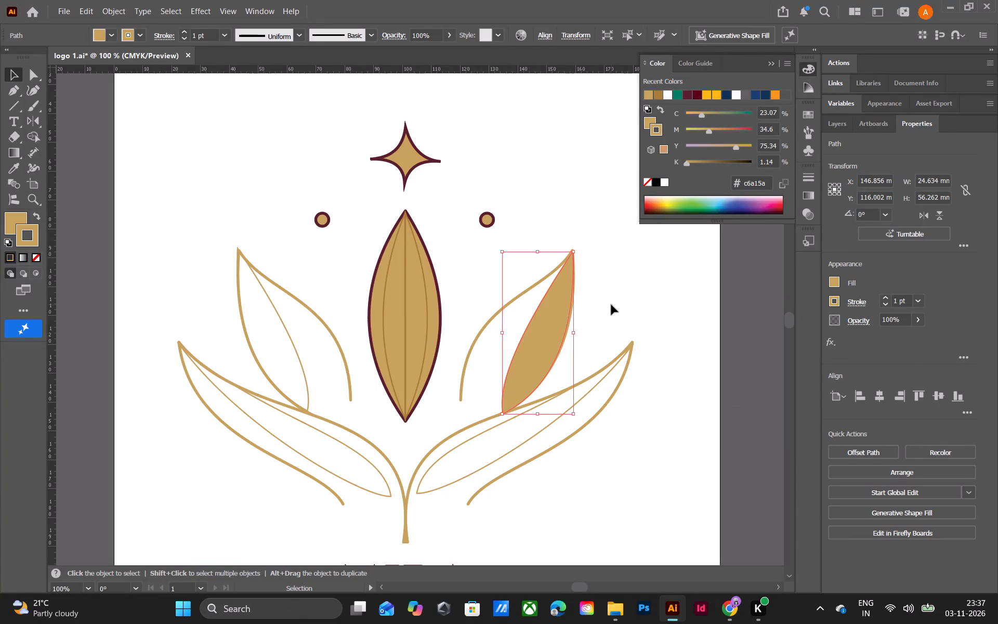
click(611, 304)
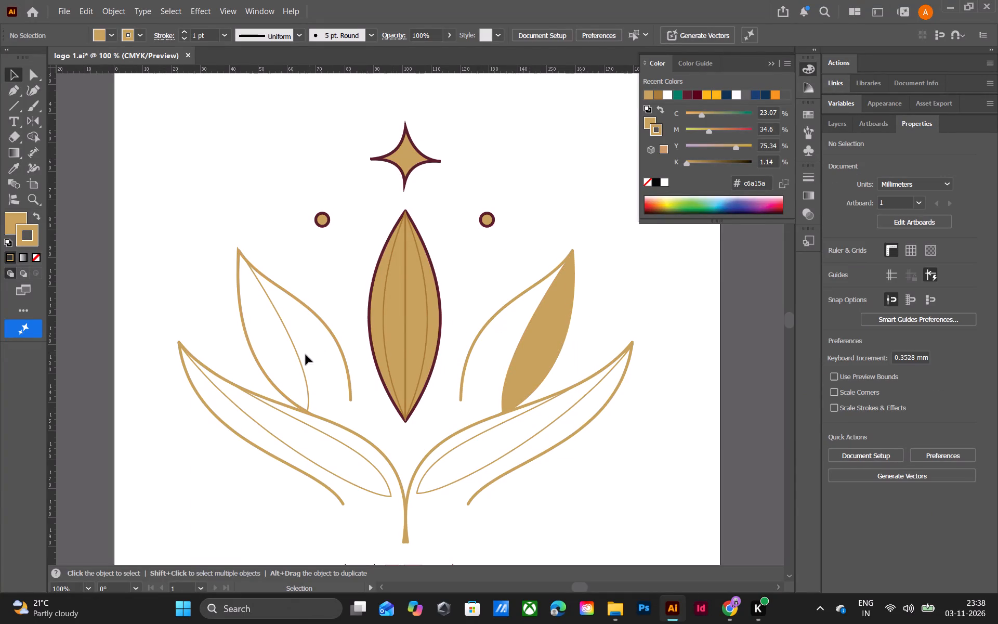
Set the stroke of the upper left petal's inner shape to the recent darker gold #a77b36.
click(295, 346)
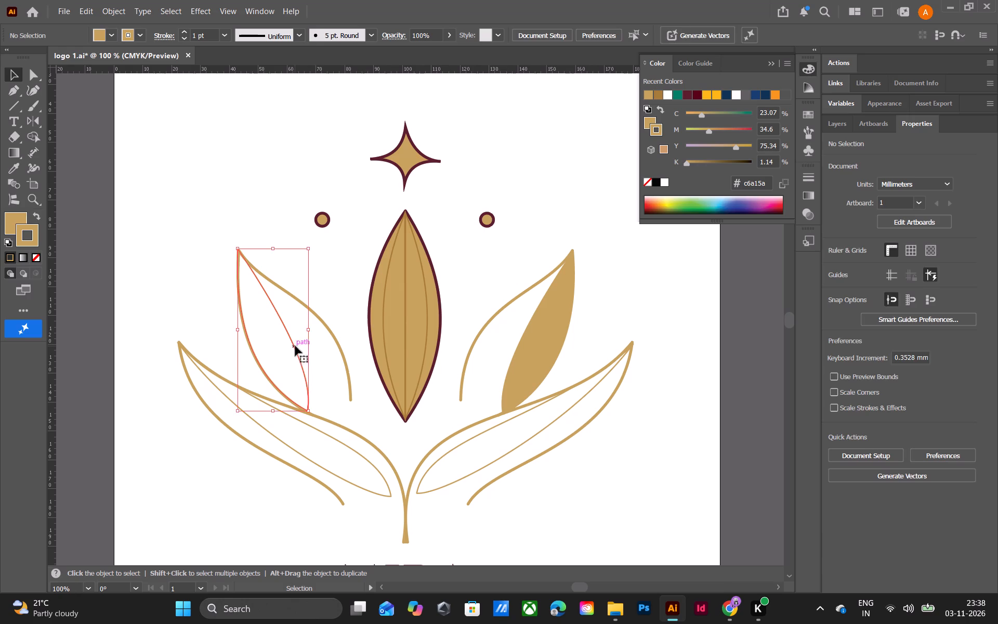
click(829, 301)
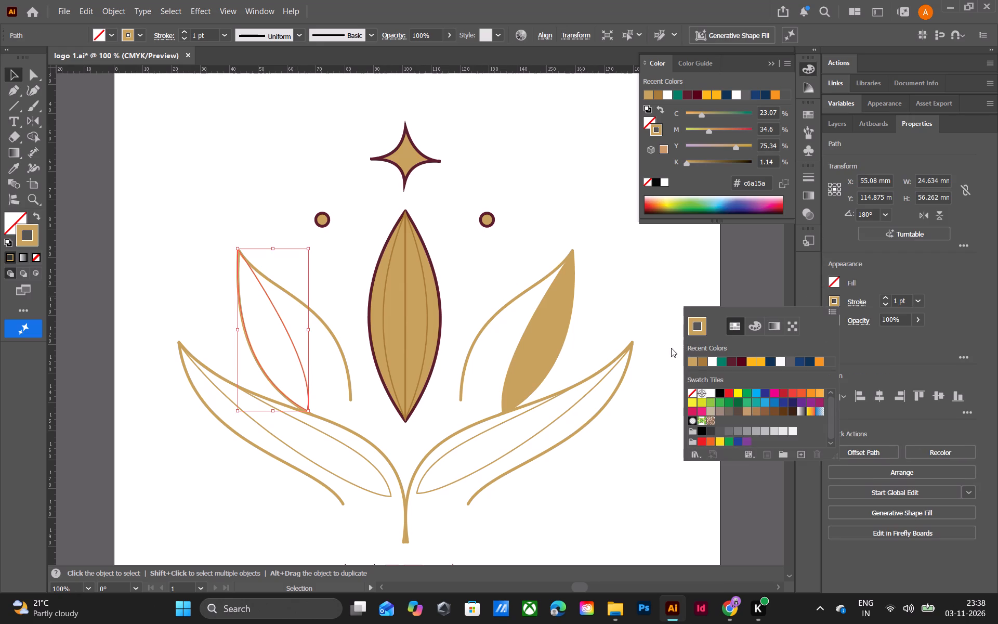
click(689, 360)
click(693, 359)
triple_click(693, 359)
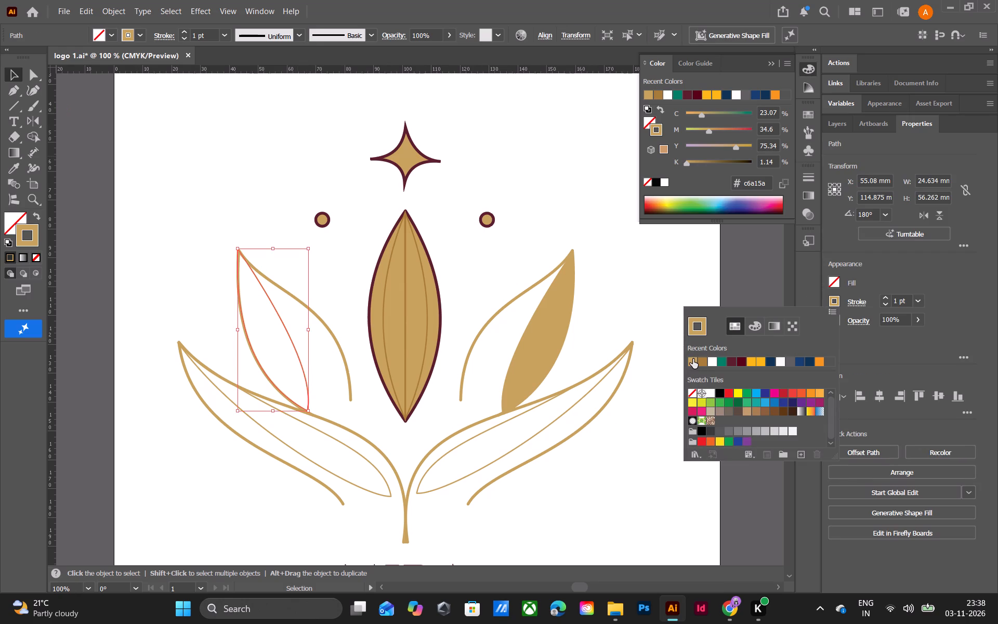
click(693, 359)
click(698, 360)
click(306, 340)
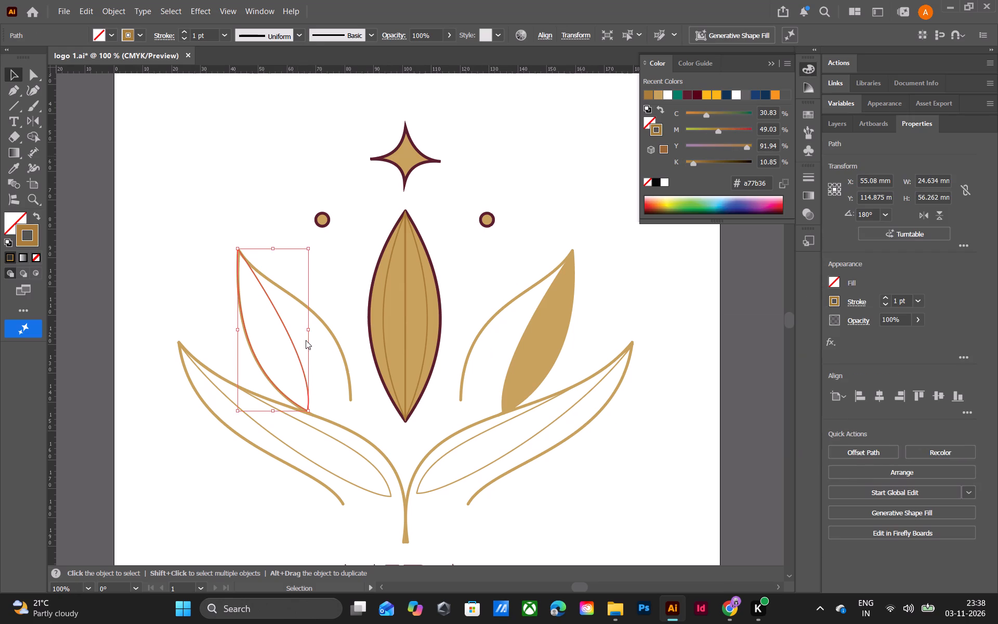
Fill the upper left petal's inner shape with the recent lighter gold #c6a15a and deselect it.
click(294, 335)
click(274, 307)
click(829, 283)
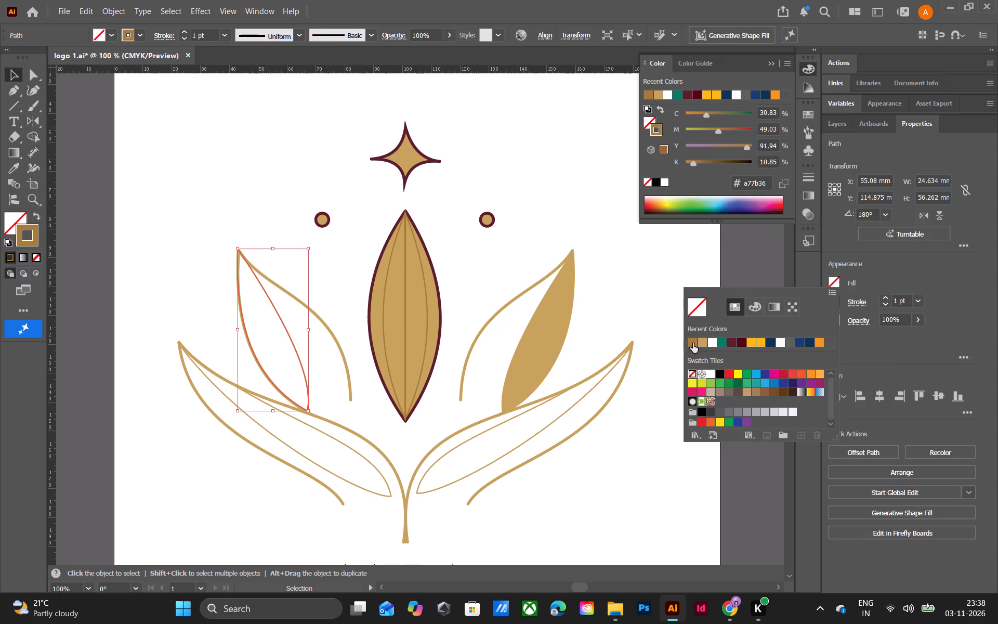
click(697, 341)
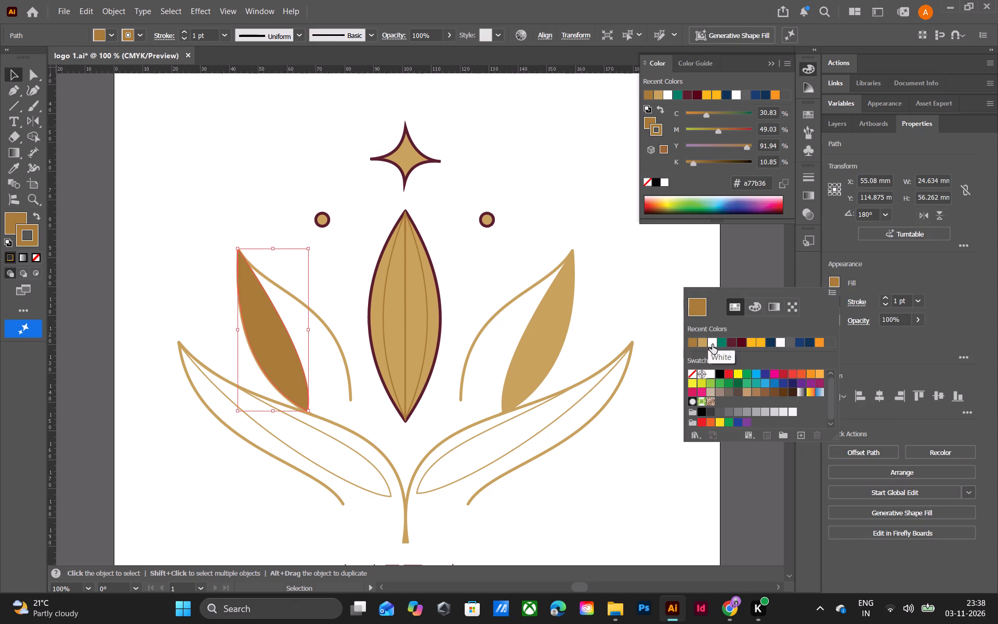
click(699, 344)
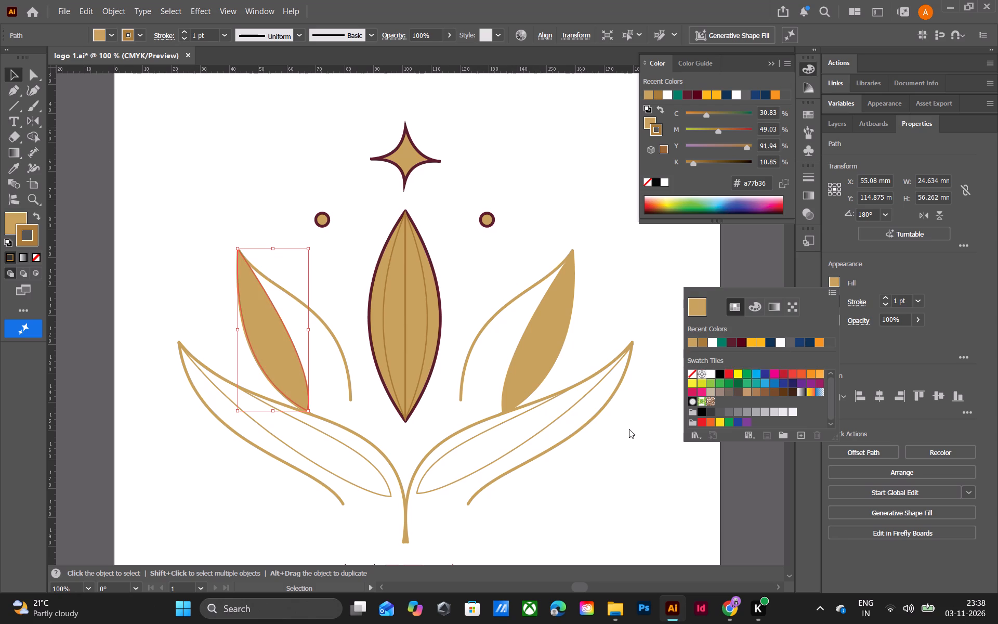
click(629, 429)
Fill the lower right petal's inner shape with the recent gold #c6a15a.
click(562, 415)
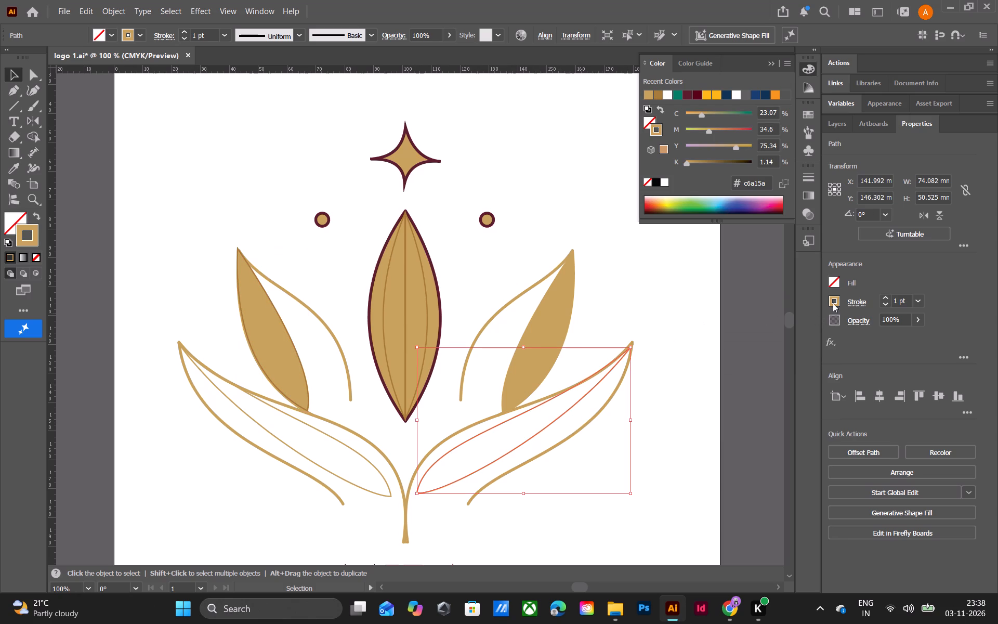
click(834, 280)
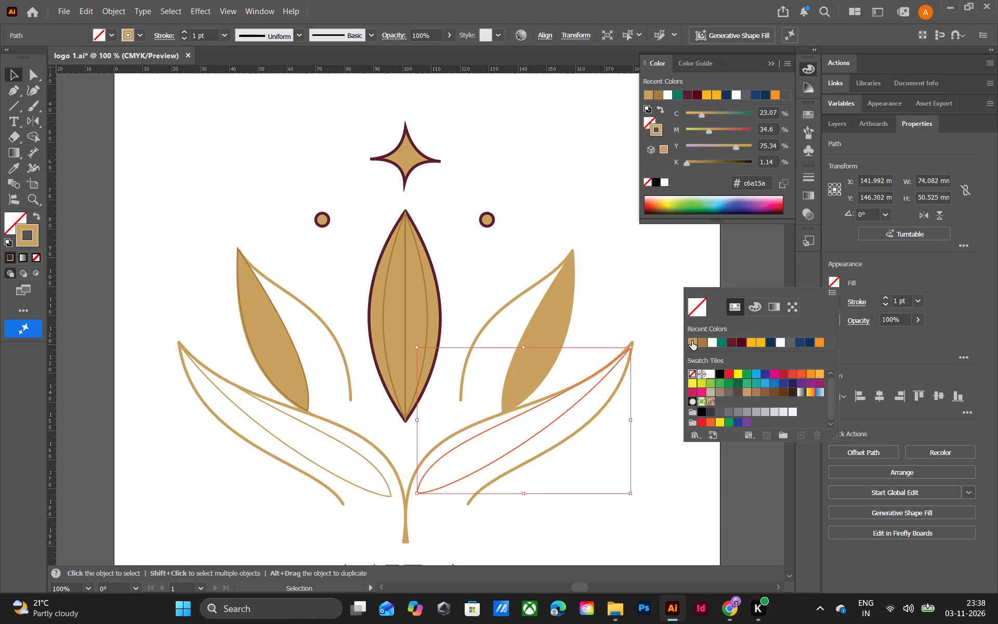
click(692, 341)
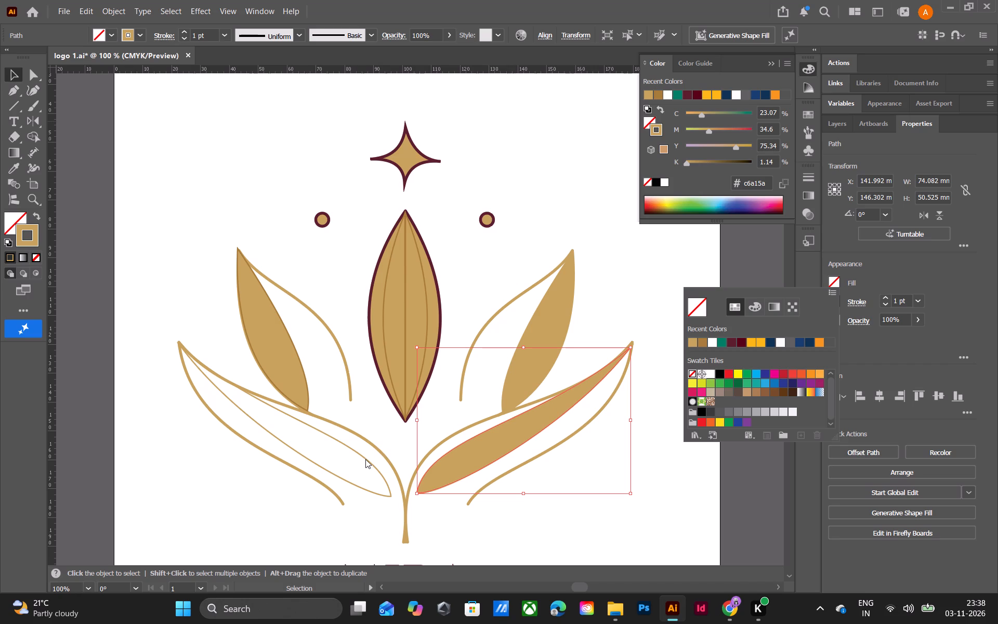
click(365, 459)
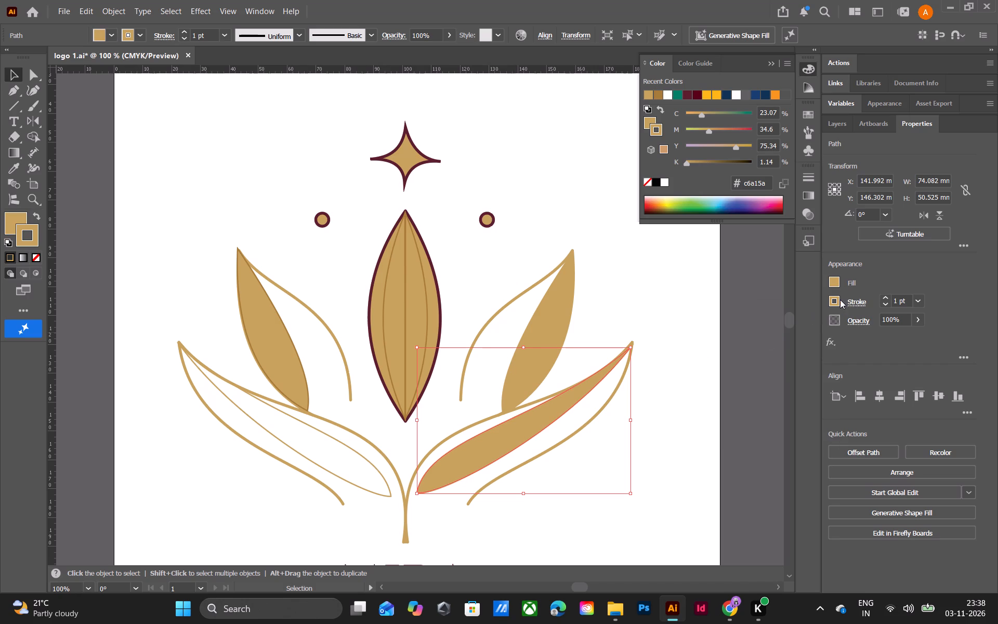
click(834, 280)
click(690, 343)
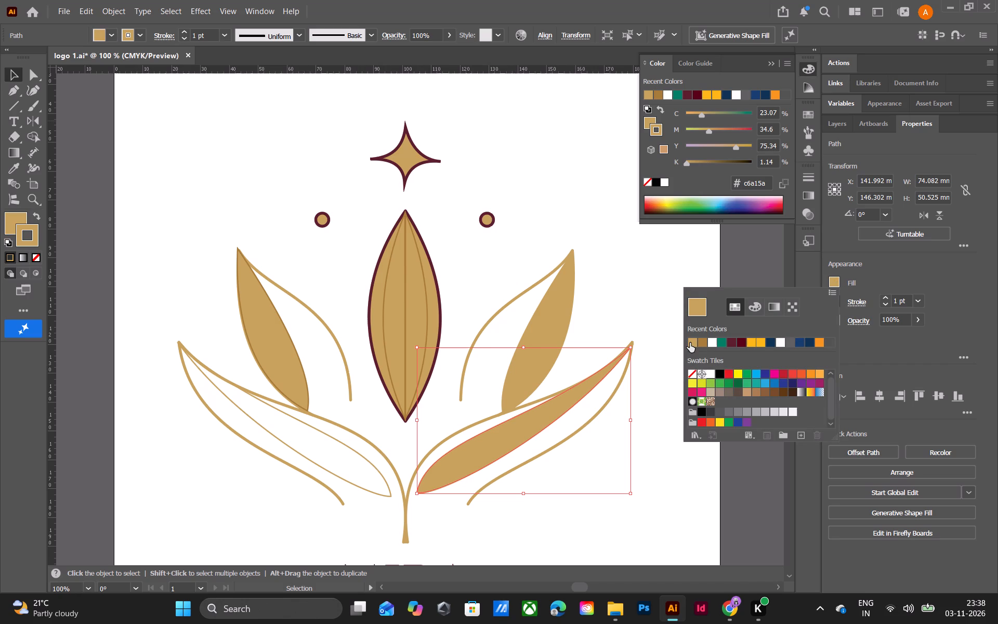
Fill the lower left petal's inner shape with the recent gold #c6a15a and deselect it.
double_click(351, 447)
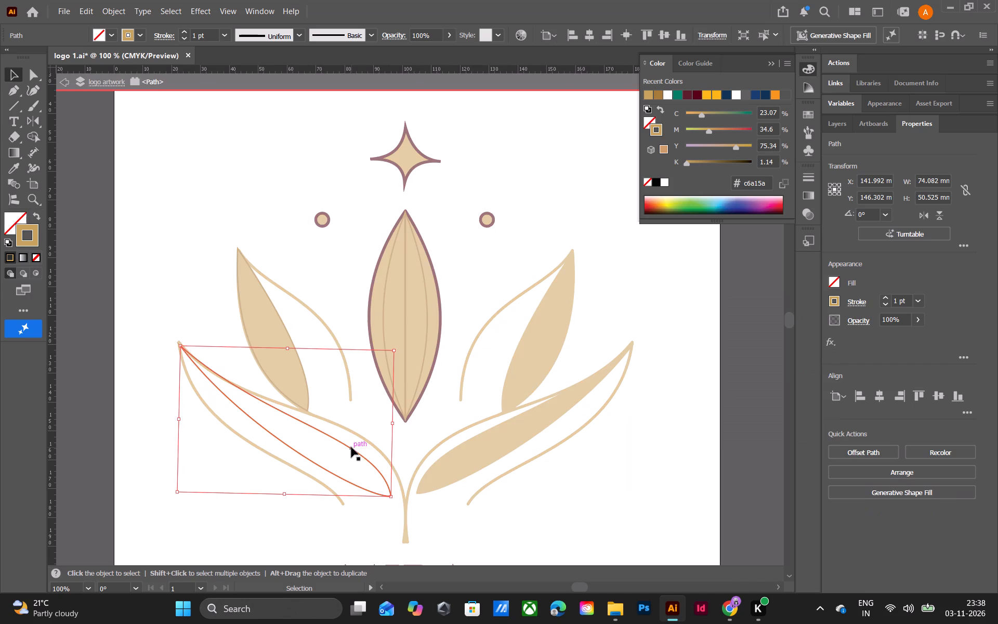
double_click(721, 364)
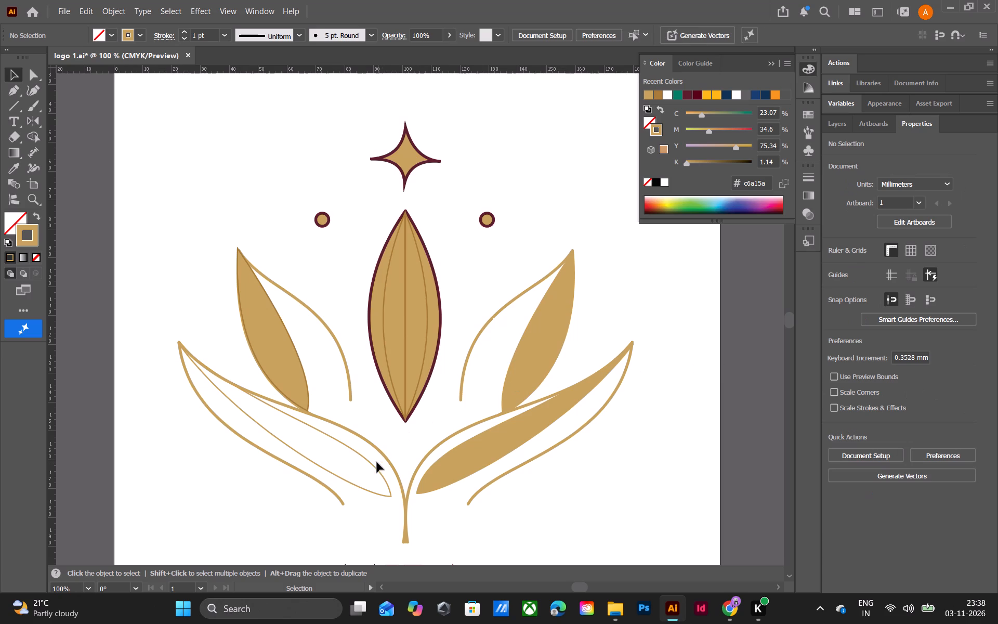
click(372, 462)
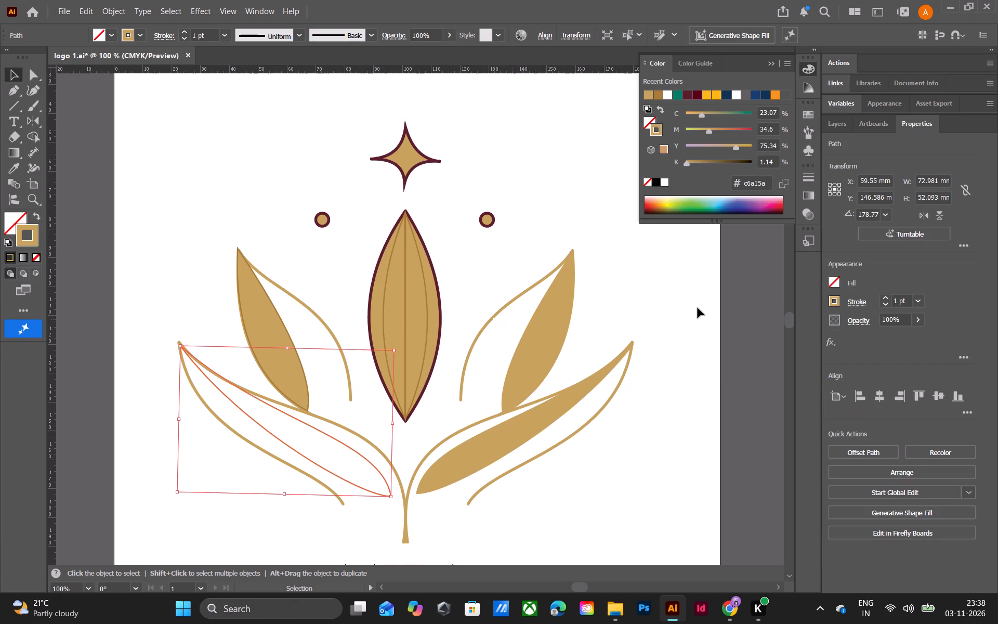
click(831, 306)
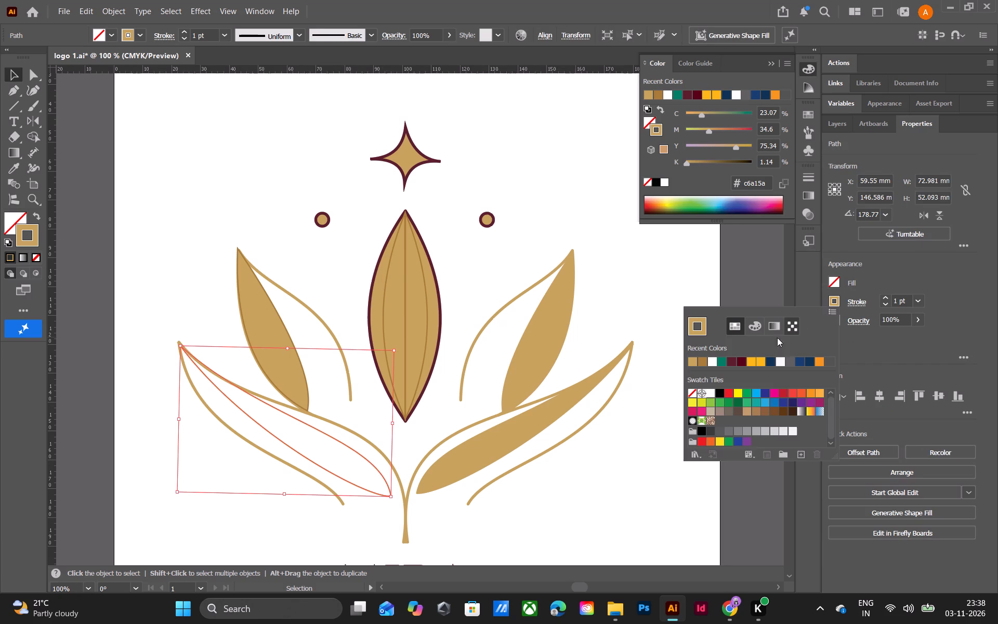
click(690, 358)
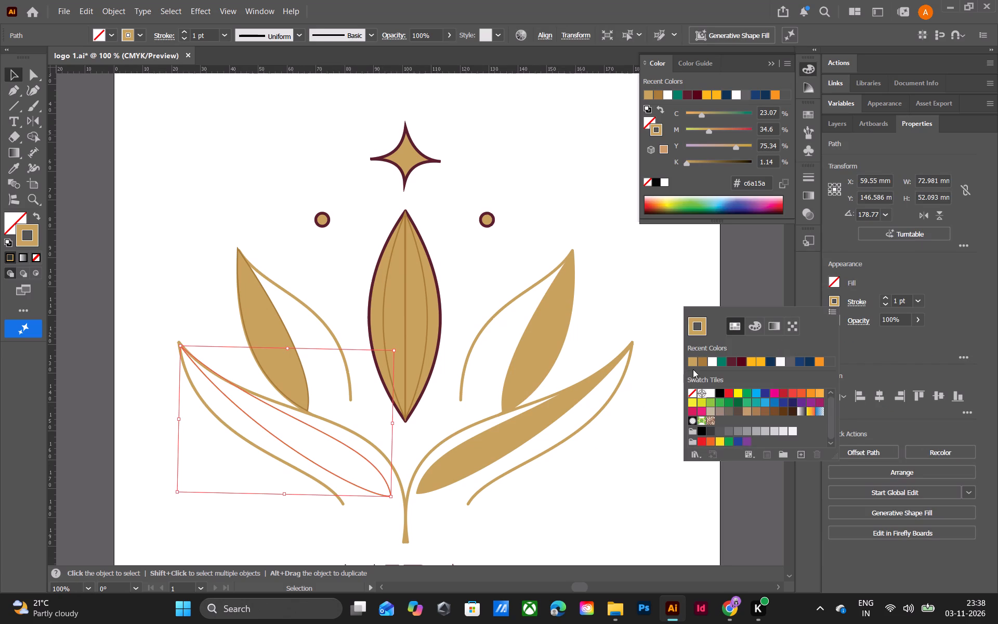
click(694, 364)
double_click(691, 365)
double_click(836, 284)
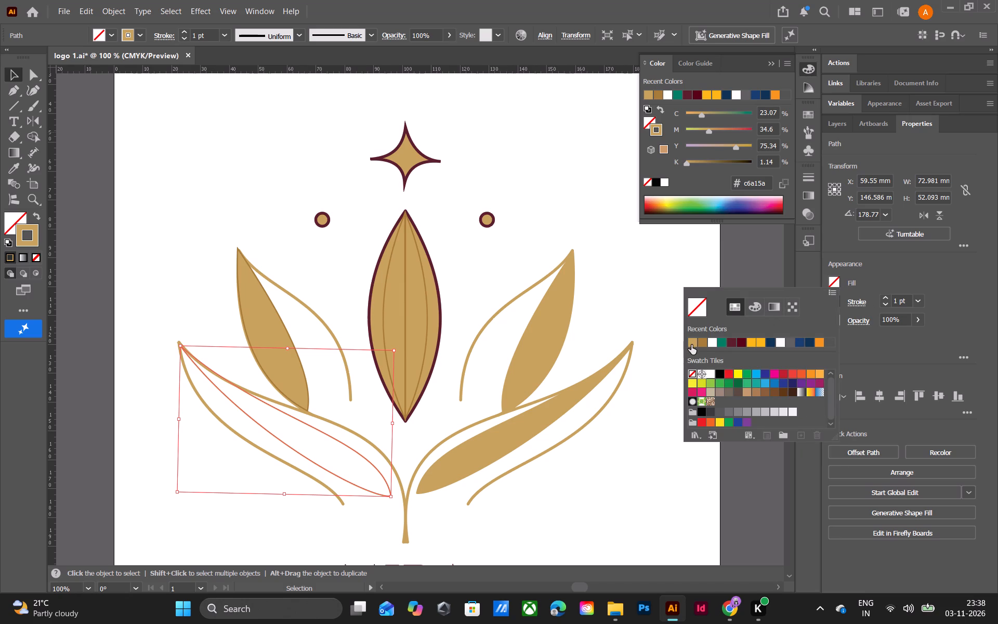
click(692, 343)
click(610, 474)
click(576, 476)
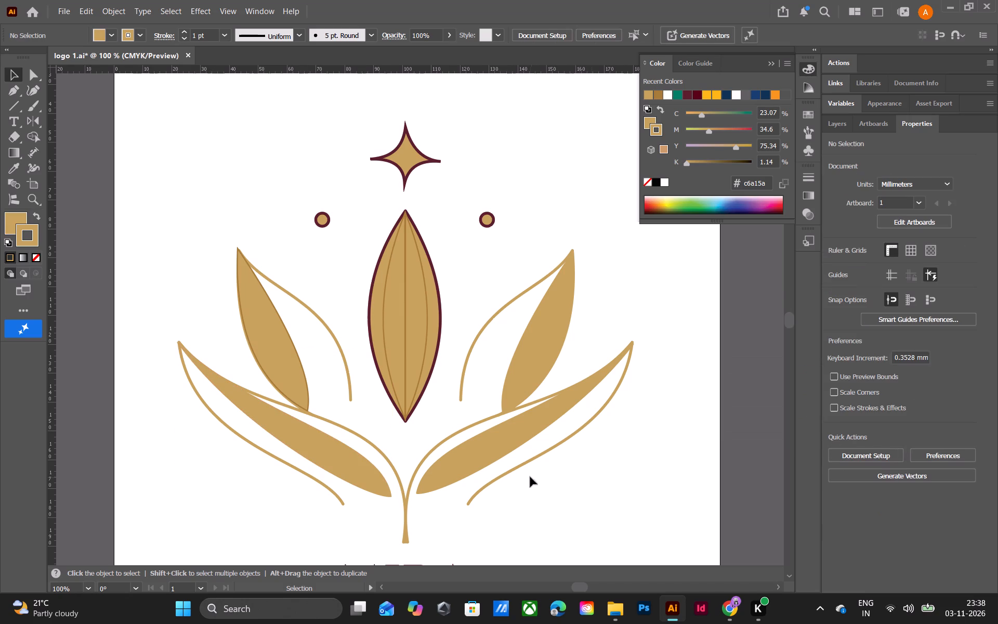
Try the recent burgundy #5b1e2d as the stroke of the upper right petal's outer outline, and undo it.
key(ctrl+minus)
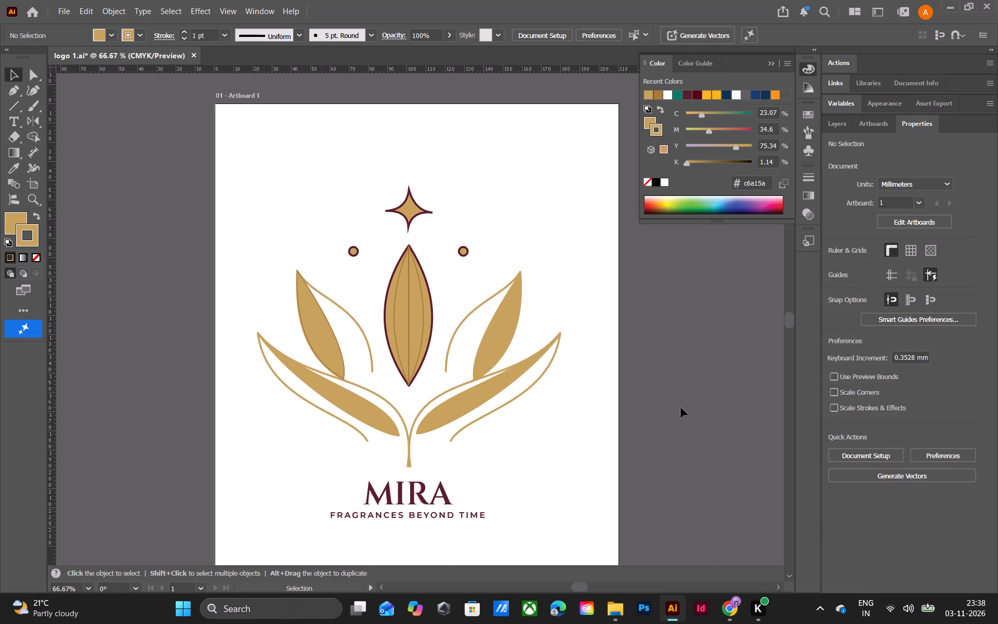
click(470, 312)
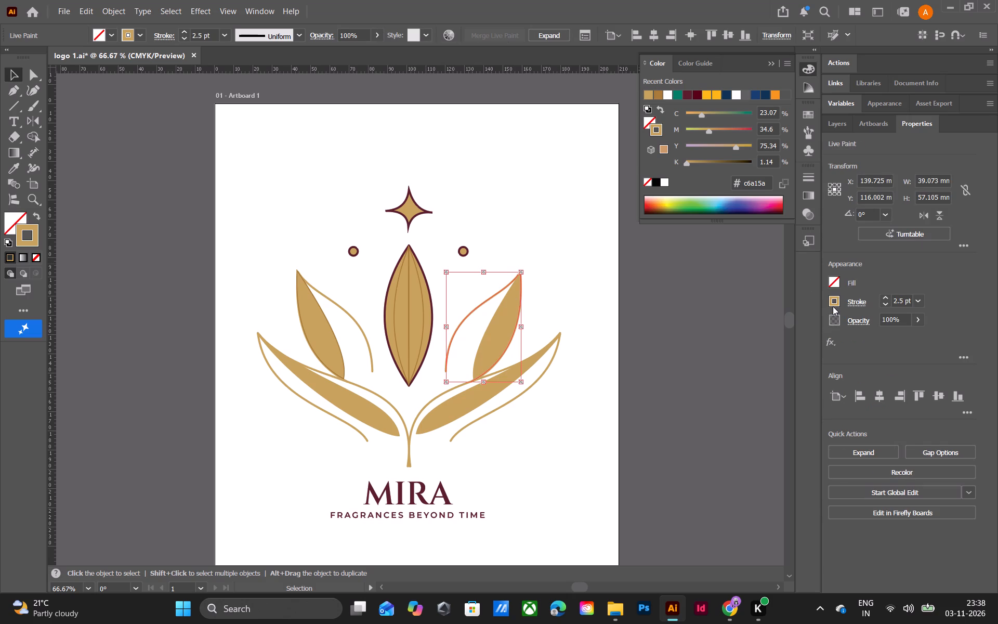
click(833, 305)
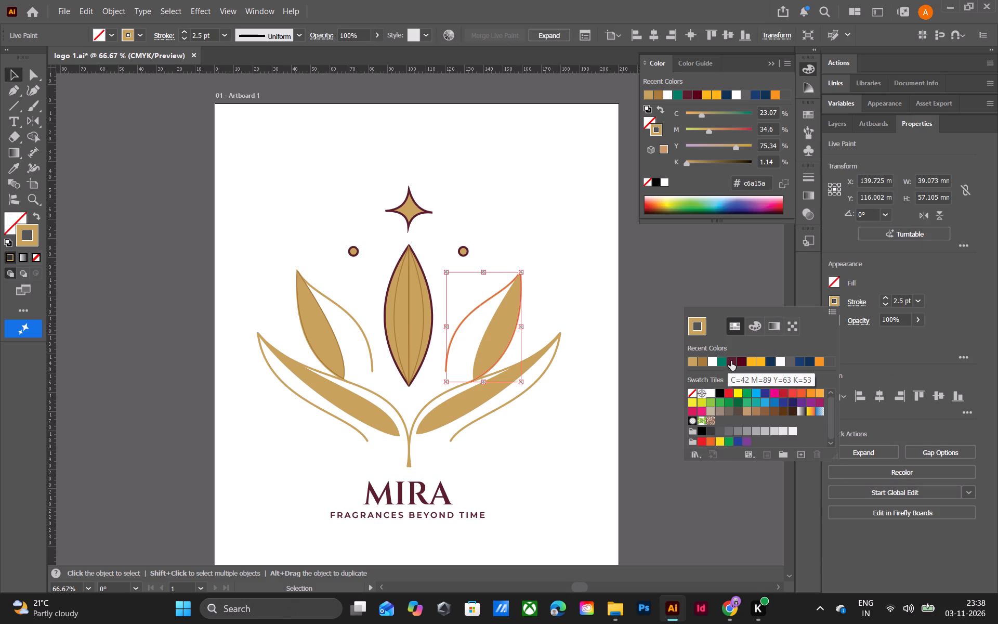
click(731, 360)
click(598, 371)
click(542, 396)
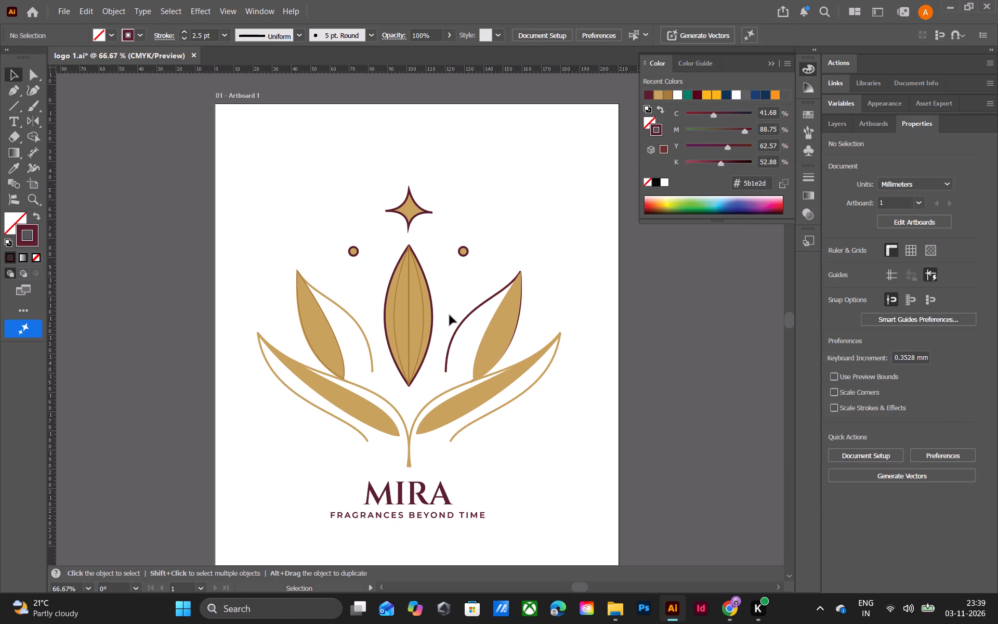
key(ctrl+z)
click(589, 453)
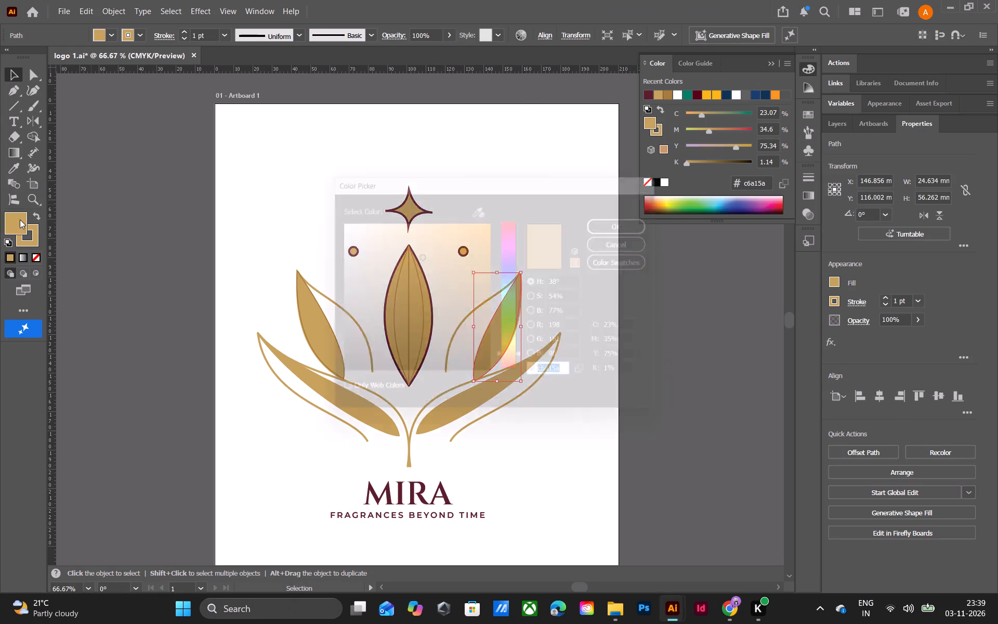
drag(422, 256, 417, 249)
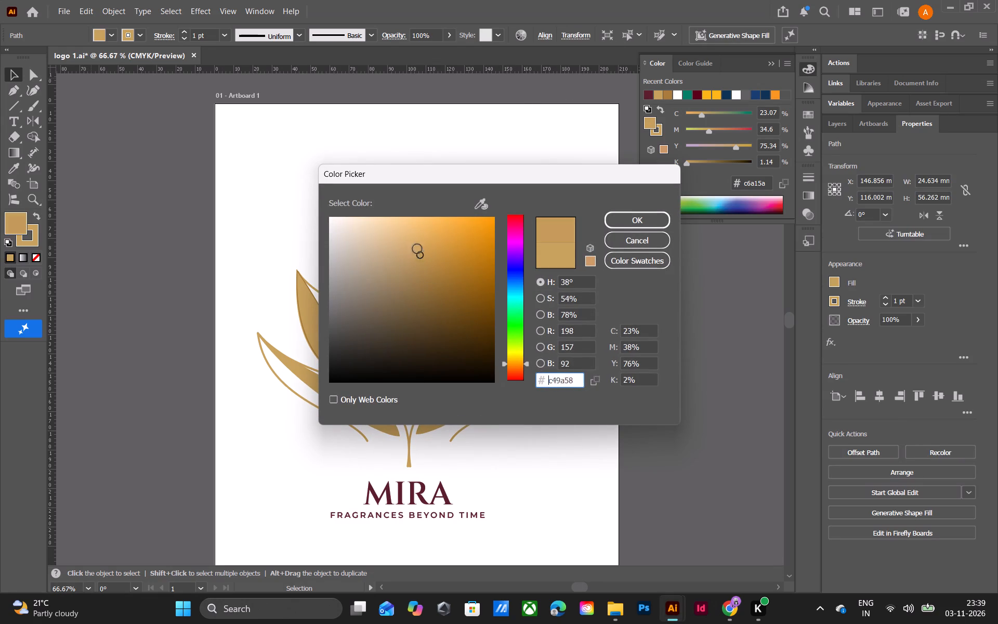
drag(417, 249, 413, 248)
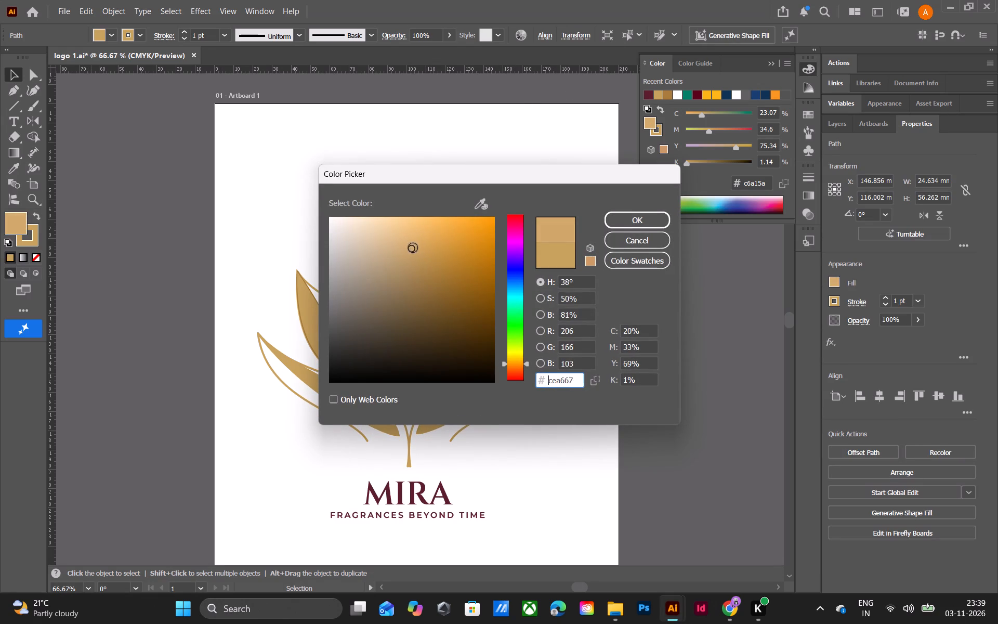
drag(413, 248, 415, 245)
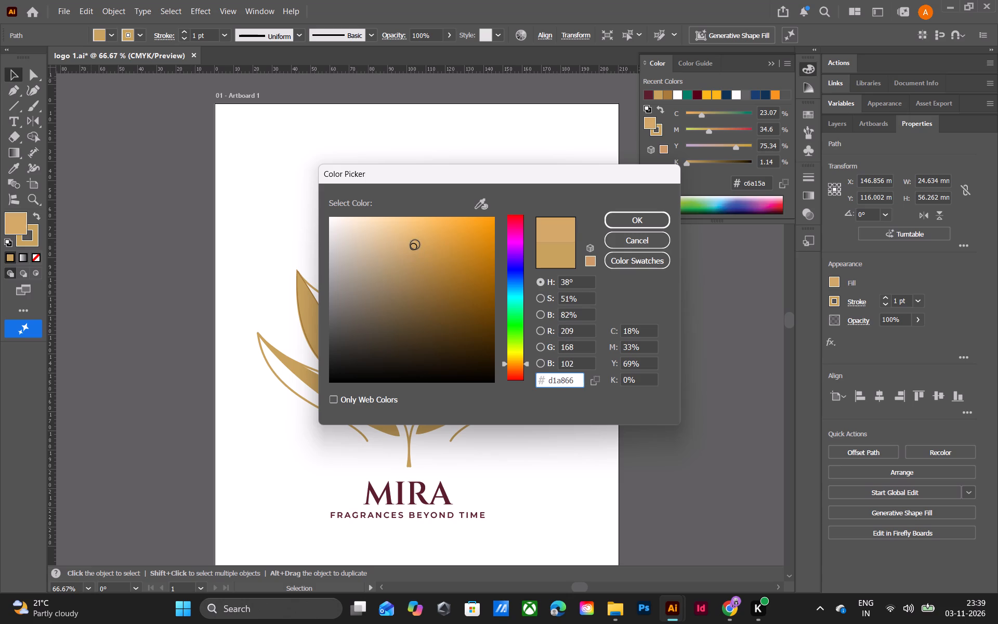
drag(415, 245, 416, 244)
click(629, 222)
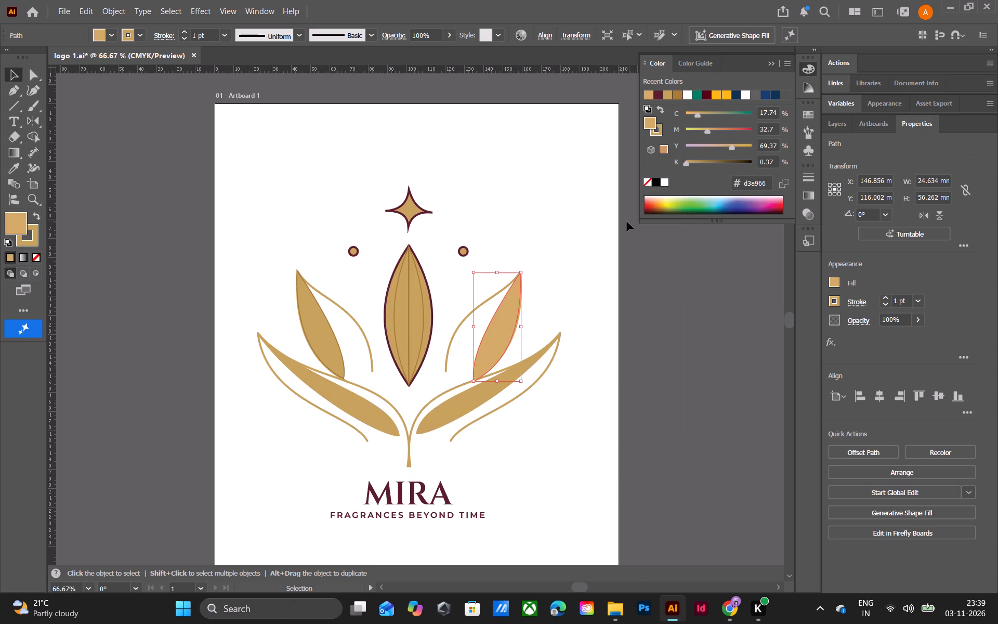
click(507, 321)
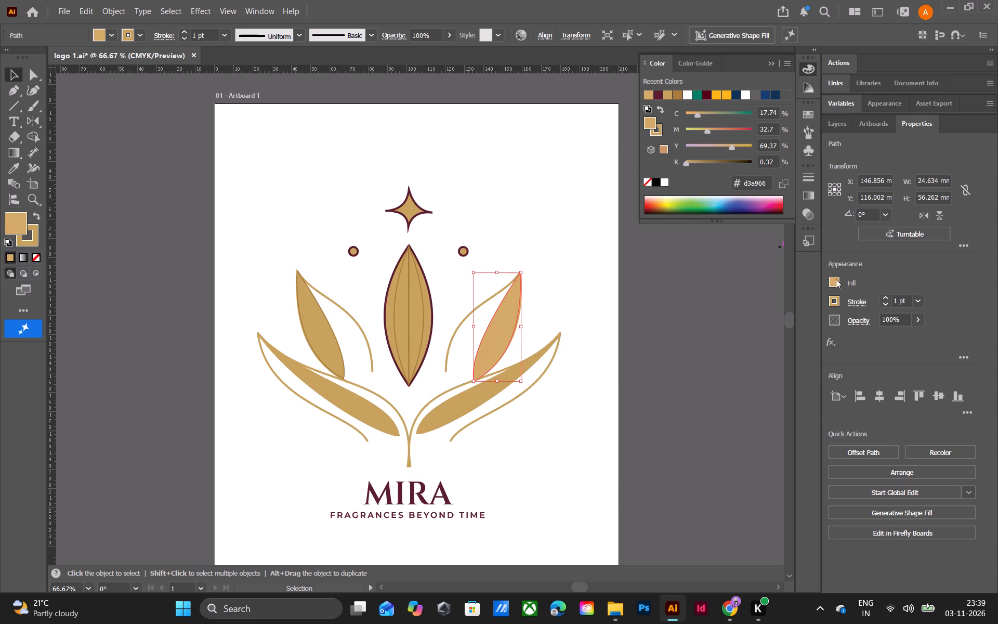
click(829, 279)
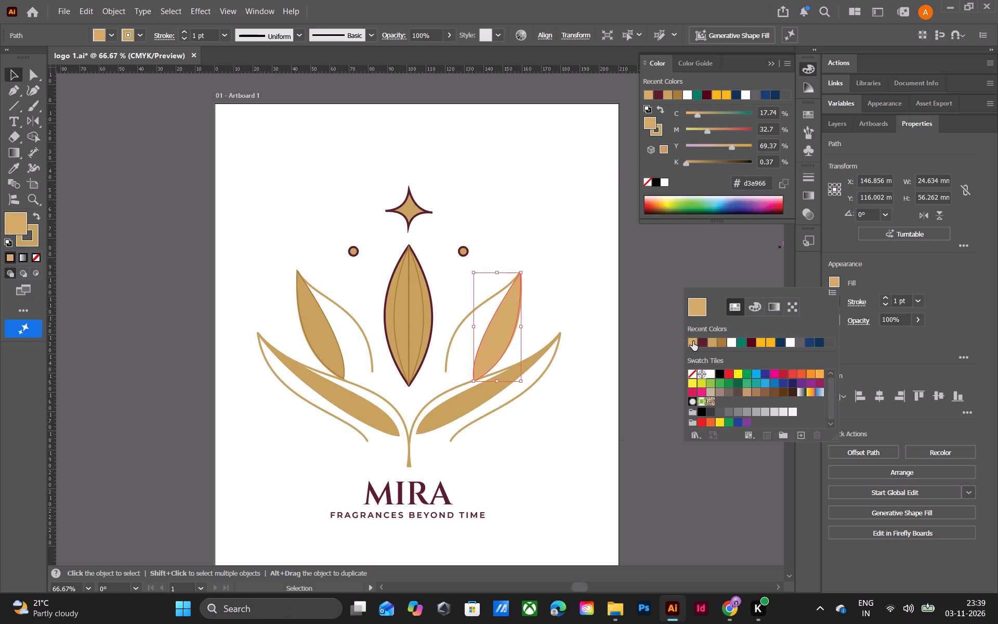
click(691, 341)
Change the lower right petal's inner shape fill to the recent lighter gold #d3a966.
click(461, 401)
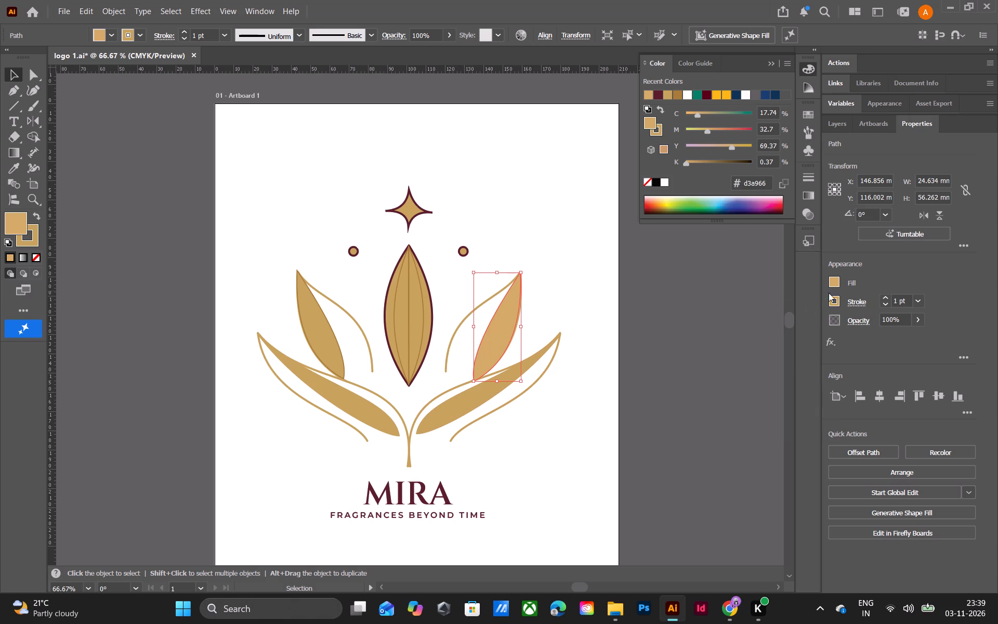
click(836, 283)
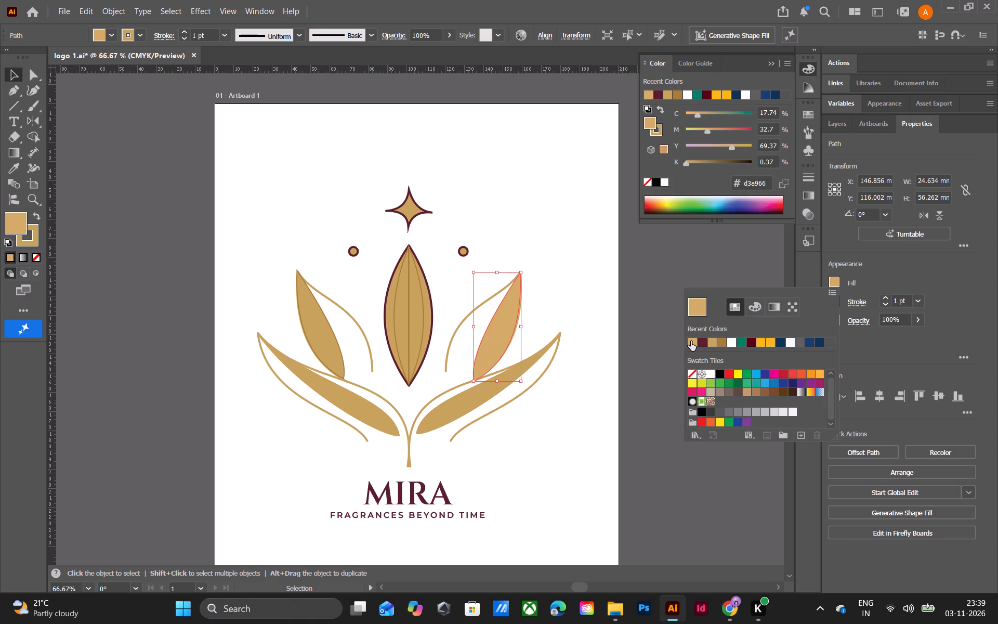
click(691, 341)
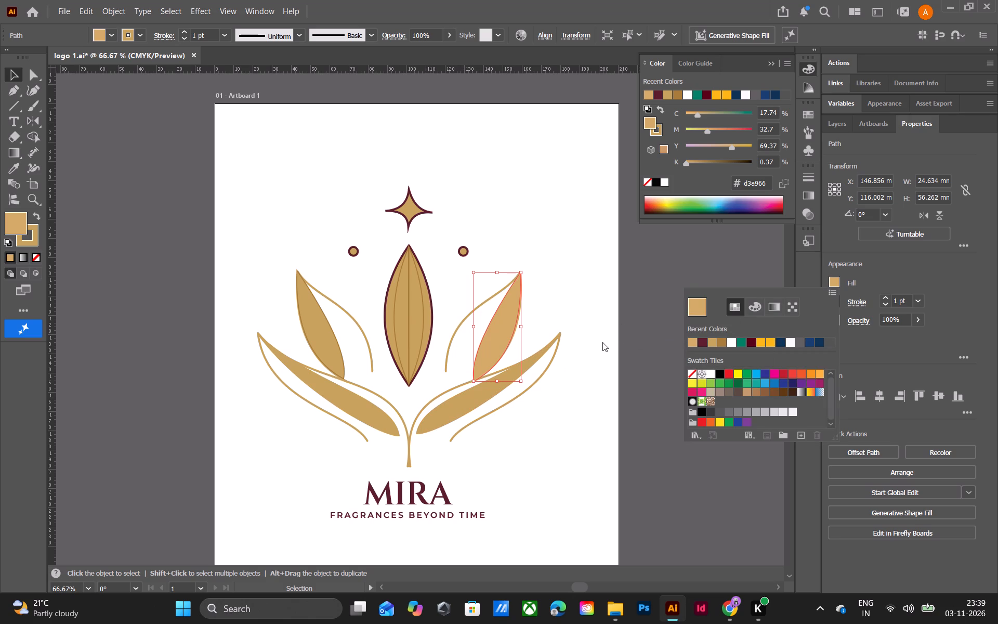
click(602, 343)
click(538, 359)
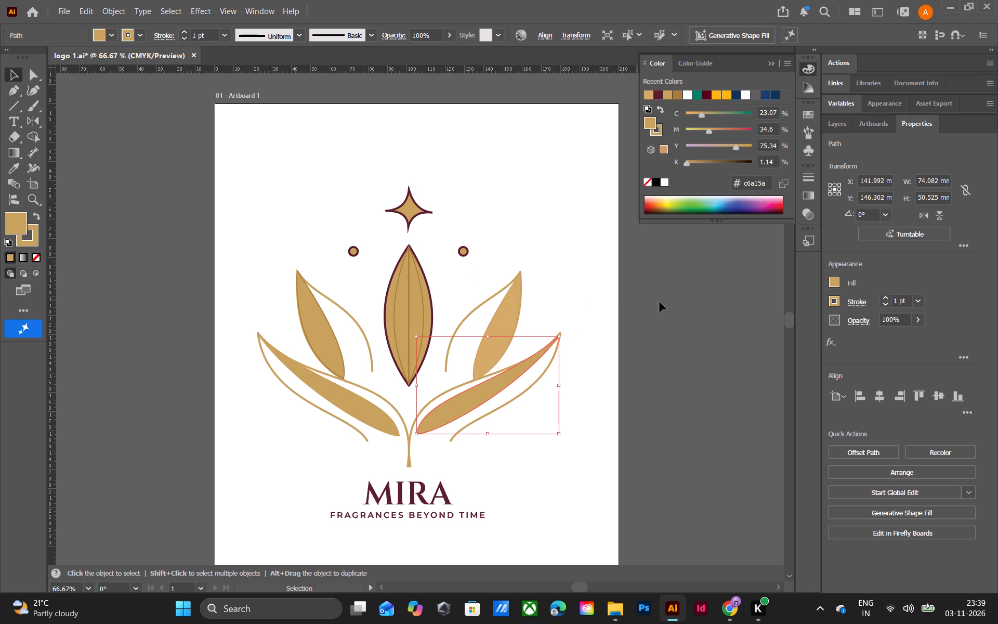
click(835, 281)
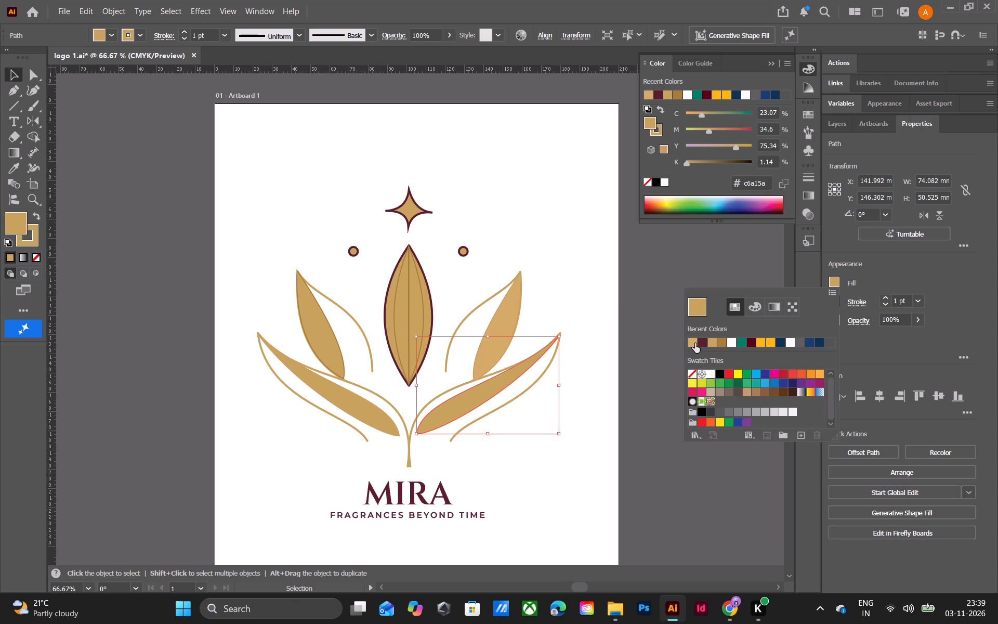
click(695, 343)
click(599, 330)
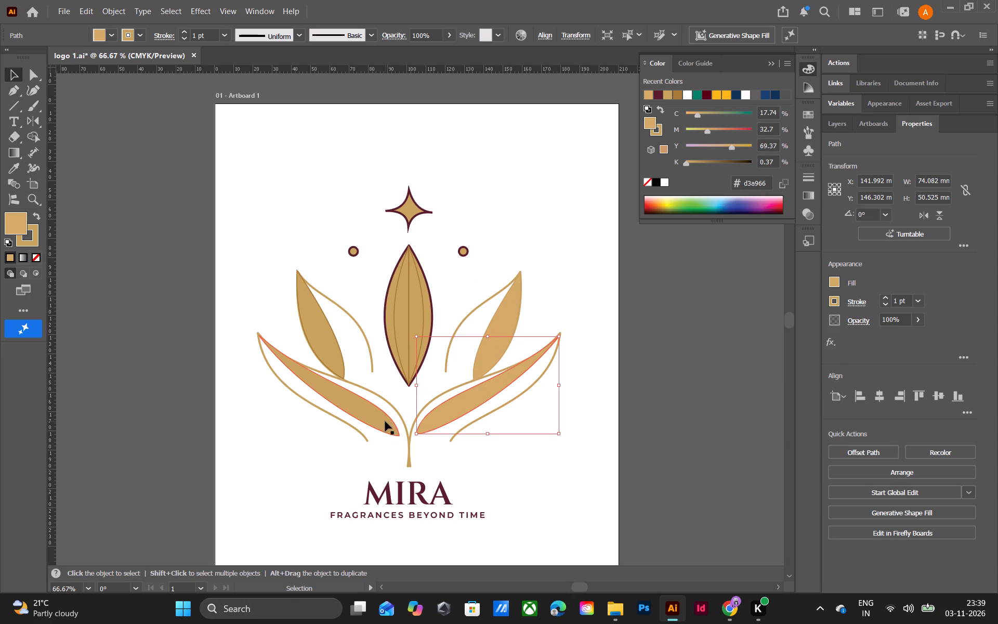
Change the lower left petal's inner shape fill to the recent lighter gold #d3a966.
click(385, 421)
click(835, 281)
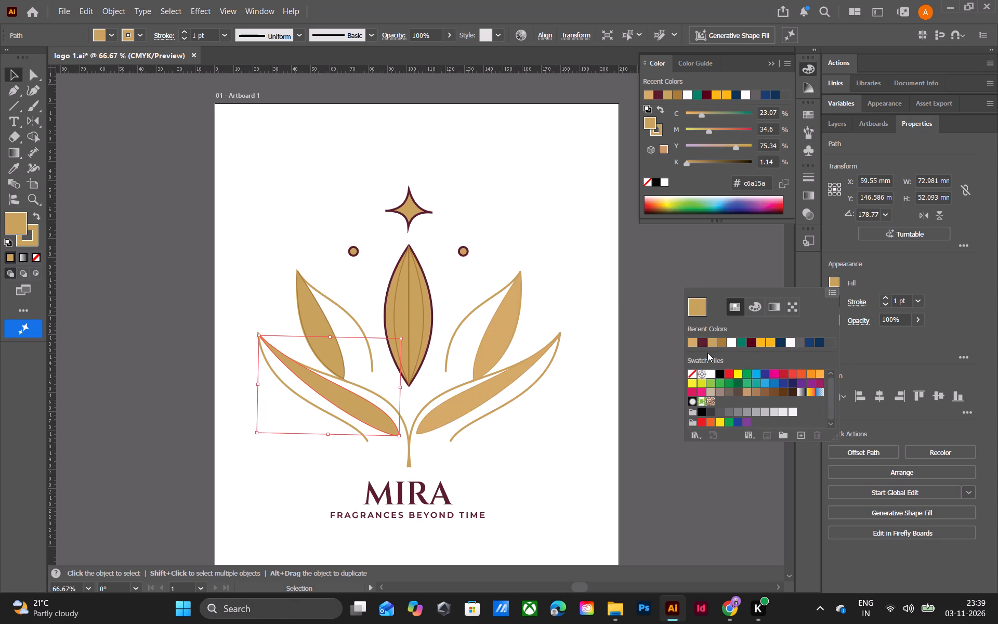
click(693, 346)
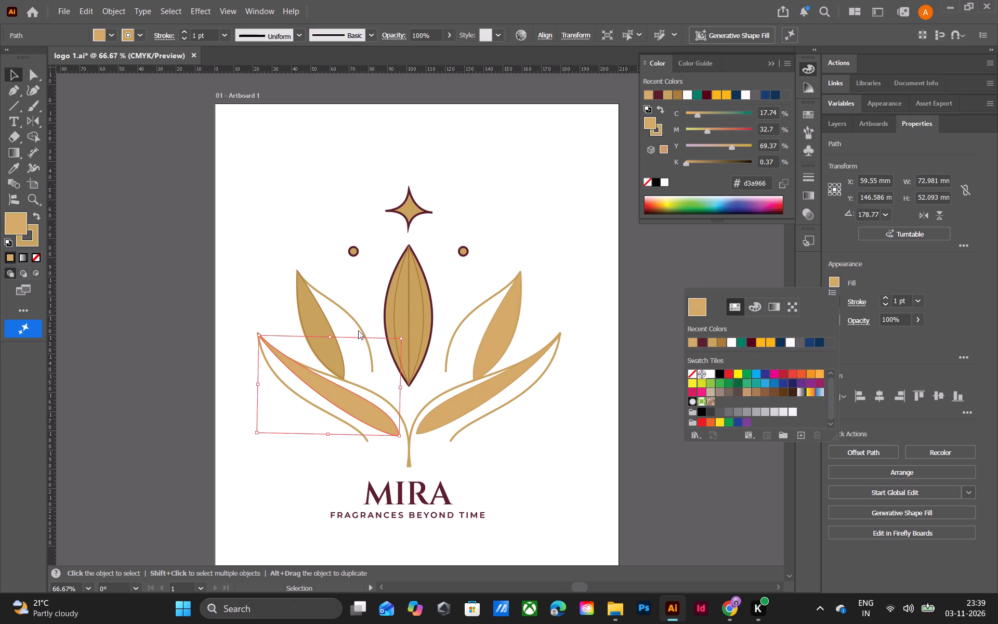
Change the upper left petal's inner shape fill to the recent lighter gold #d3a966 and deselect it.
click(307, 316)
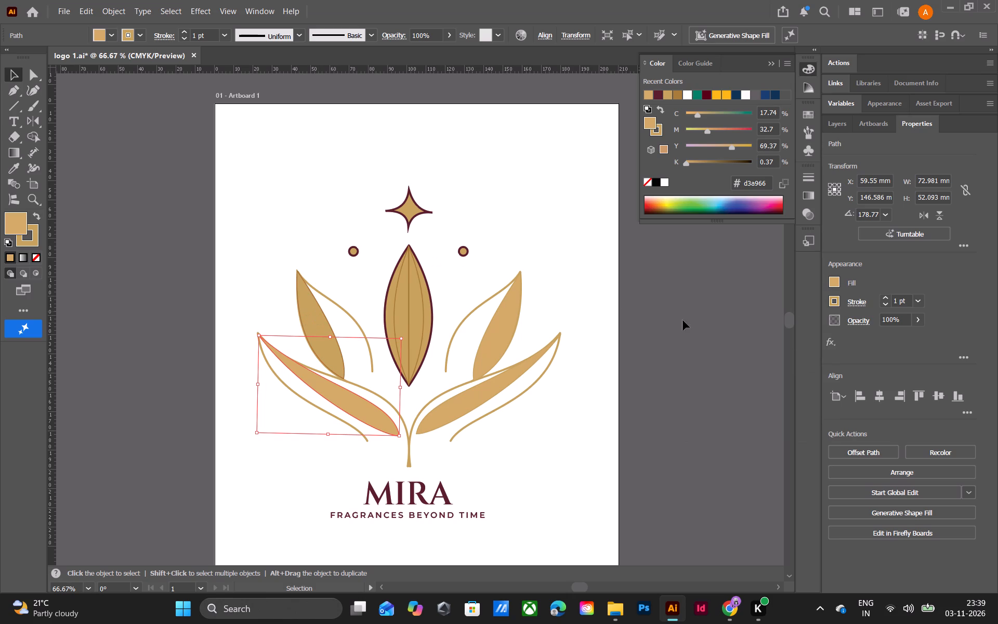
click(829, 282)
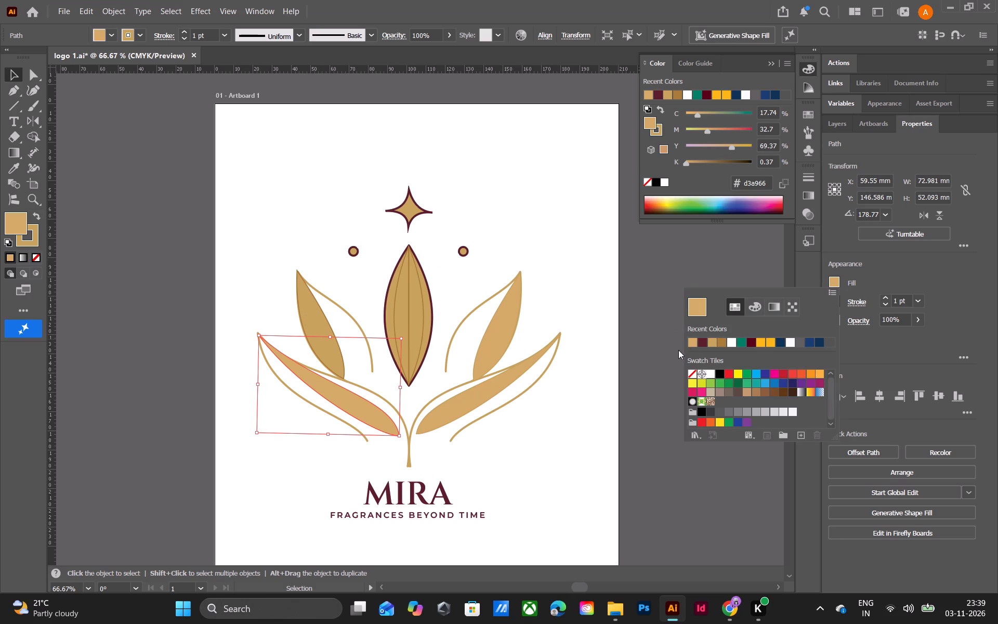
click(692, 341)
click(622, 343)
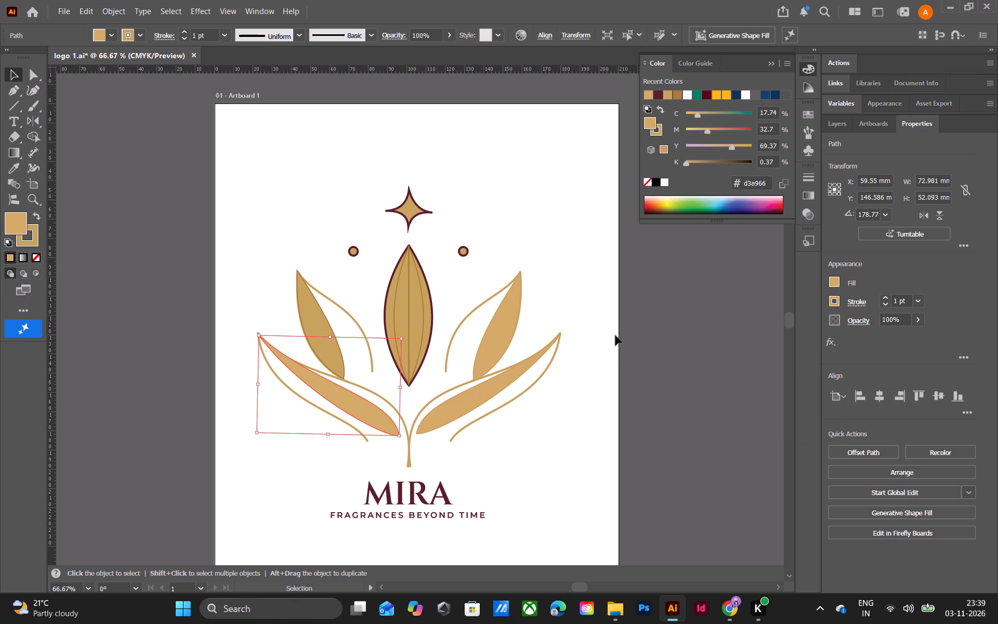
click(316, 319)
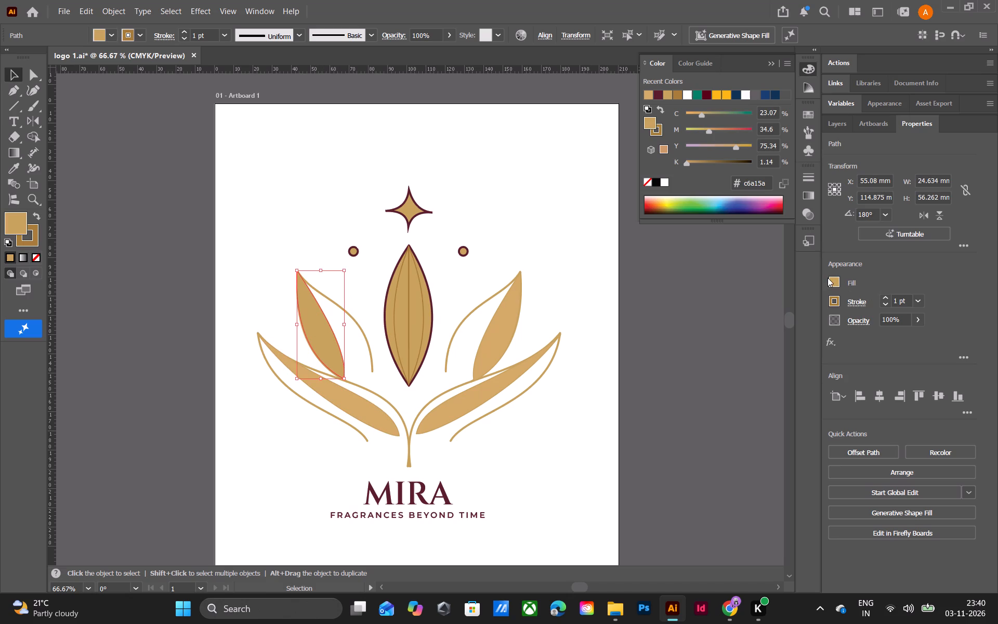
click(830, 278)
click(693, 342)
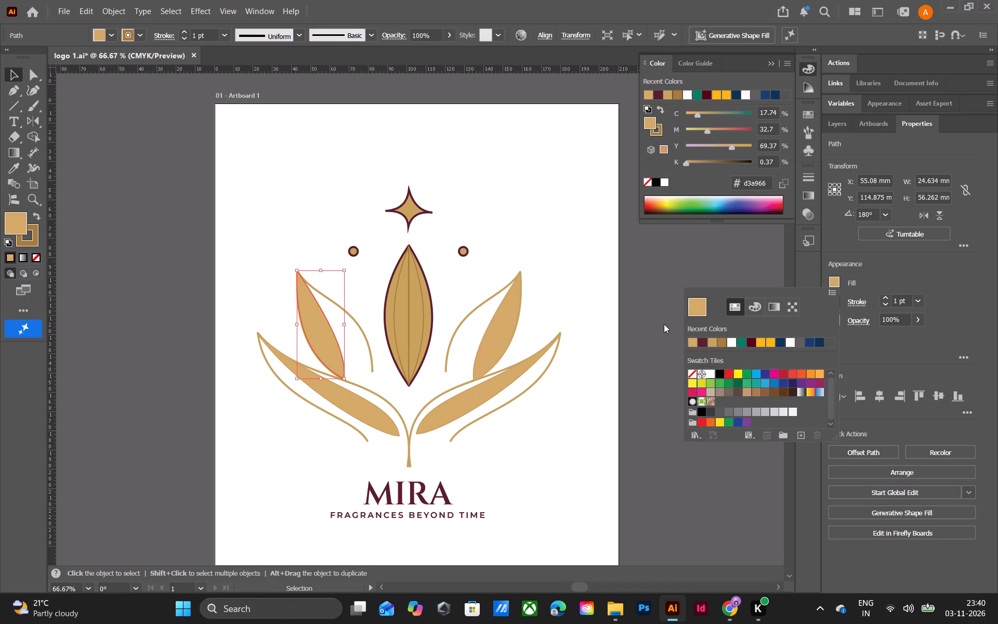
click(612, 289)
click(581, 280)
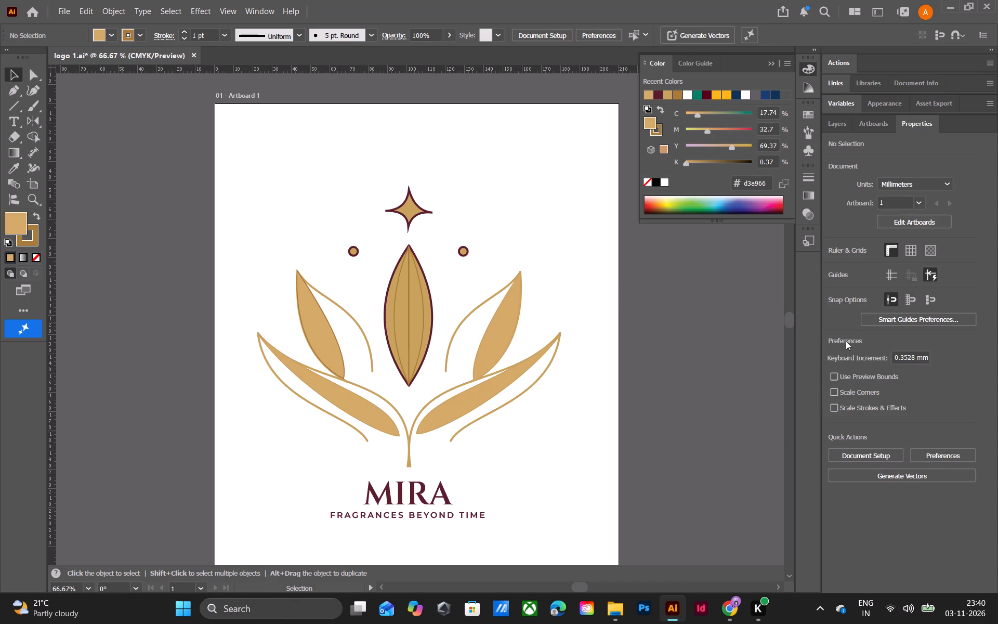
Reshape the upper left petal's filled inner shape along its edge facing the central petal, ending about 24.3 mm wide overall.
key(ctrl+equal)
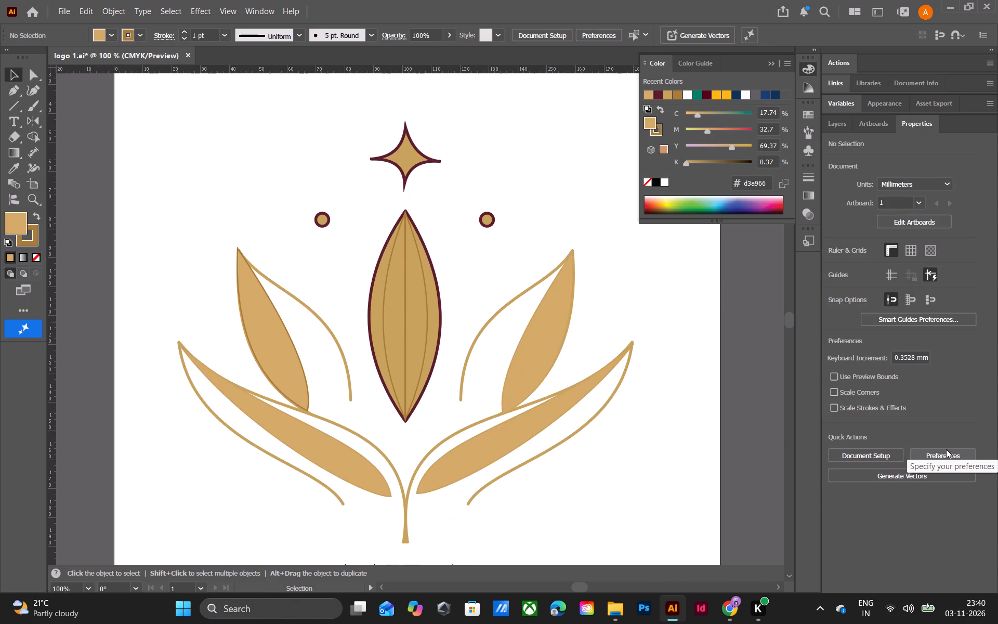
click(261, 355)
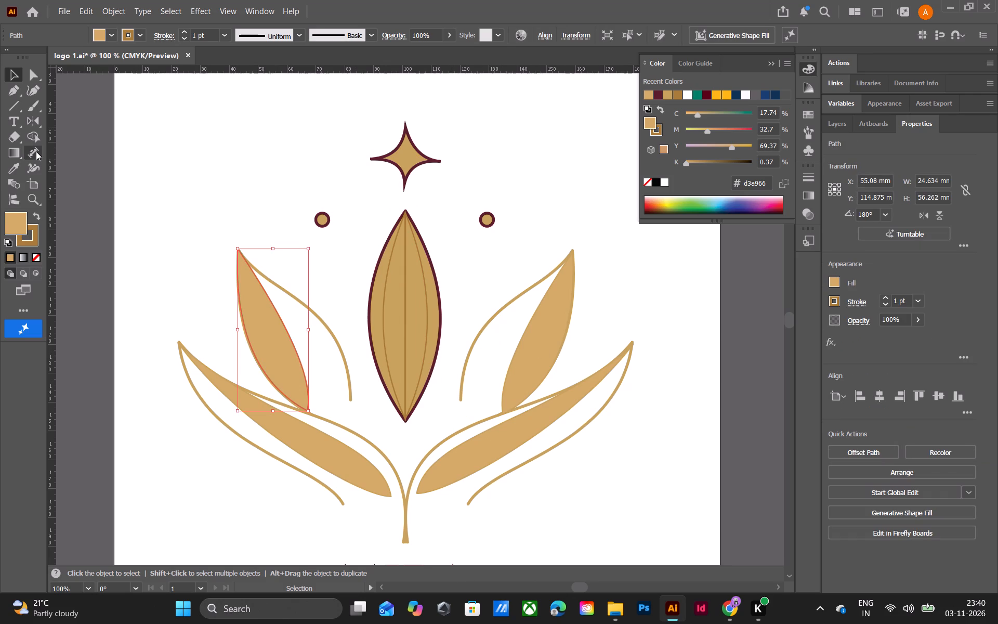
key(p)
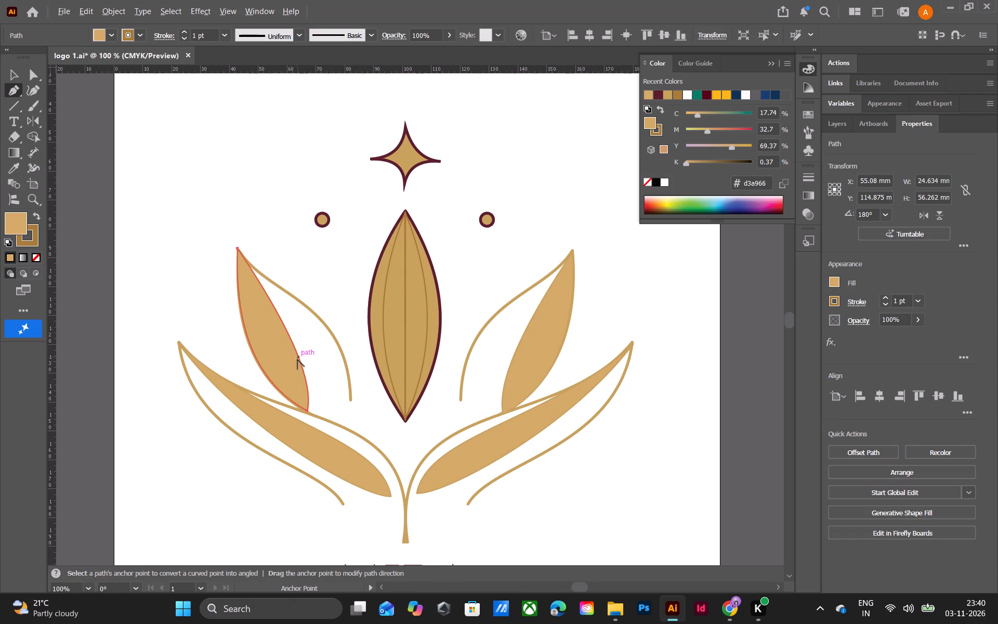
alt+drag(303, 373, 311, 370)
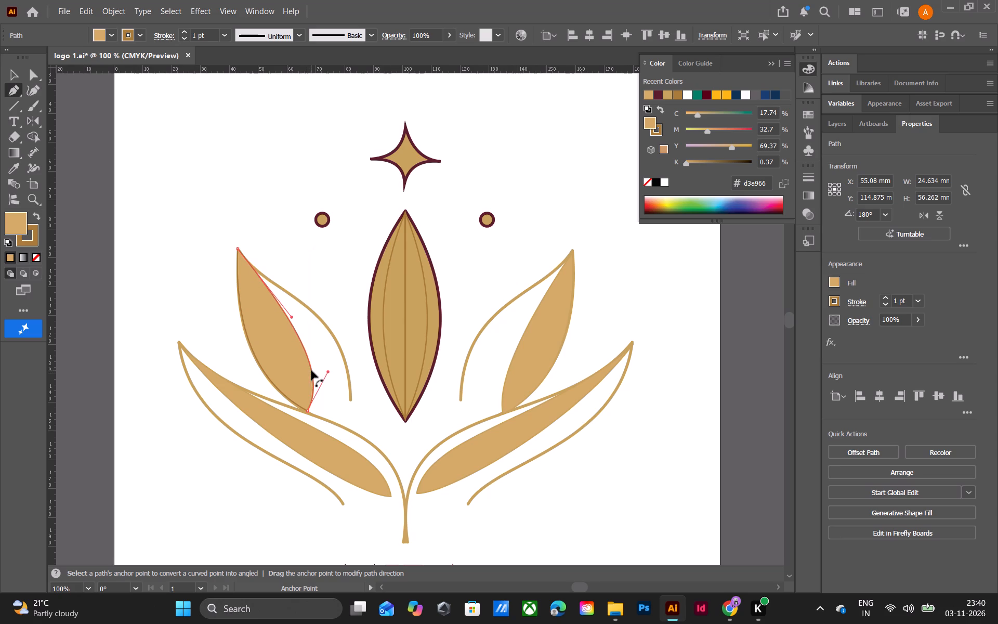
alt+drag(311, 370, 313, 366)
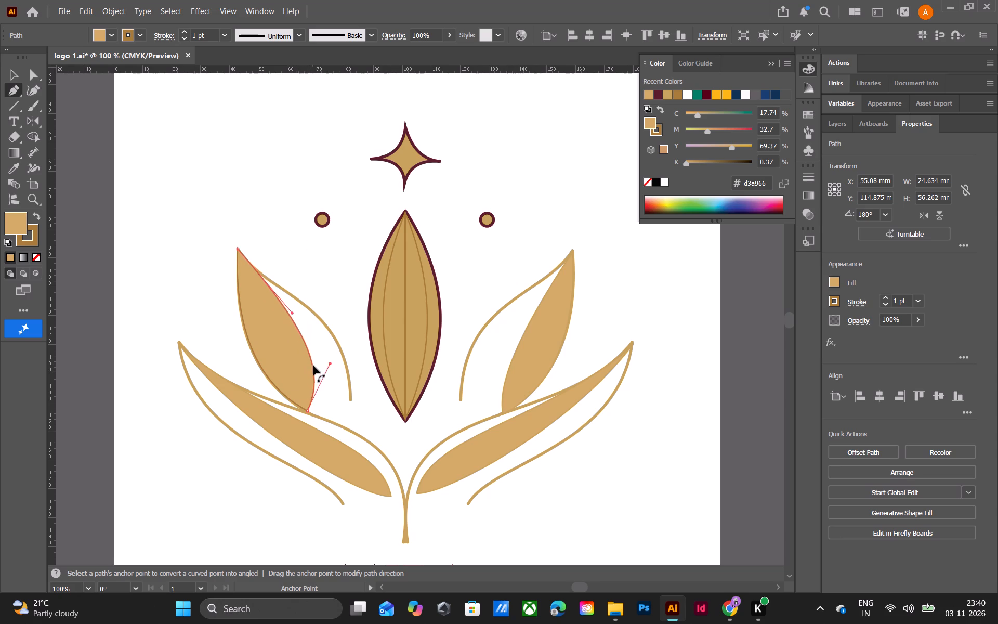
alt+drag(313, 366, 329, 373)
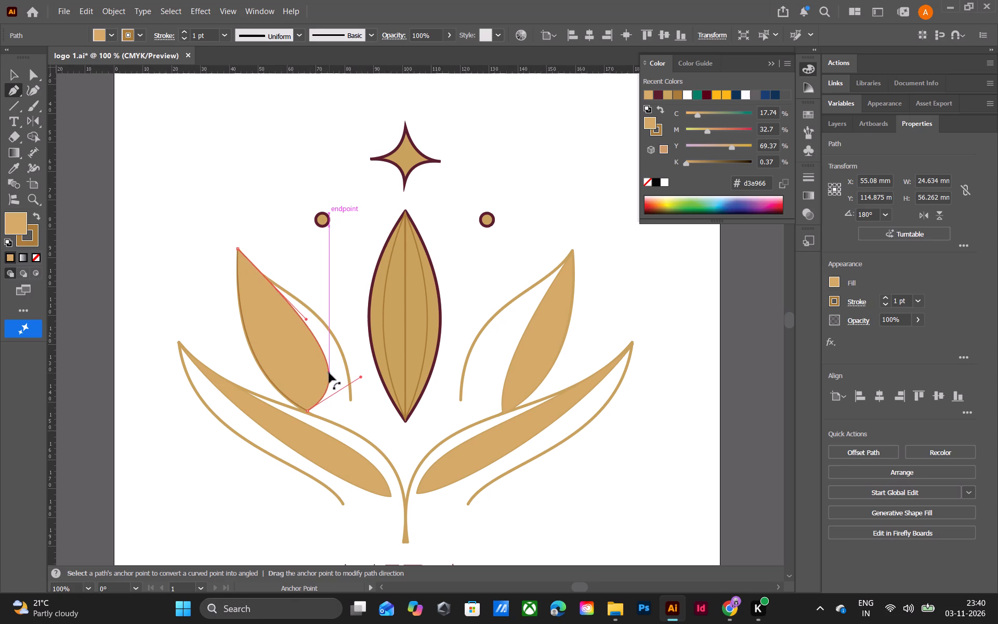
alt+drag(329, 373, 300, 365)
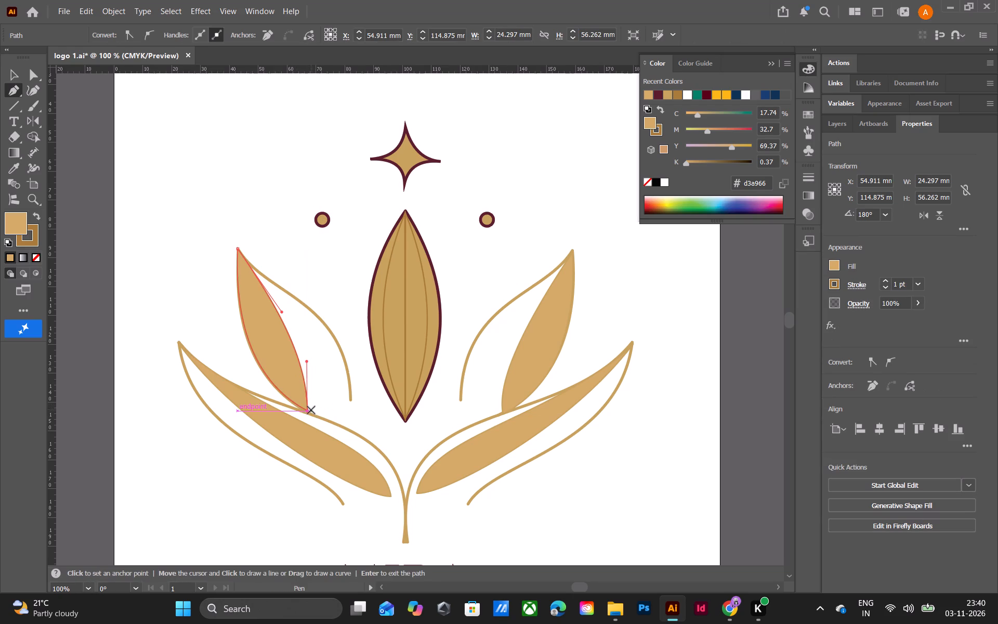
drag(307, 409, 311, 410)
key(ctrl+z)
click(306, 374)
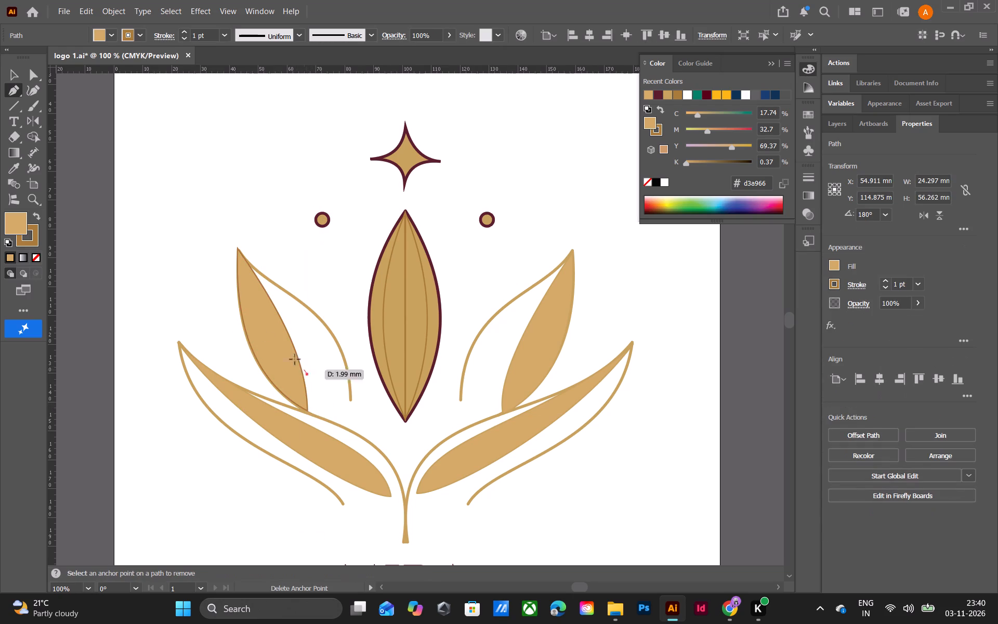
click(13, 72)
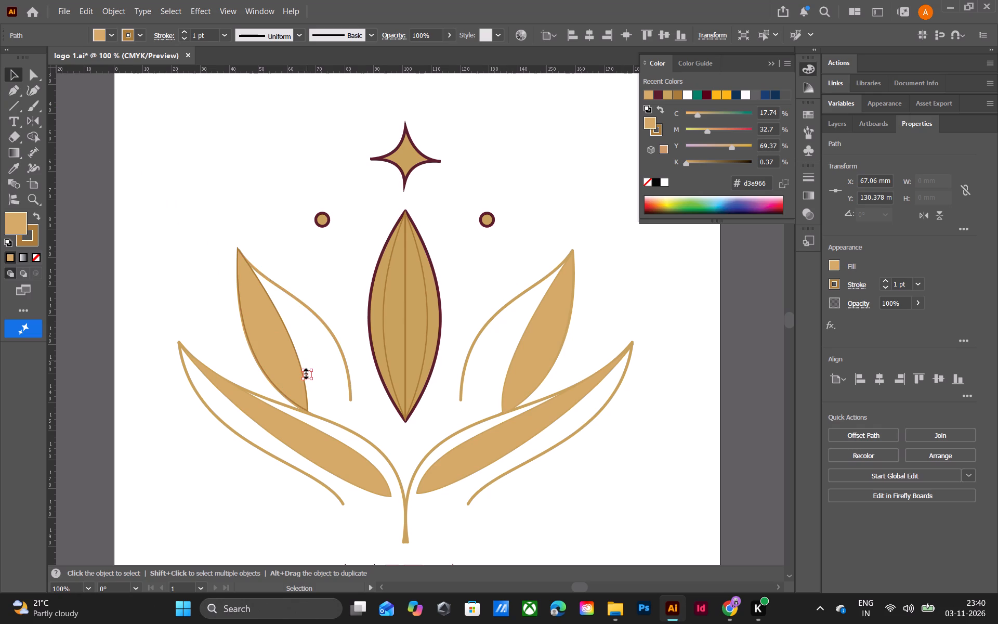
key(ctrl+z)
Bulge the filled upper left petal's edge toward the central petal, making the shape about 25.3 mm wide, and deselect it.
click(287, 357)
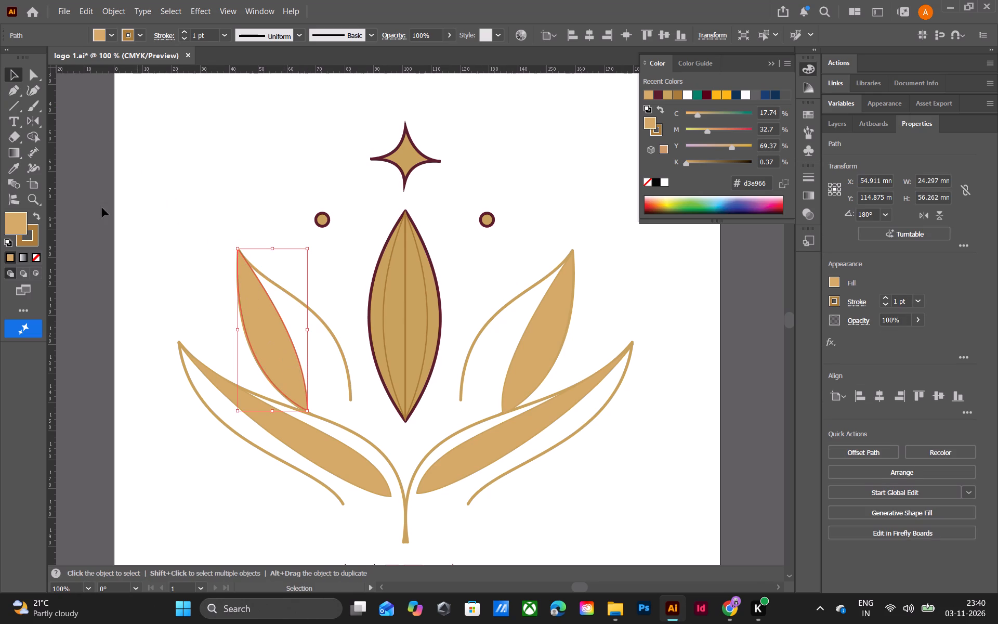
click(8, 92)
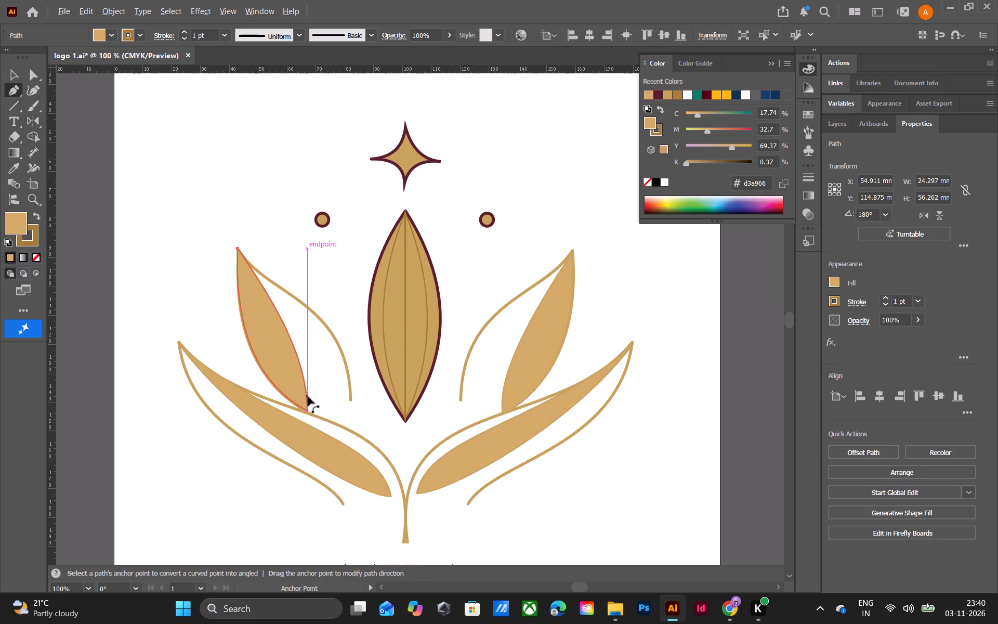
alt+drag(308, 398, 315, 407)
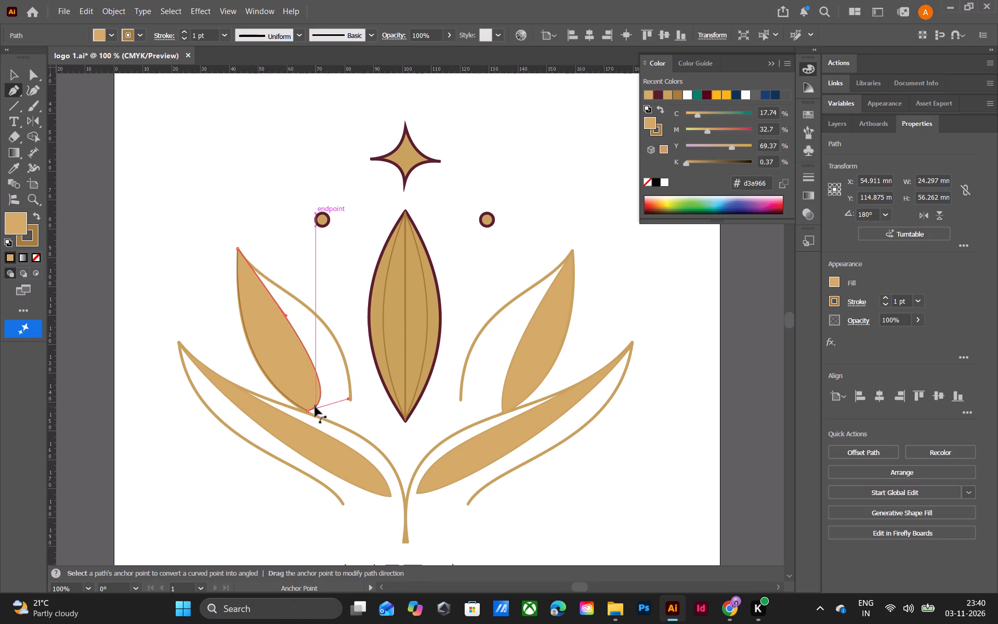
alt+drag(315, 407, 309, 390)
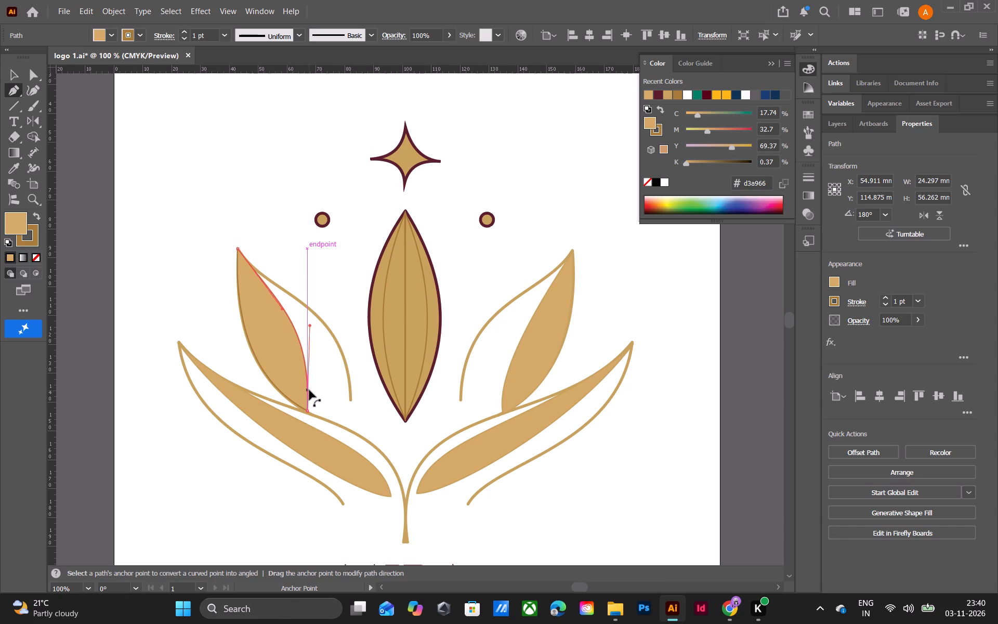
alt+drag(309, 390, 309, 391)
alt+drag(309, 391, 310, 389)
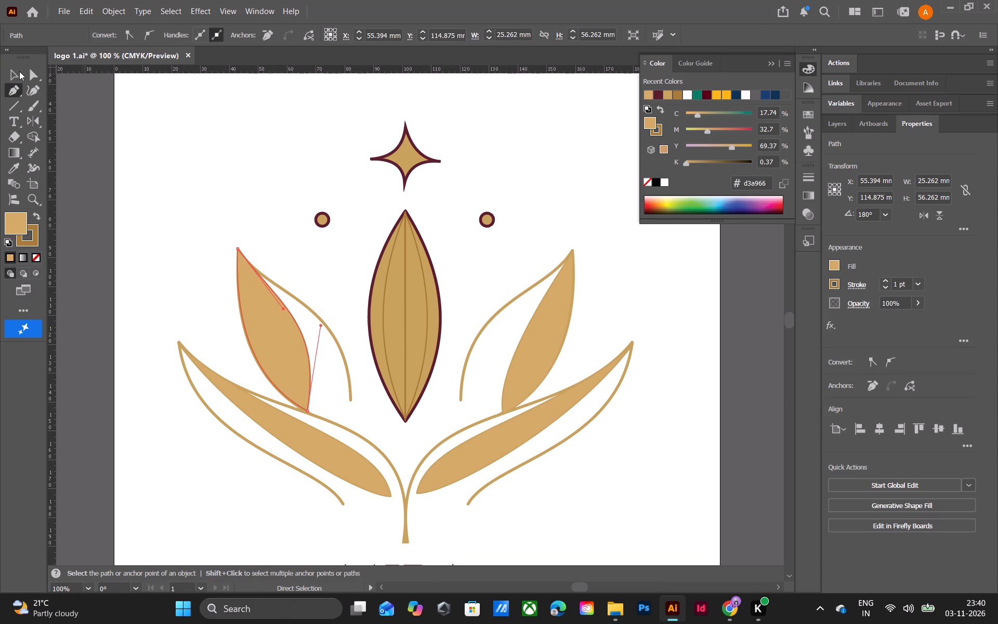
click(19, 74)
click(222, 123)
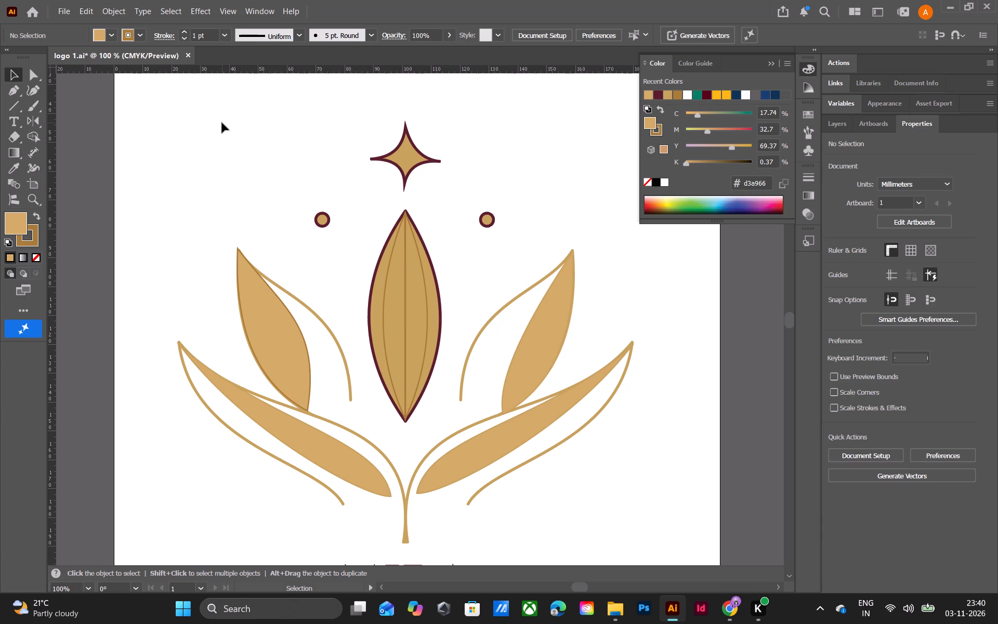
Nudge the upper left petal's filled inner shape down about 1.06 mm, to Y 115.934 mm.
click(278, 374)
key(Left)
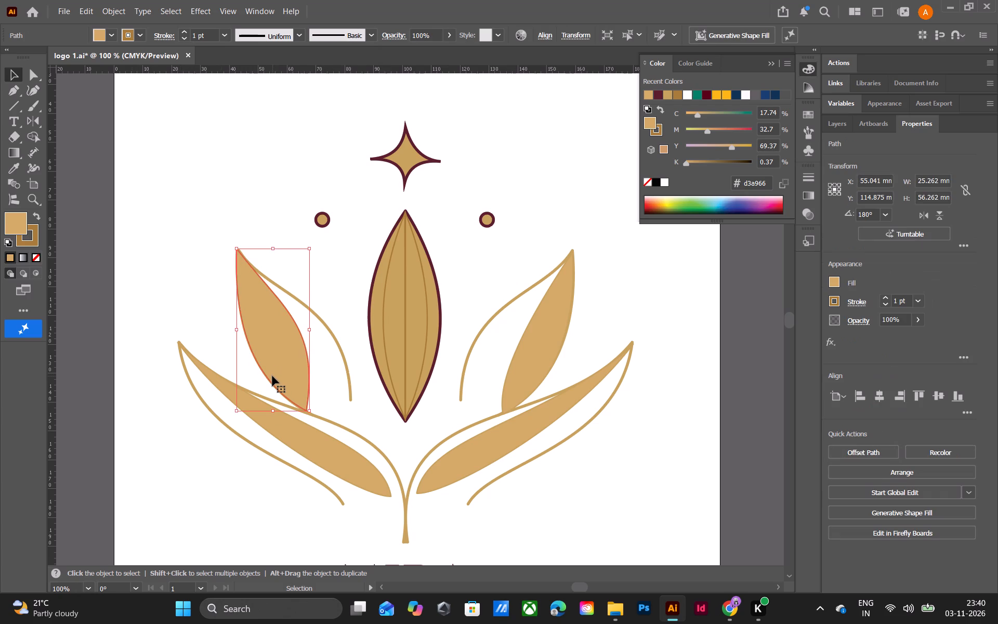
key(Right)
key(Down)
key(Down)
key(Down)
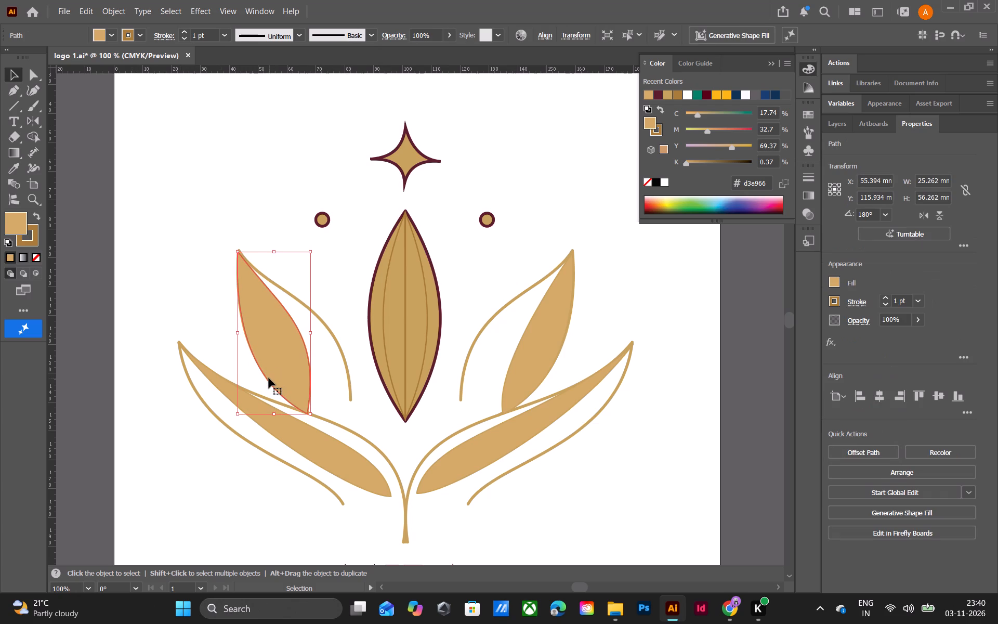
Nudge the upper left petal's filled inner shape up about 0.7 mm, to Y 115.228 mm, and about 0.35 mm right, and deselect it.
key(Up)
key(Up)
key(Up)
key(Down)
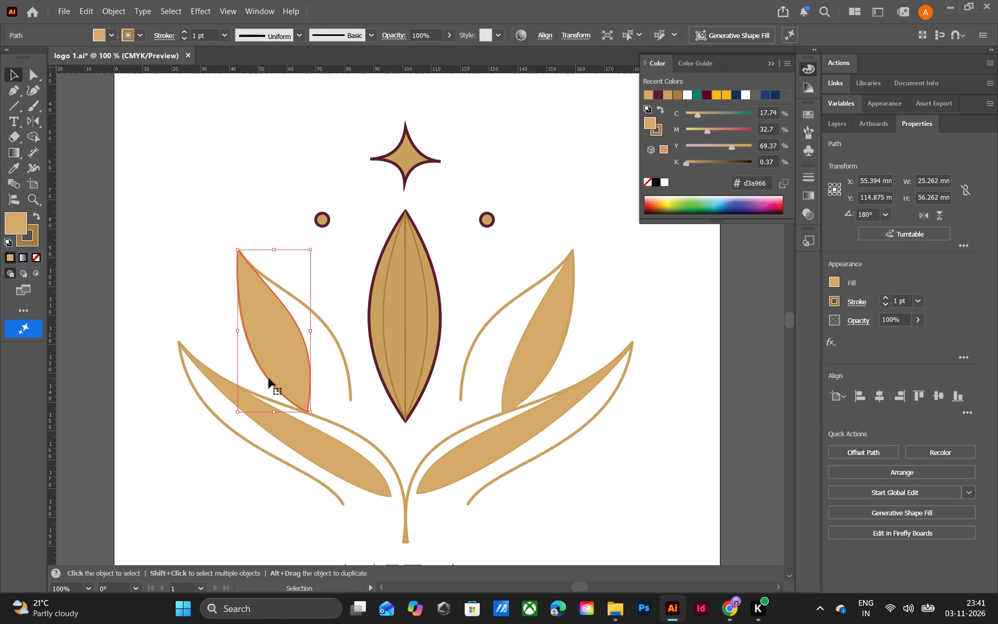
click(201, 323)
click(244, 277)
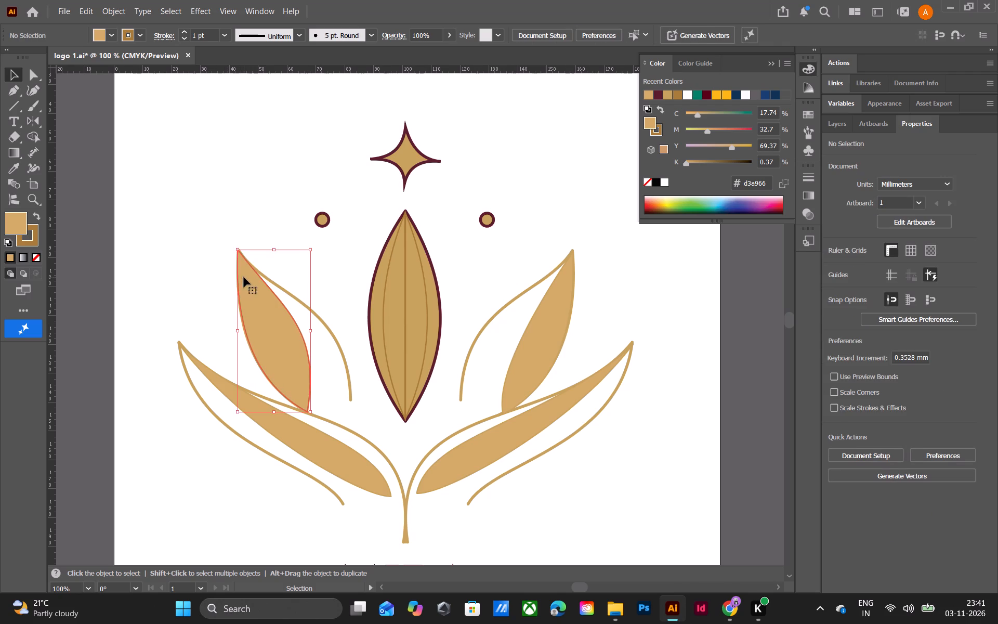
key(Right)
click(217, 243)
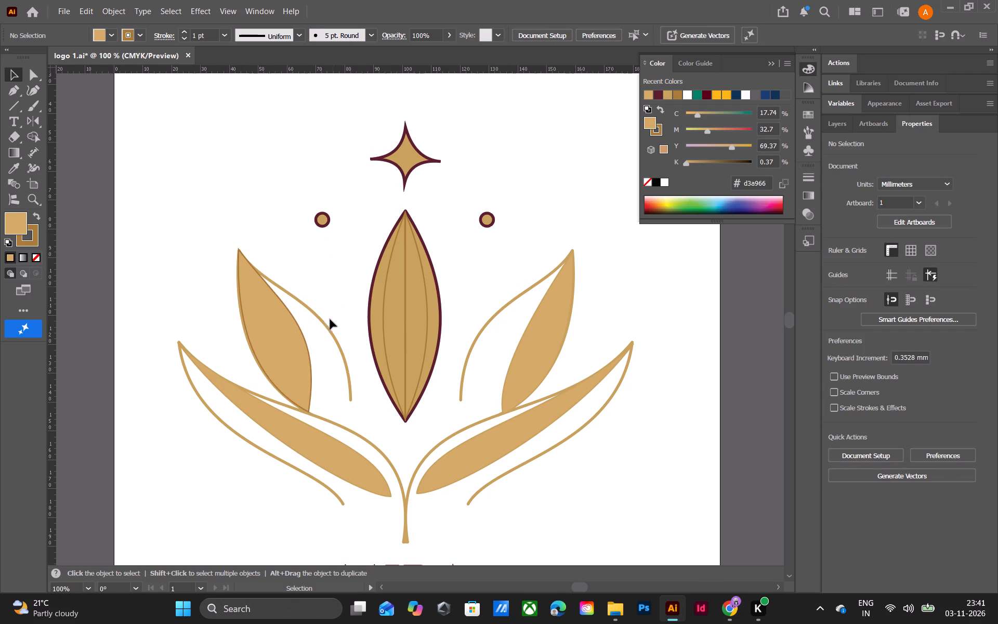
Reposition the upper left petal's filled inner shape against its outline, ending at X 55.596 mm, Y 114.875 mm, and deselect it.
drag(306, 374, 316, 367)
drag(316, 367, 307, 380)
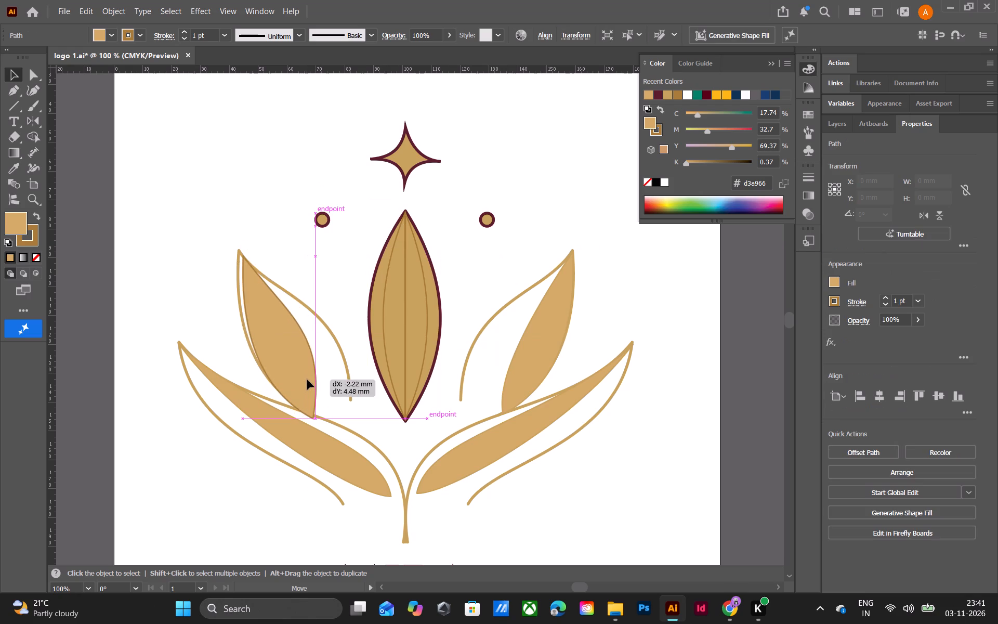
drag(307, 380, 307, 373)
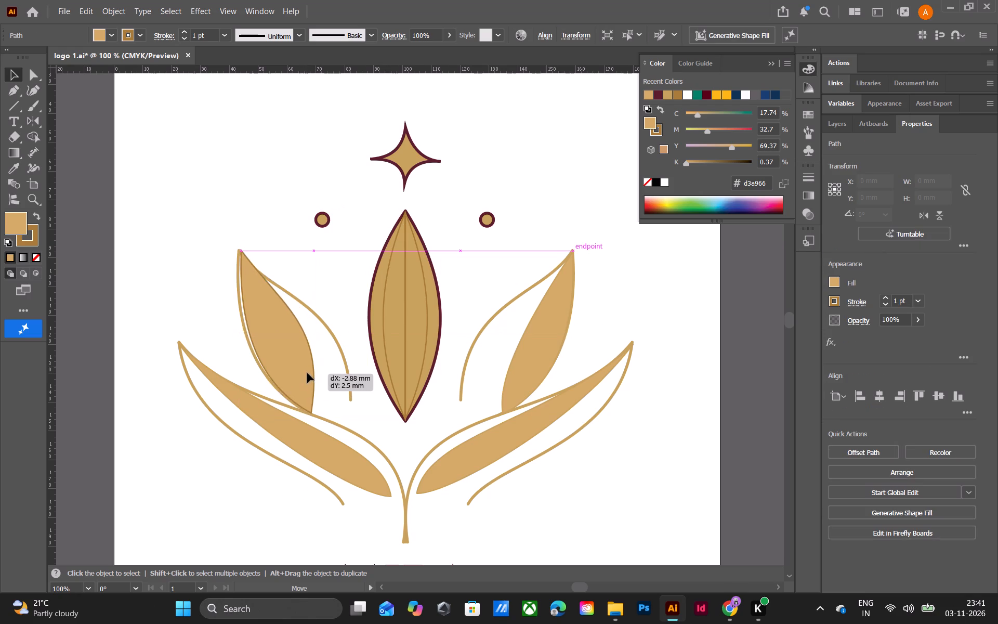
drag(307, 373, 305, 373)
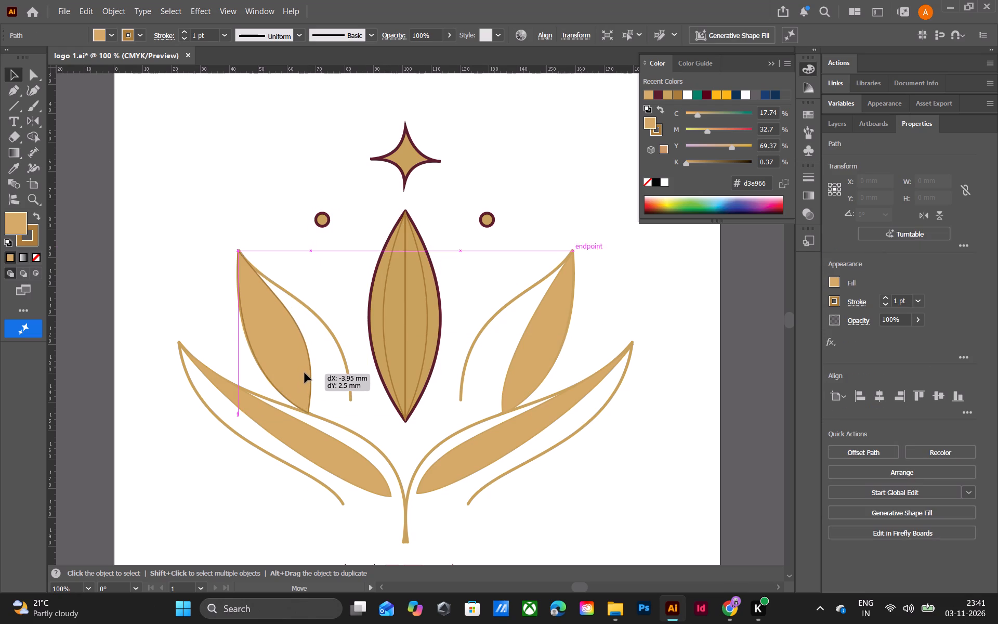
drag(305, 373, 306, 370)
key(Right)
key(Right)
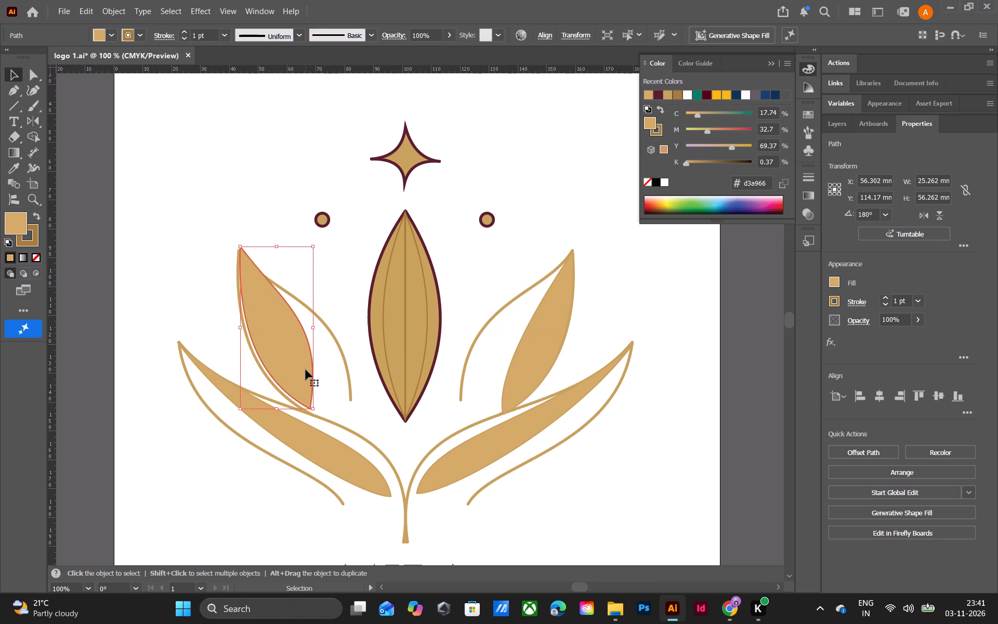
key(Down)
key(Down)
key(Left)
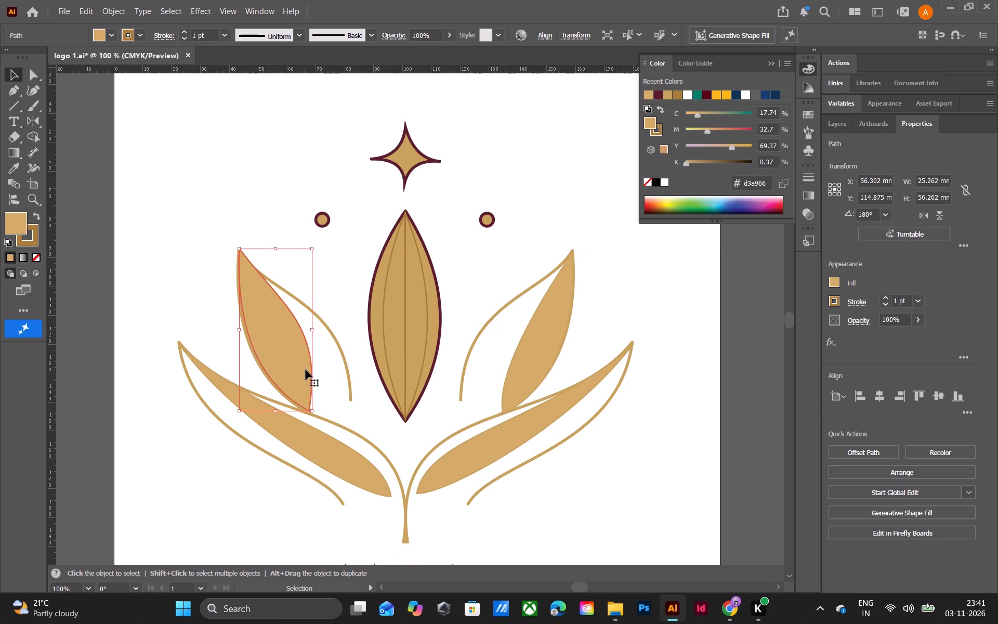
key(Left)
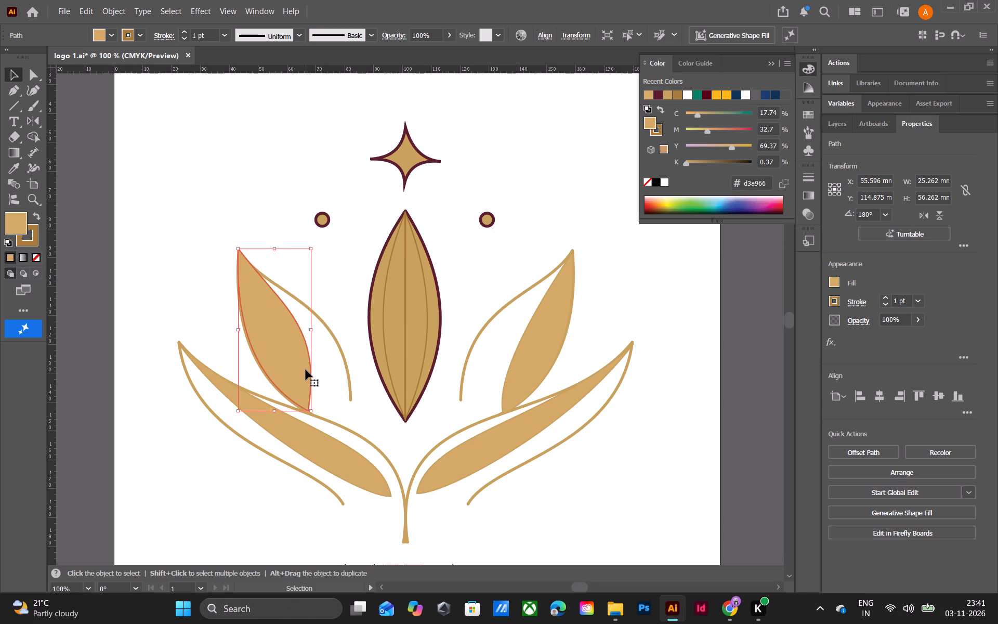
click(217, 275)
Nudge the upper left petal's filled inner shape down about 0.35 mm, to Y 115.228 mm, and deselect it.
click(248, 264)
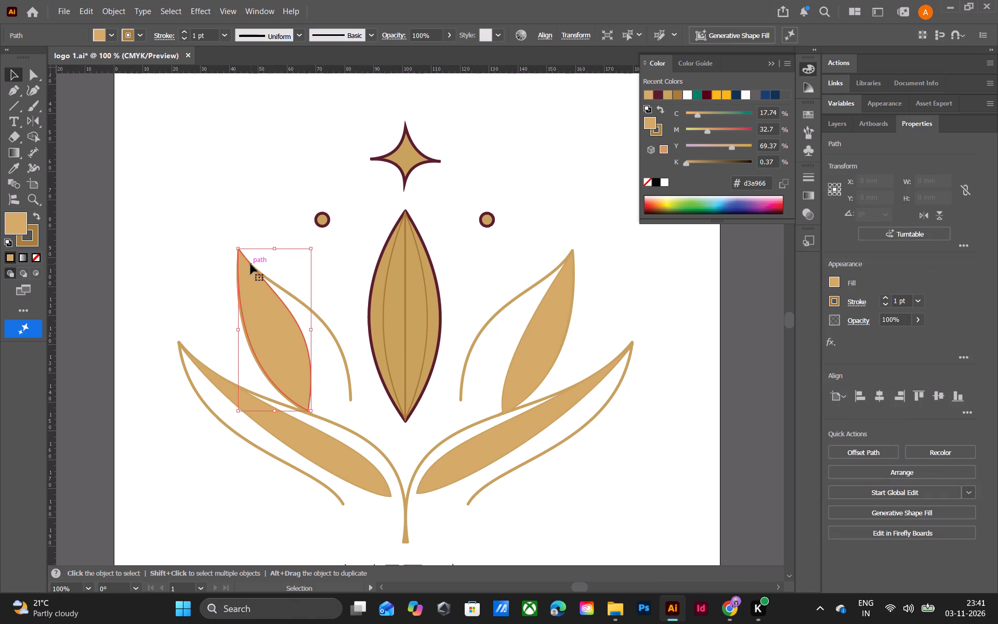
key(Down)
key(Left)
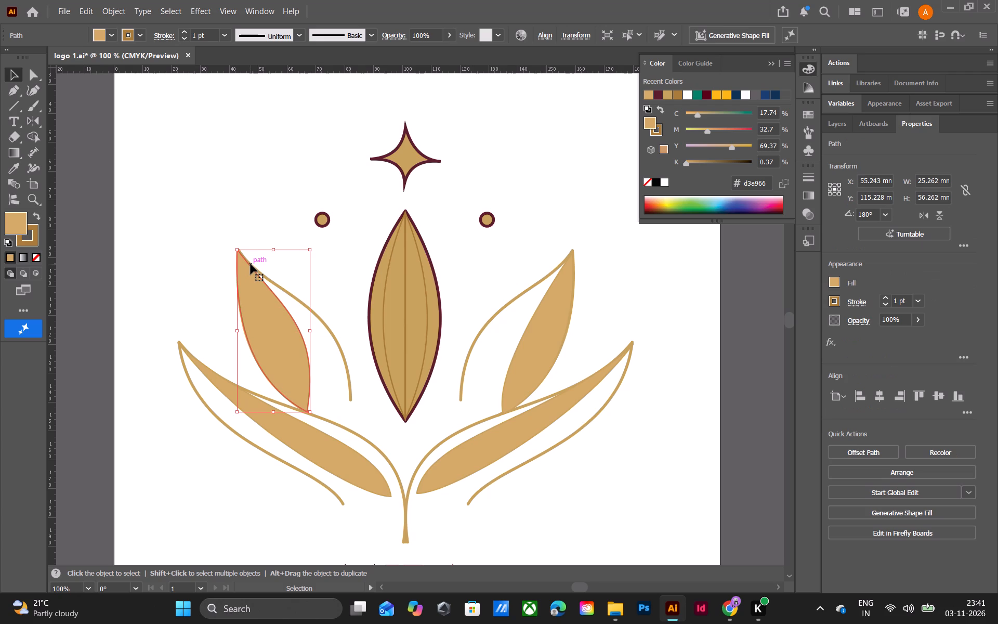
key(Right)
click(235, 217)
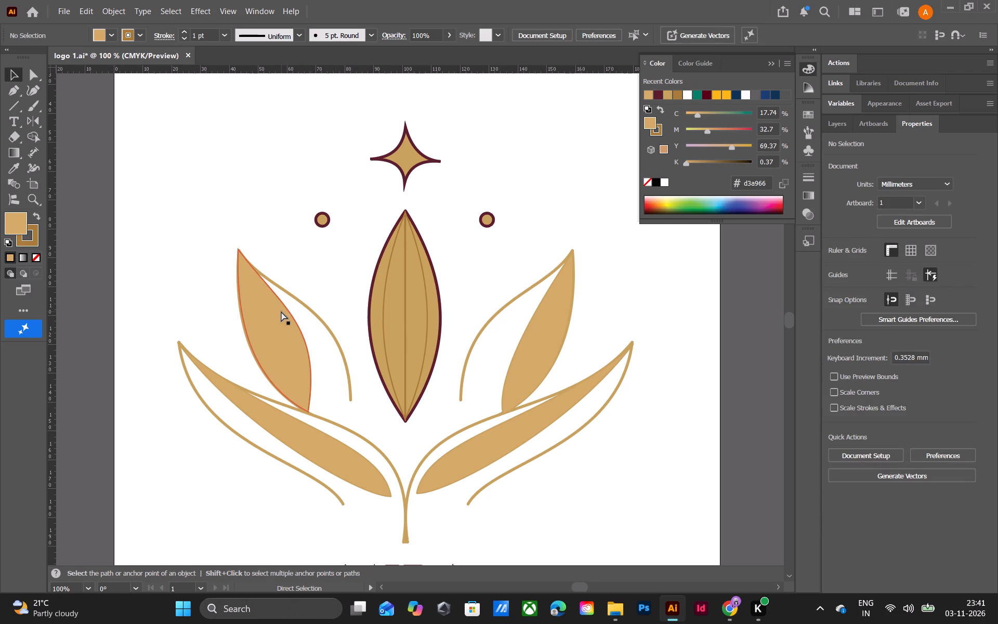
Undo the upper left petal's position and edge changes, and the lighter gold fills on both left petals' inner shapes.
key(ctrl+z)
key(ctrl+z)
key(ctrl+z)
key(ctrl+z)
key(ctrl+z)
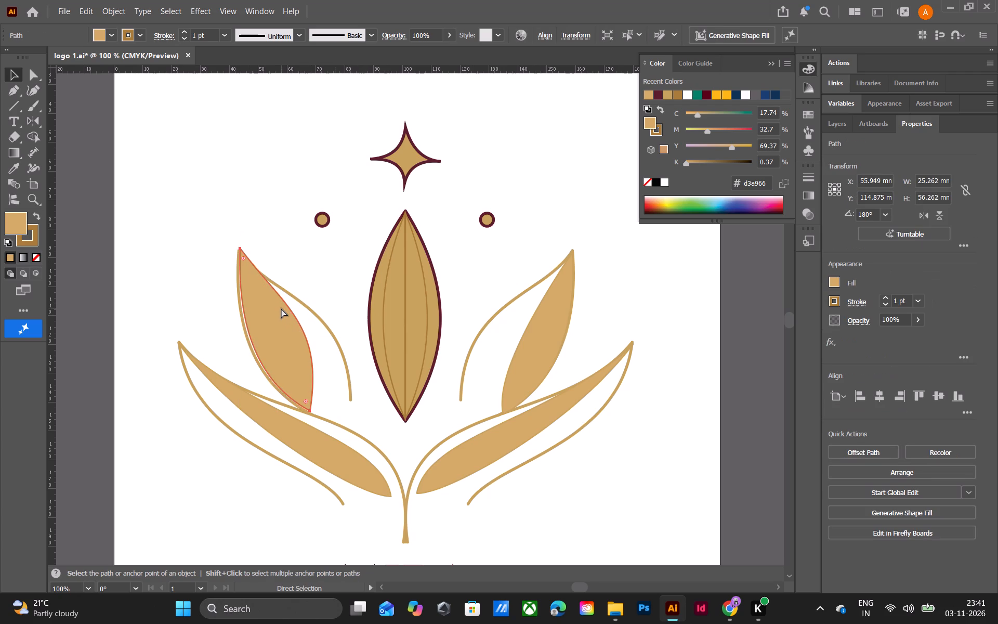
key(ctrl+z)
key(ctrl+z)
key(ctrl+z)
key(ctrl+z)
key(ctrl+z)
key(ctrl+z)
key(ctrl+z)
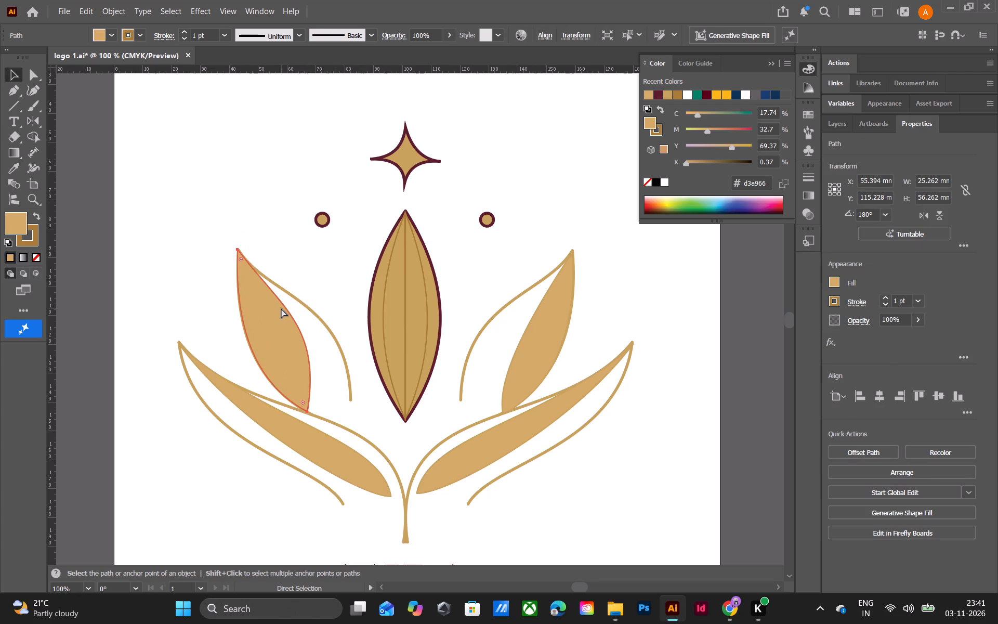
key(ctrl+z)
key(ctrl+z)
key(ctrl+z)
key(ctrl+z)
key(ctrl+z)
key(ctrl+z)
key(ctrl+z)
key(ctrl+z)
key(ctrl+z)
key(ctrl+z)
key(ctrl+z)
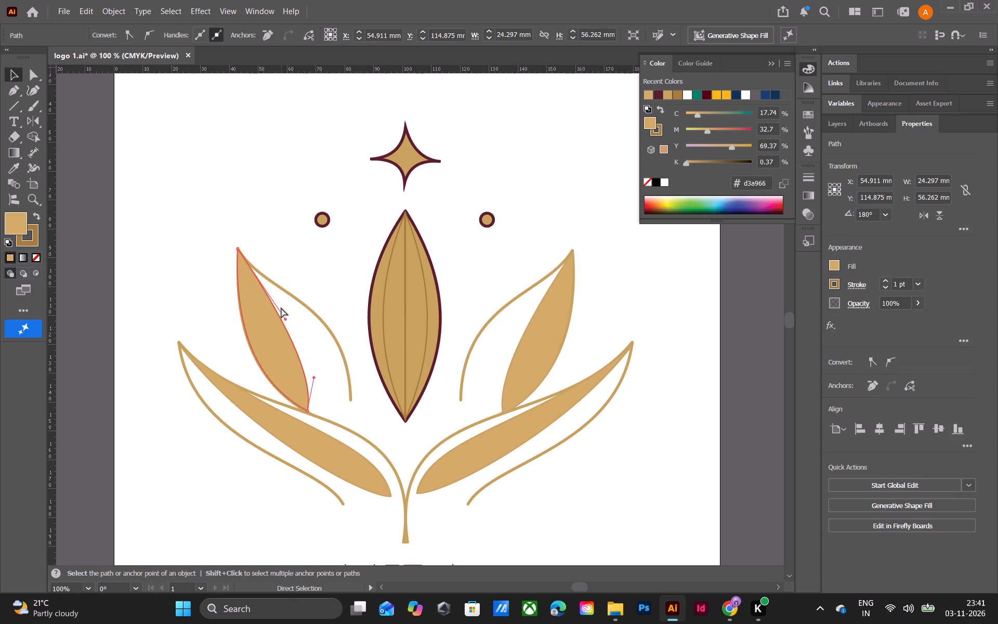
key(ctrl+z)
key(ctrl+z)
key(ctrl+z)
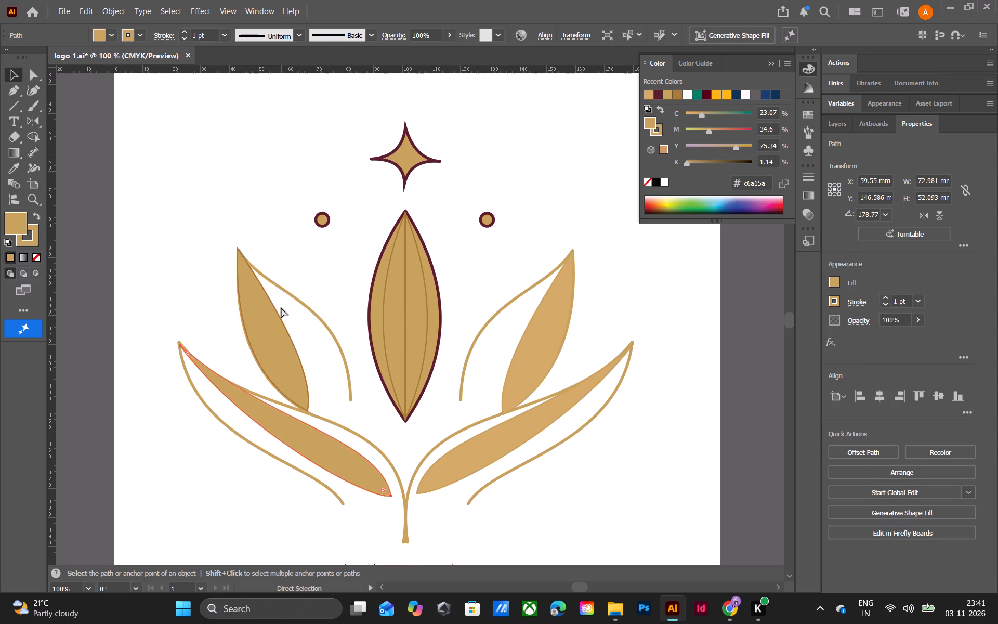
Change the stroke of the upper left petal's filled inner shape to the recent gold that matches its current fill.
click(231, 256)
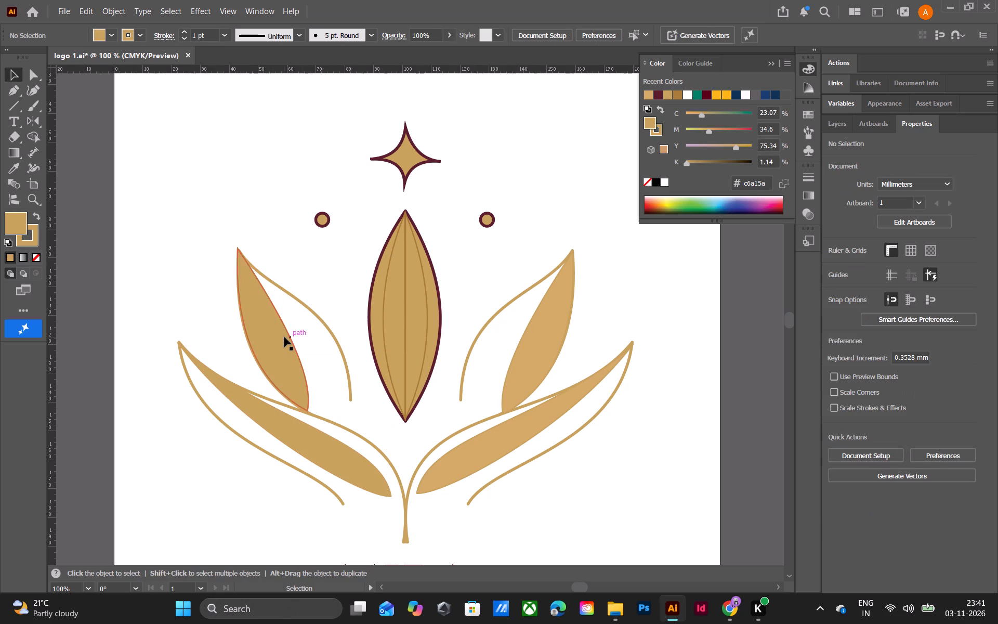
click(284, 337)
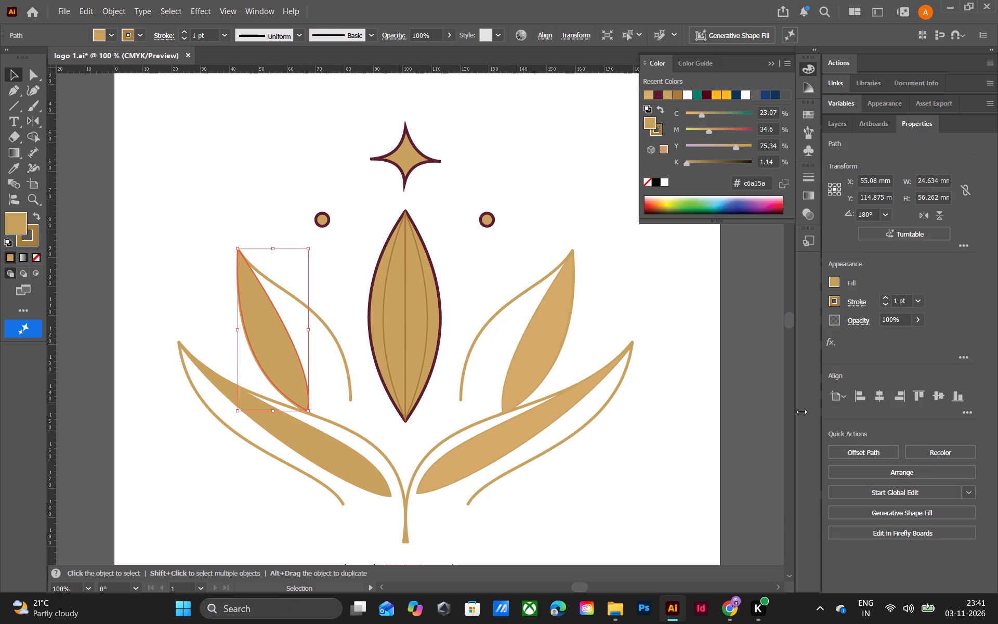
click(834, 305)
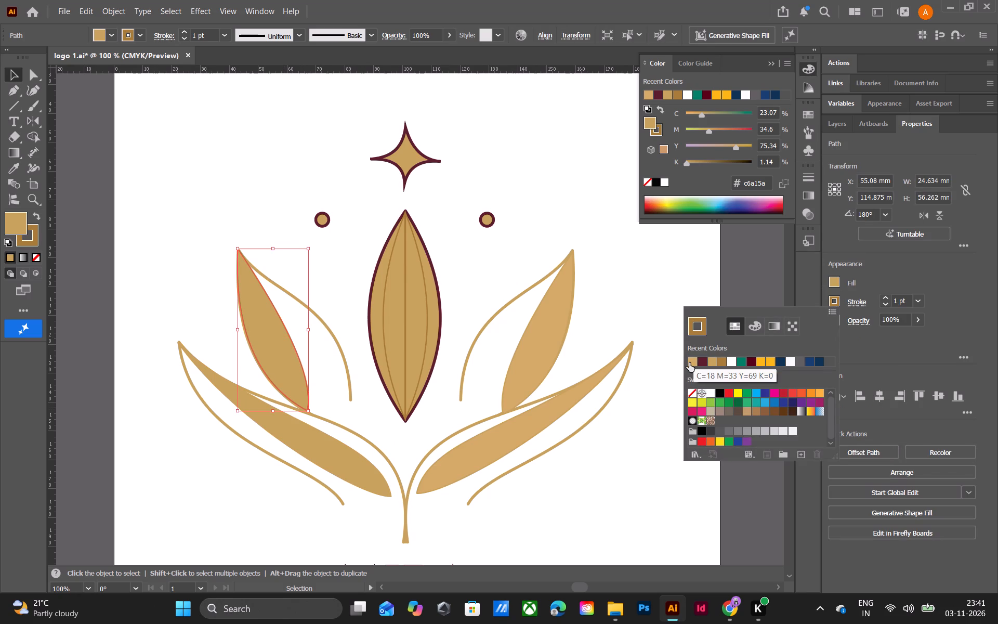
click(689, 362)
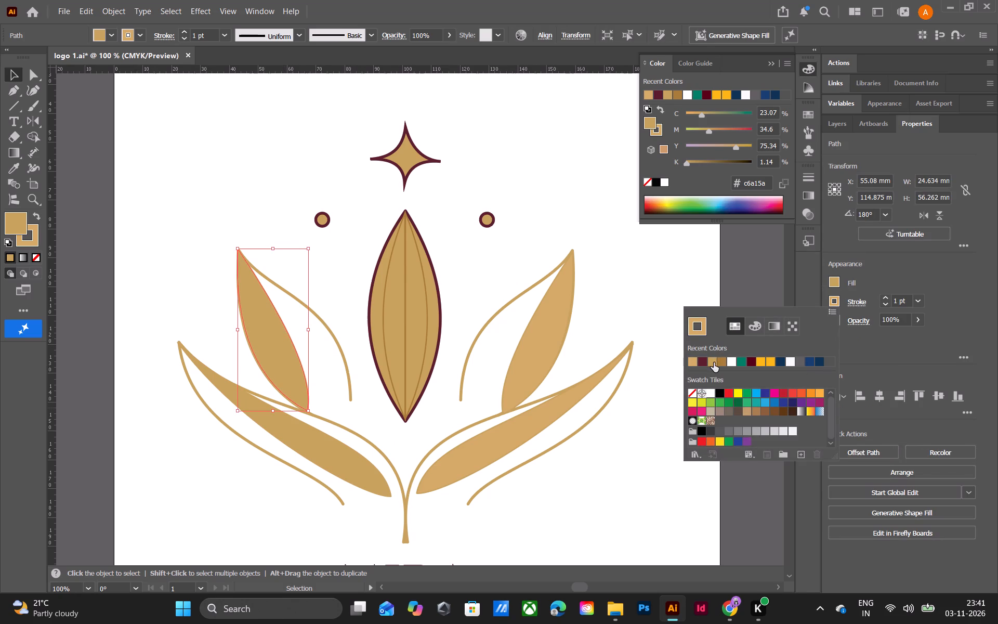
click(714, 362)
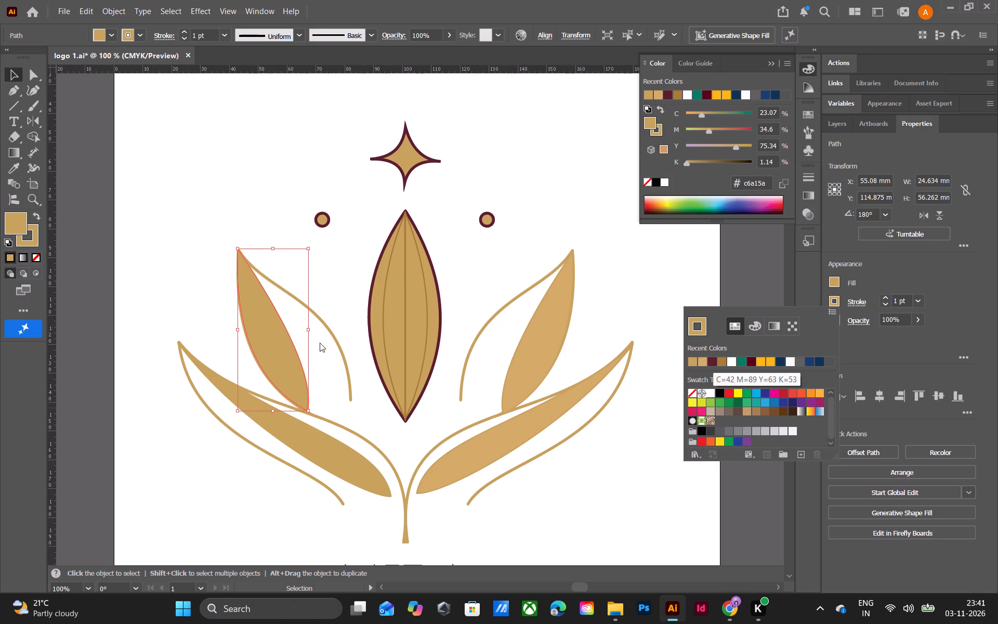
click(286, 355)
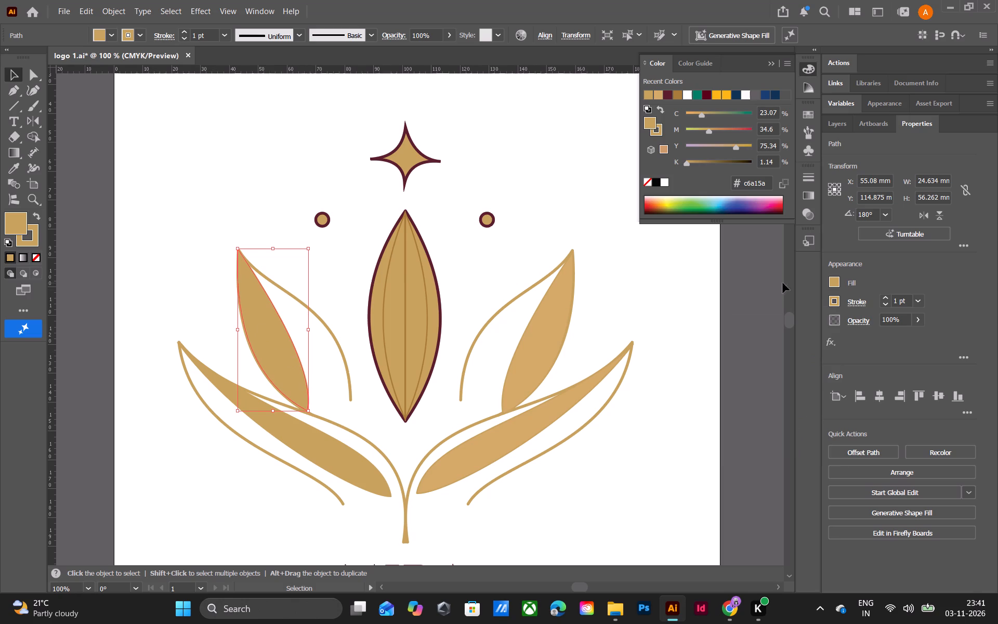
Change the fill of the upper left petal's inner shape to the recent lighter gold #d3a966.
click(839, 279)
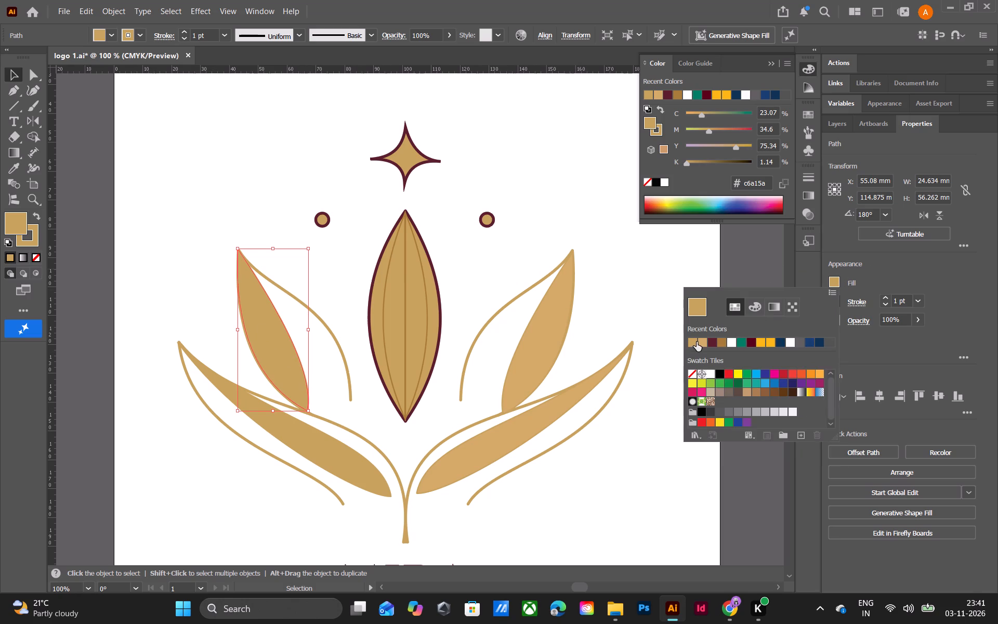
click(693, 342)
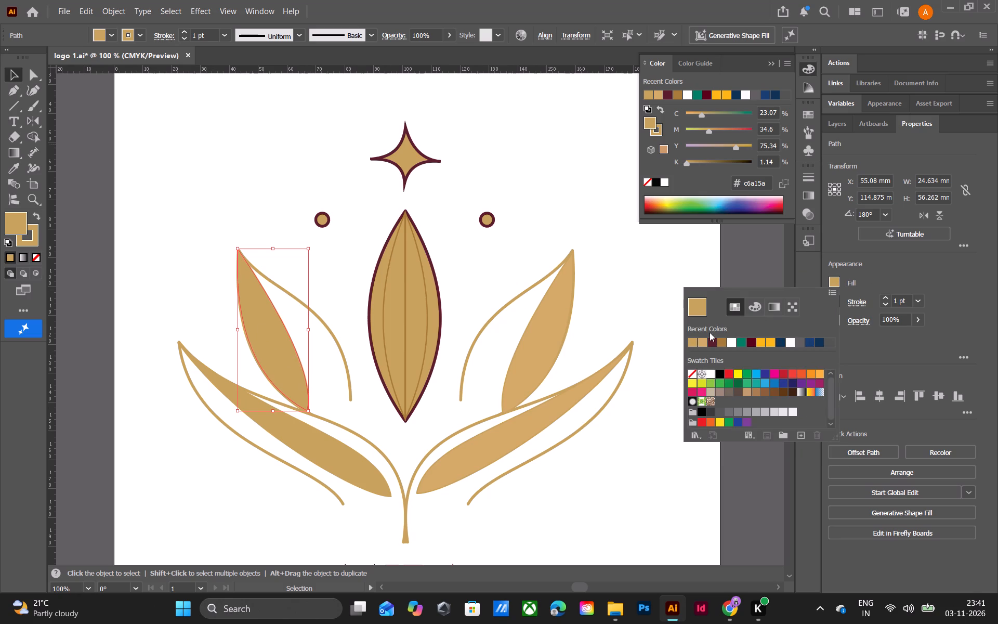
click(701, 341)
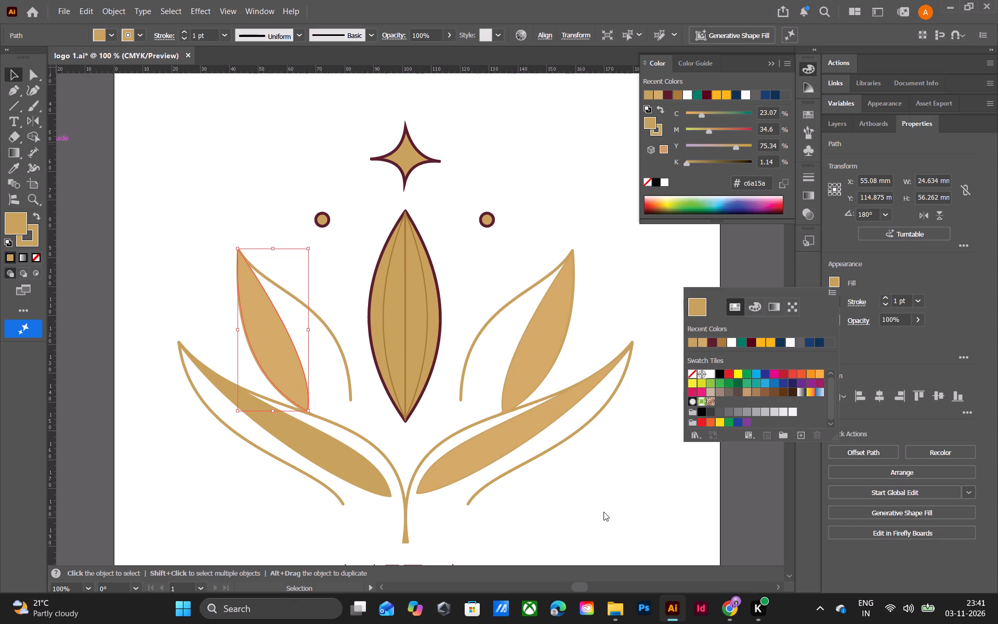
click(603, 512)
Change the fill of the lower left petal's inner shape to the recent lighter gold #d3a966 and deselect it.
click(356, 464)
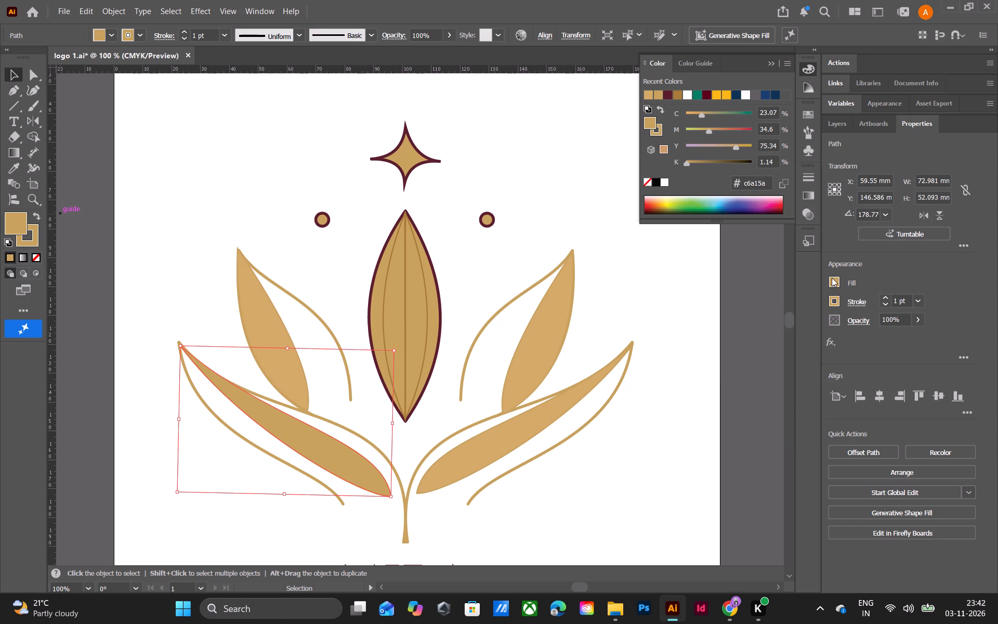
click(831, 284)
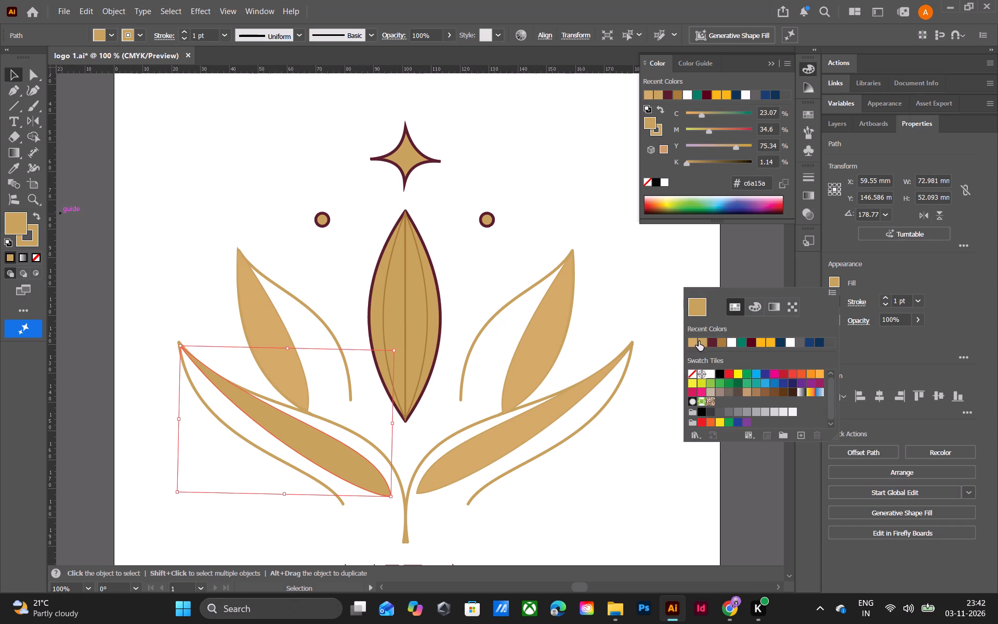
click(691, 342)
click(665, 466)
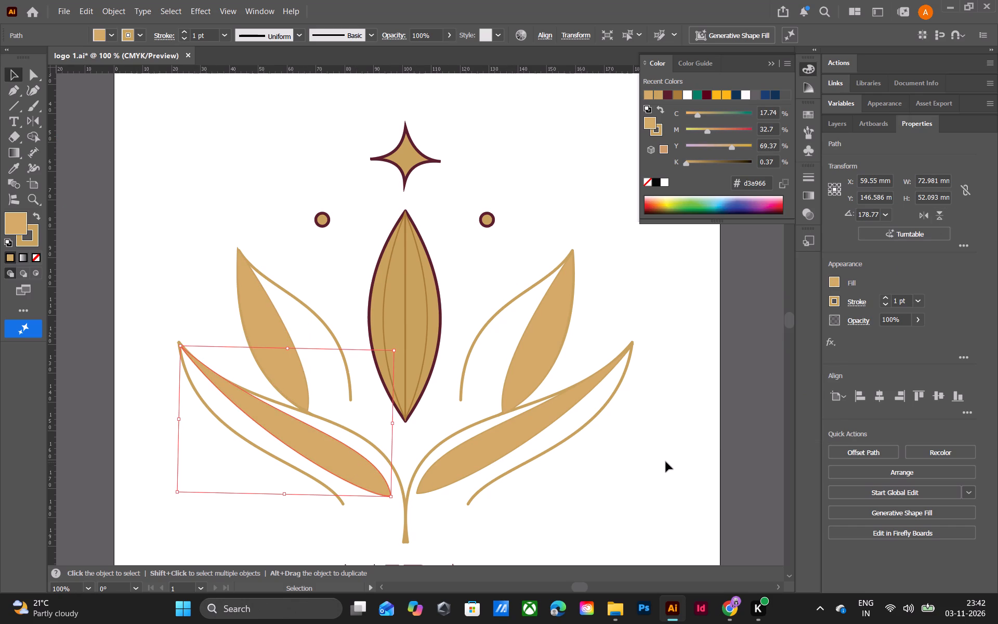
click(673, 463)
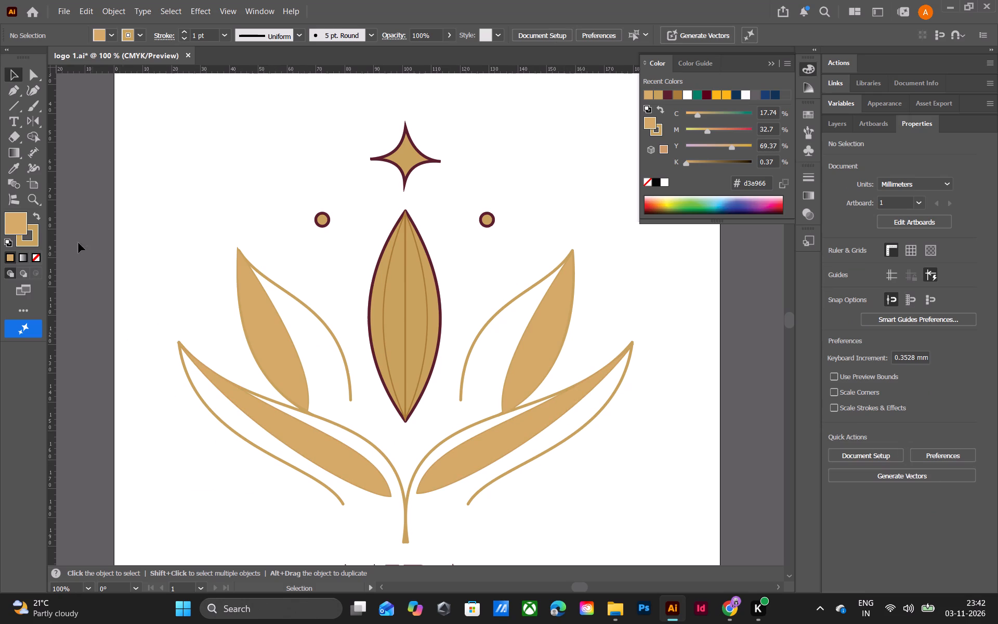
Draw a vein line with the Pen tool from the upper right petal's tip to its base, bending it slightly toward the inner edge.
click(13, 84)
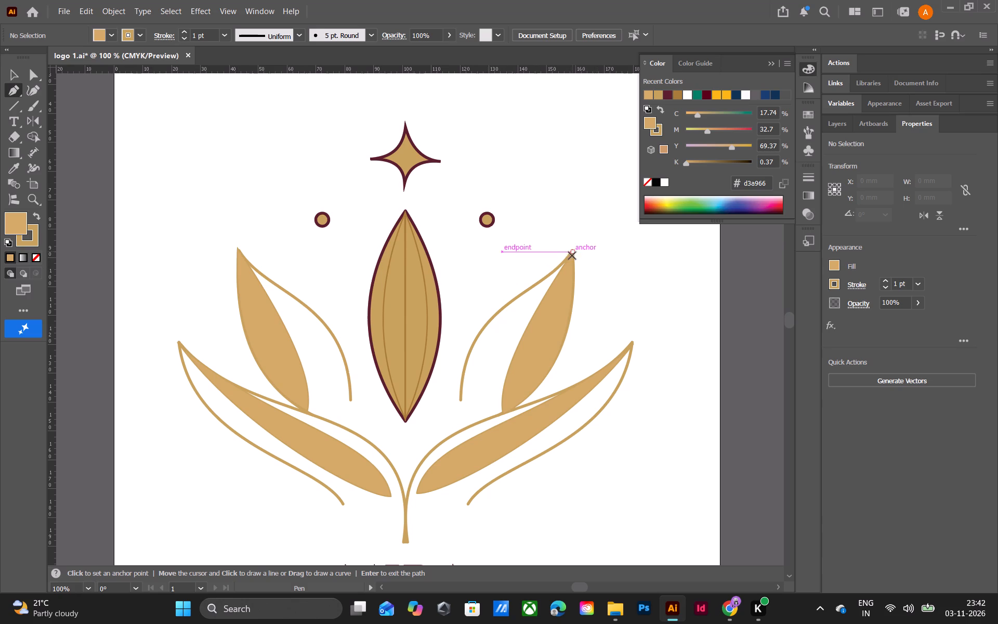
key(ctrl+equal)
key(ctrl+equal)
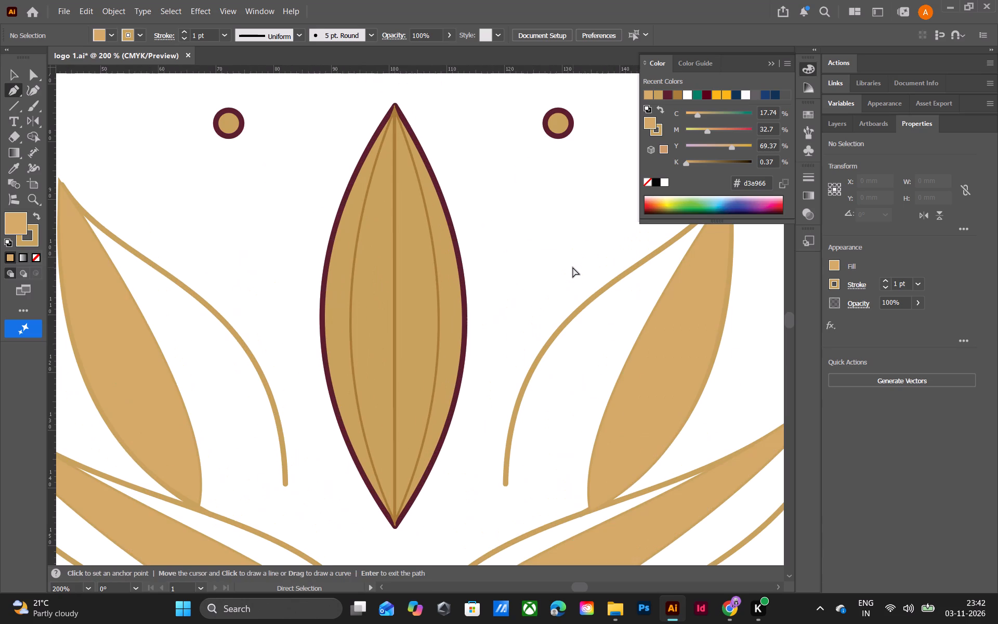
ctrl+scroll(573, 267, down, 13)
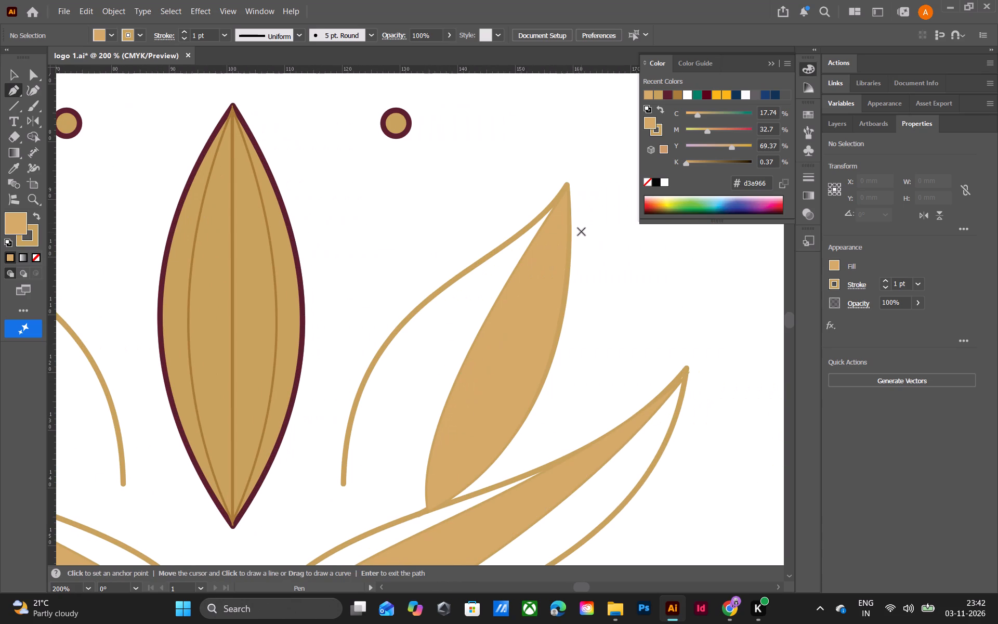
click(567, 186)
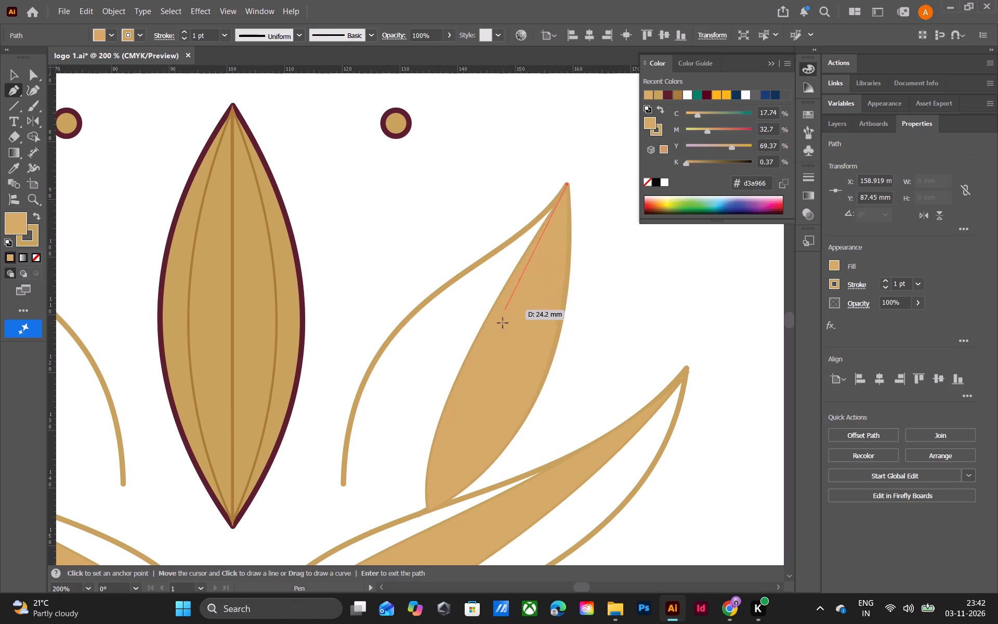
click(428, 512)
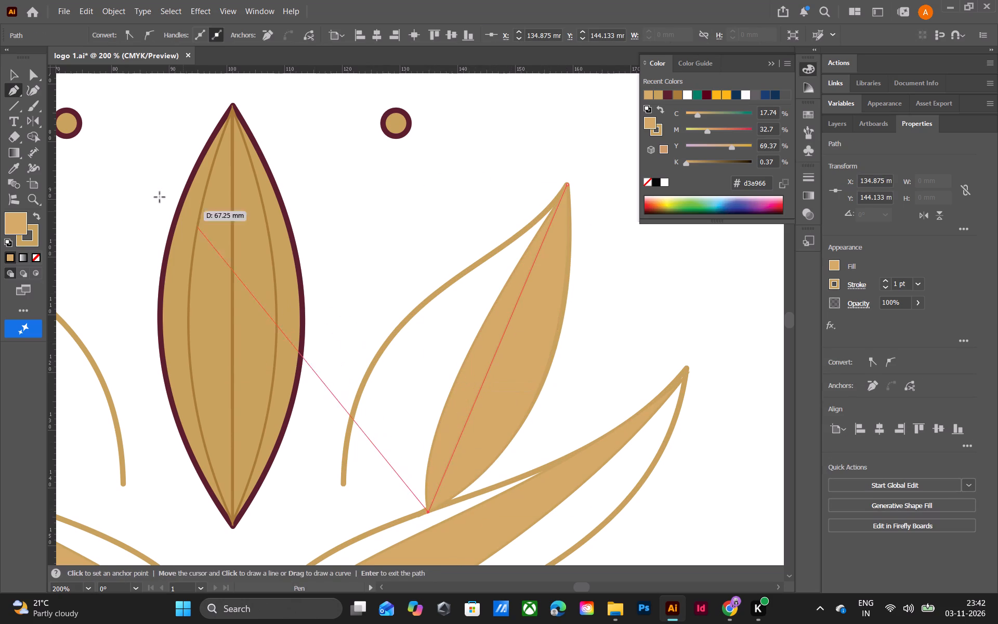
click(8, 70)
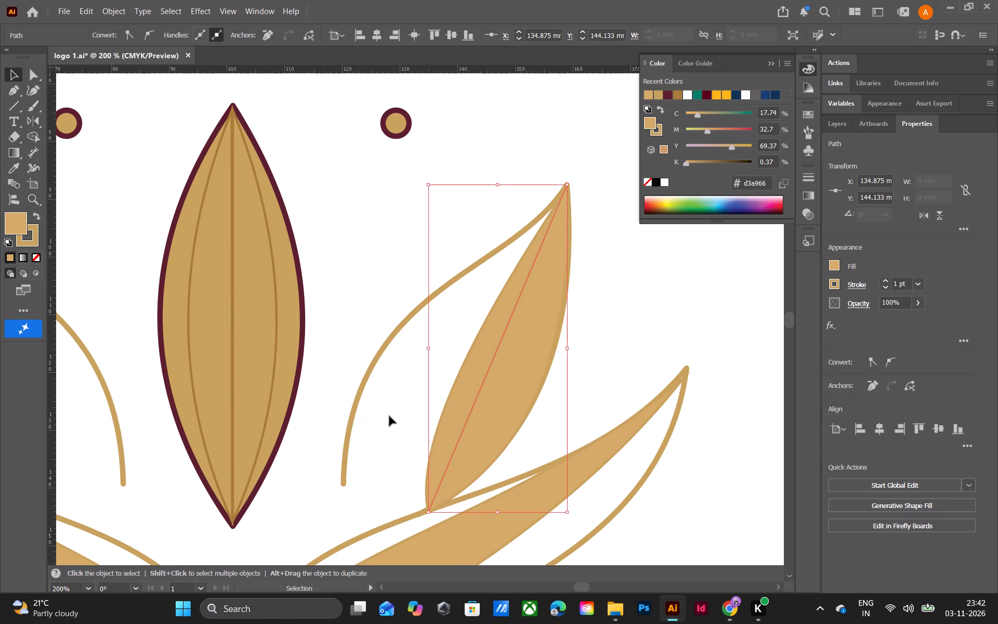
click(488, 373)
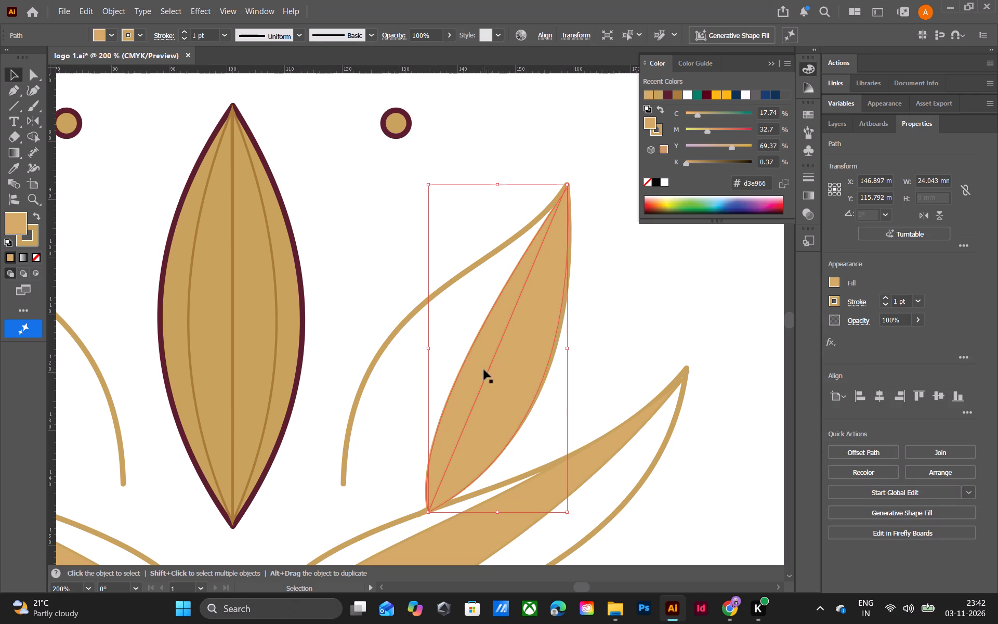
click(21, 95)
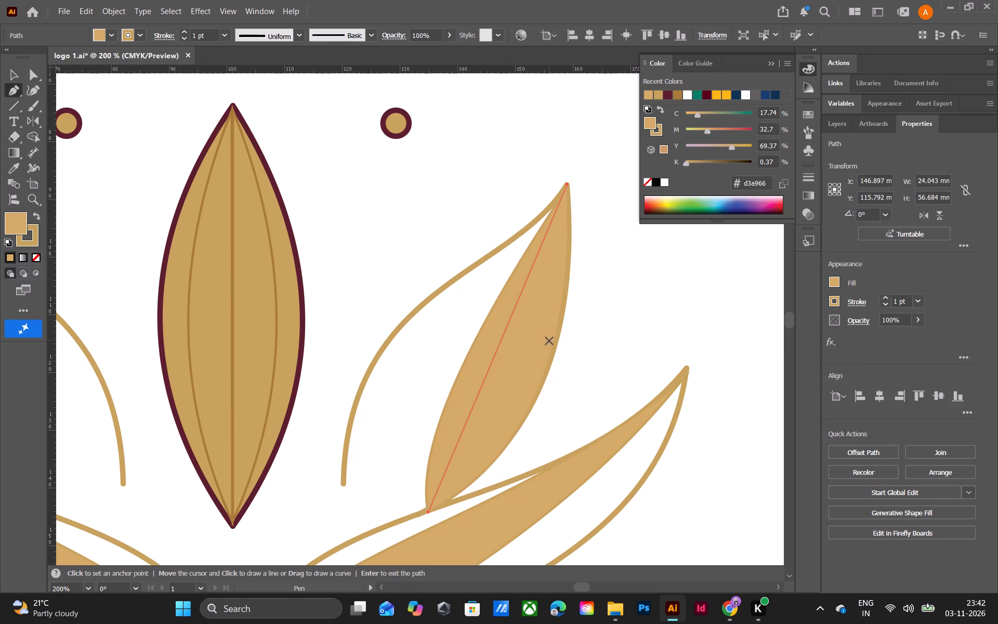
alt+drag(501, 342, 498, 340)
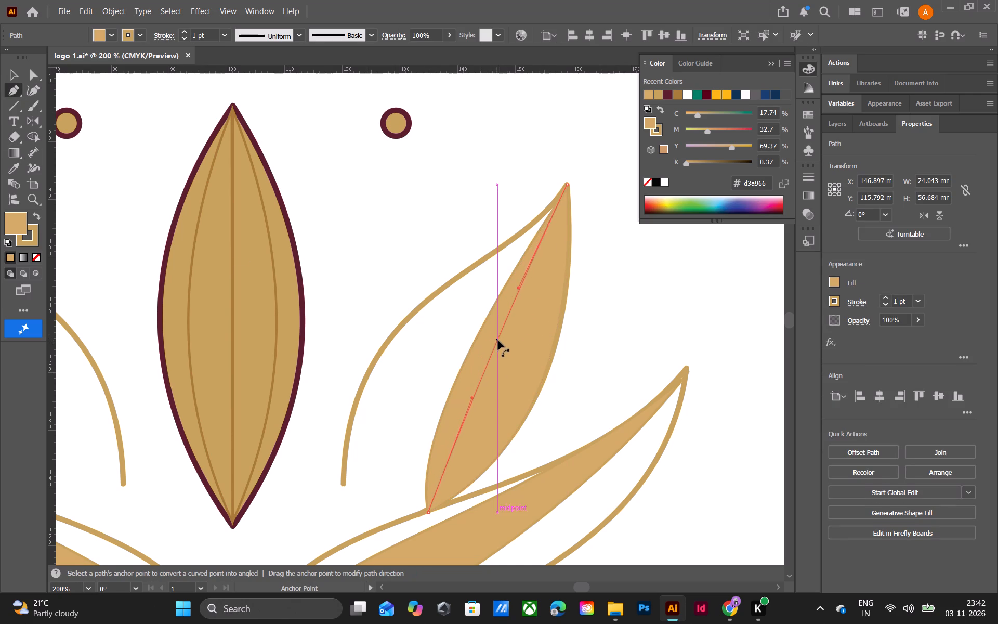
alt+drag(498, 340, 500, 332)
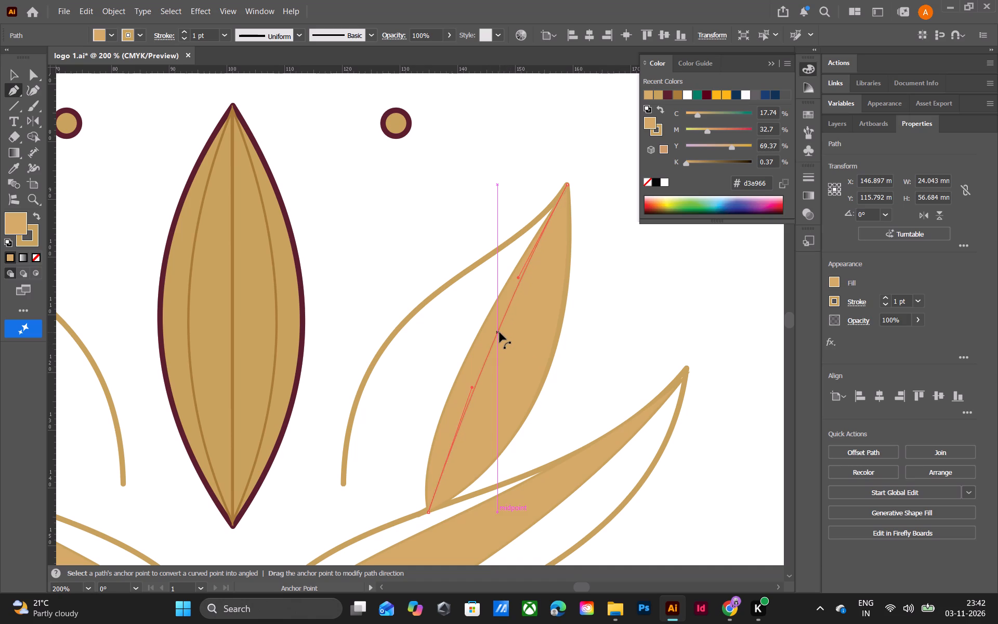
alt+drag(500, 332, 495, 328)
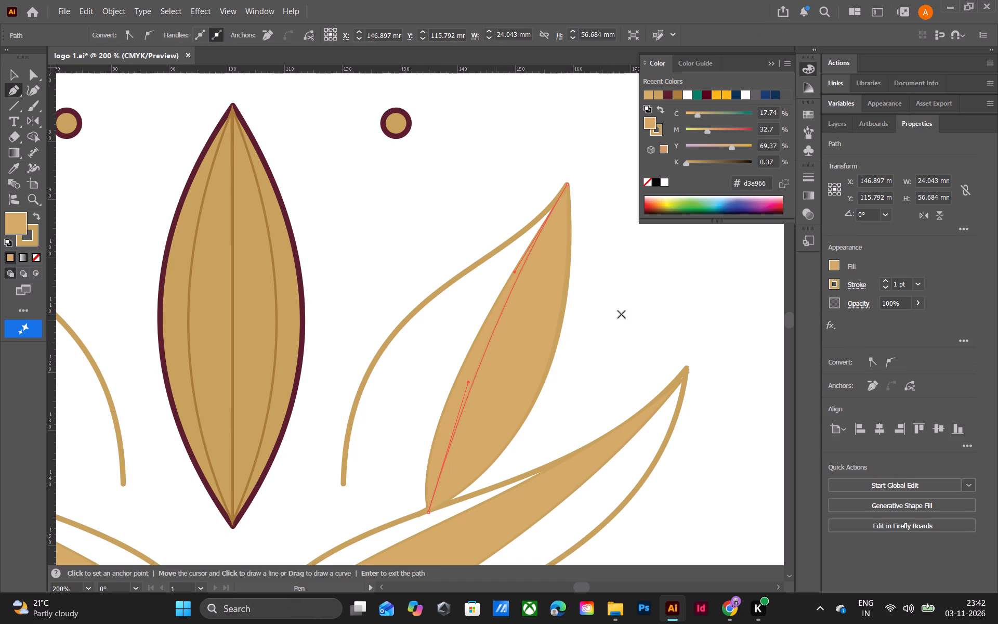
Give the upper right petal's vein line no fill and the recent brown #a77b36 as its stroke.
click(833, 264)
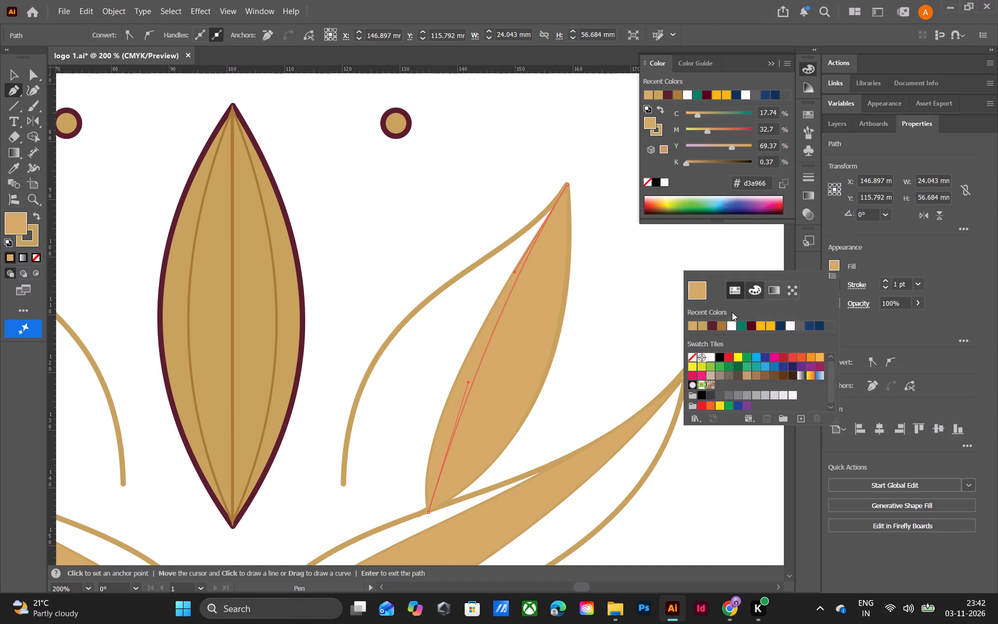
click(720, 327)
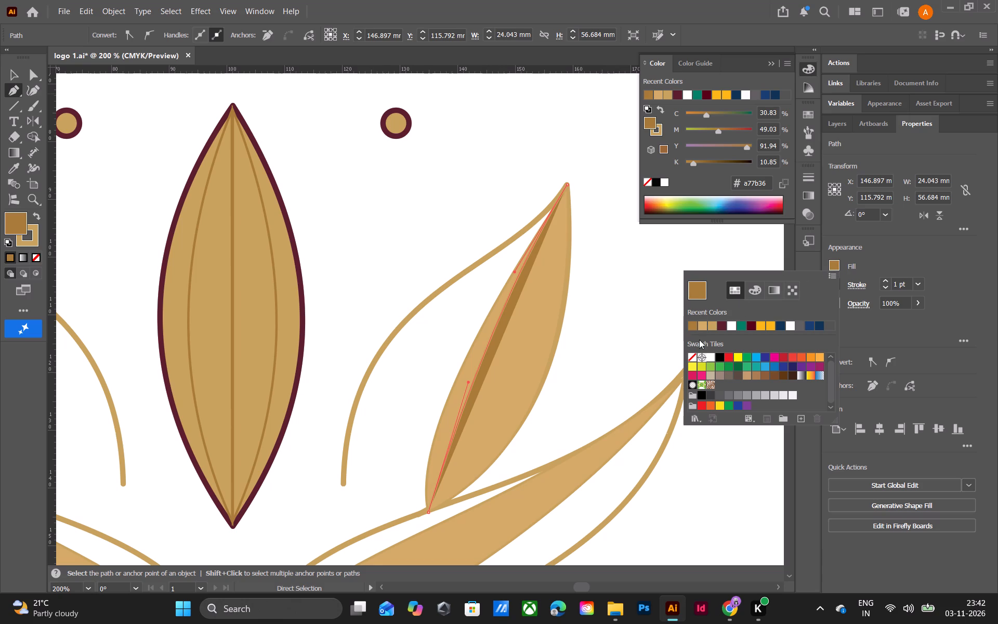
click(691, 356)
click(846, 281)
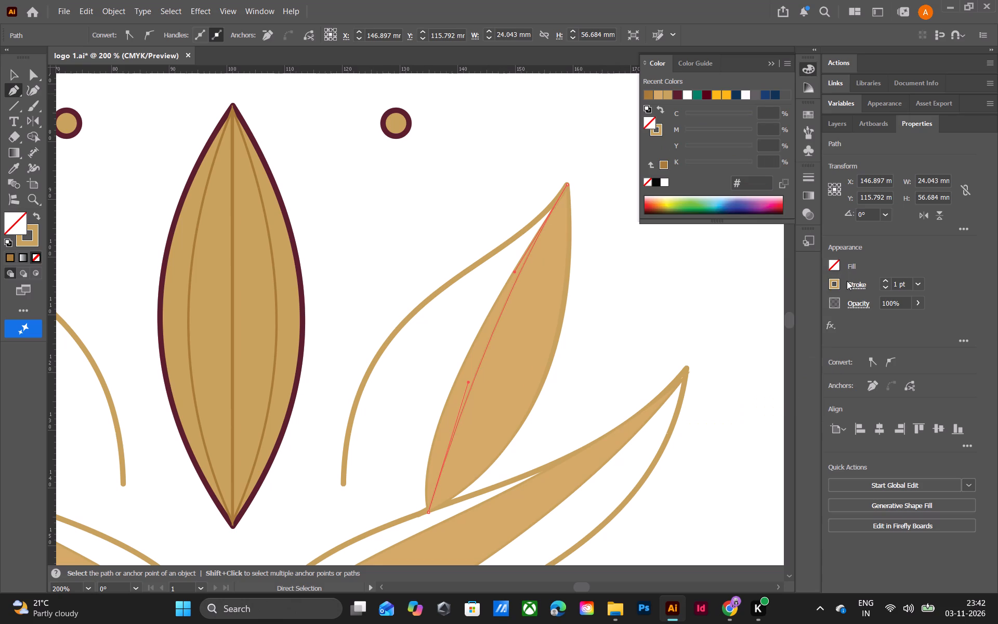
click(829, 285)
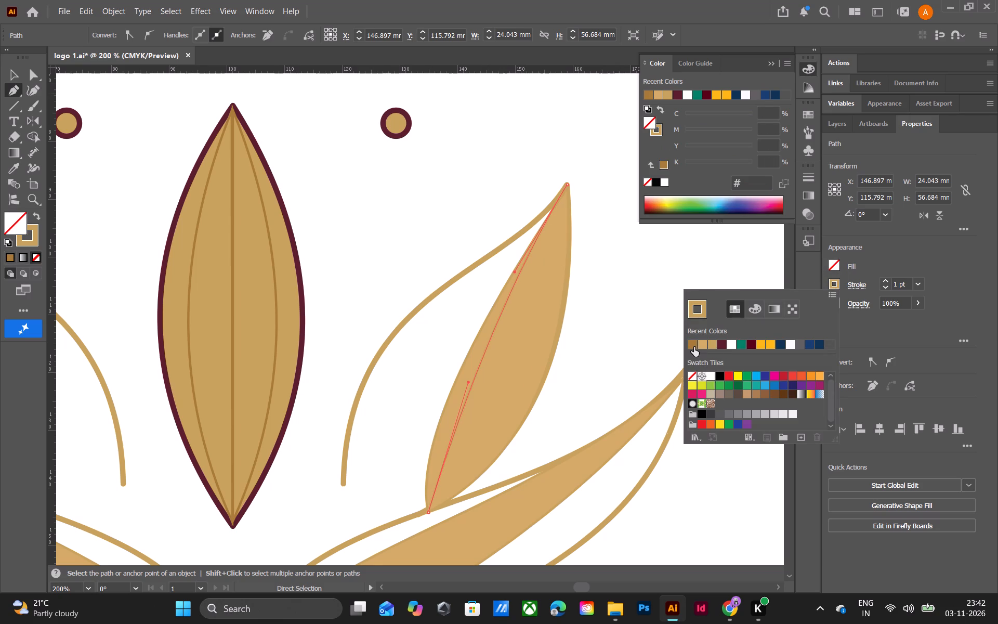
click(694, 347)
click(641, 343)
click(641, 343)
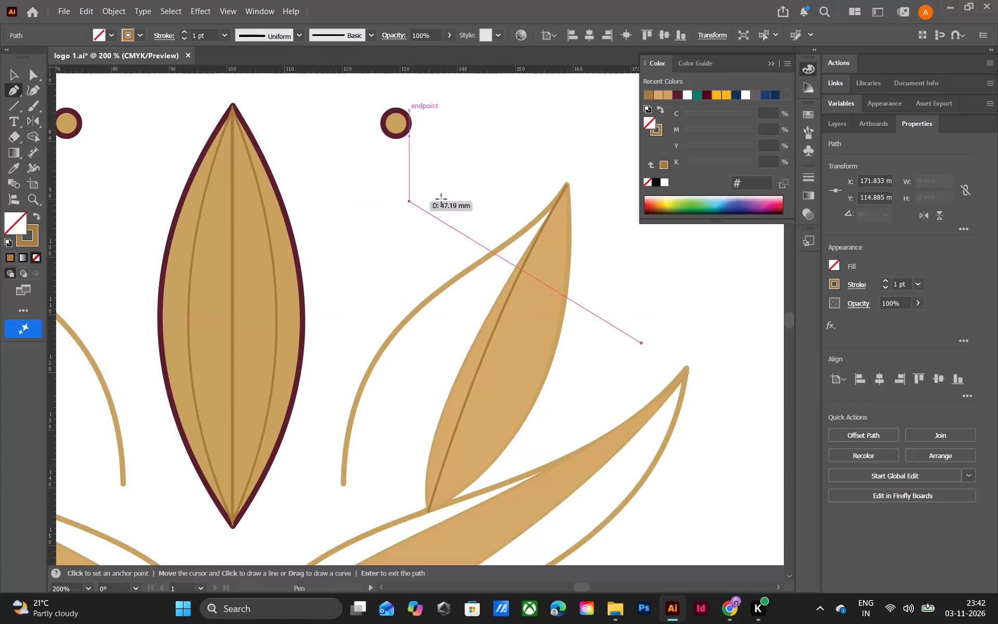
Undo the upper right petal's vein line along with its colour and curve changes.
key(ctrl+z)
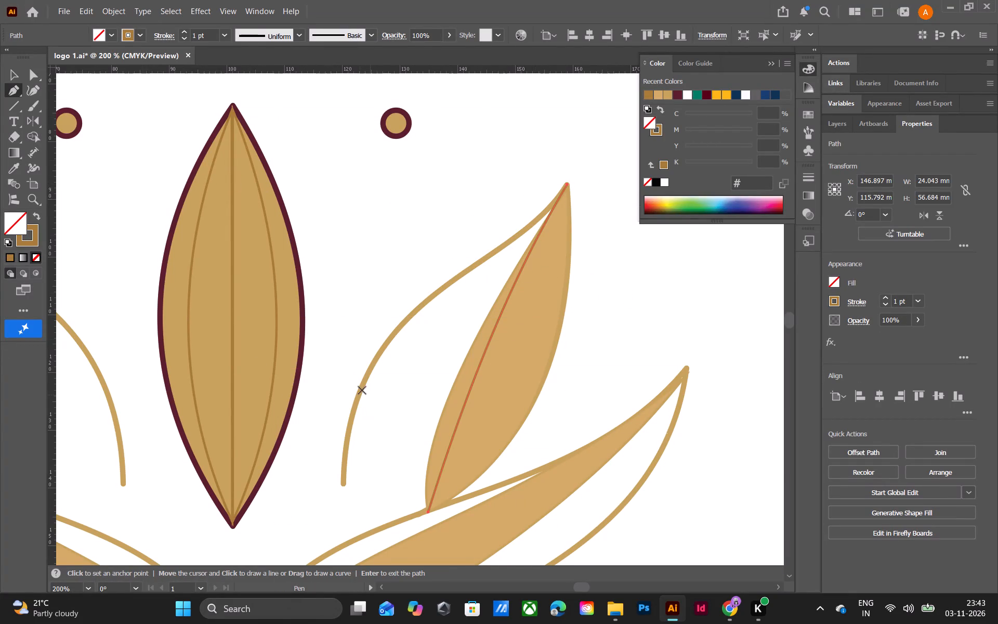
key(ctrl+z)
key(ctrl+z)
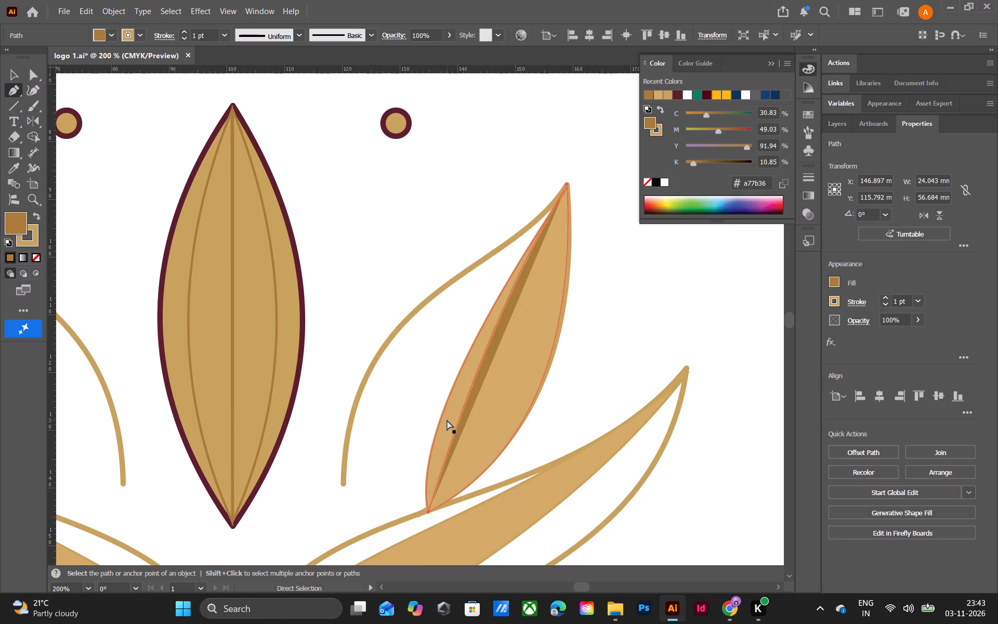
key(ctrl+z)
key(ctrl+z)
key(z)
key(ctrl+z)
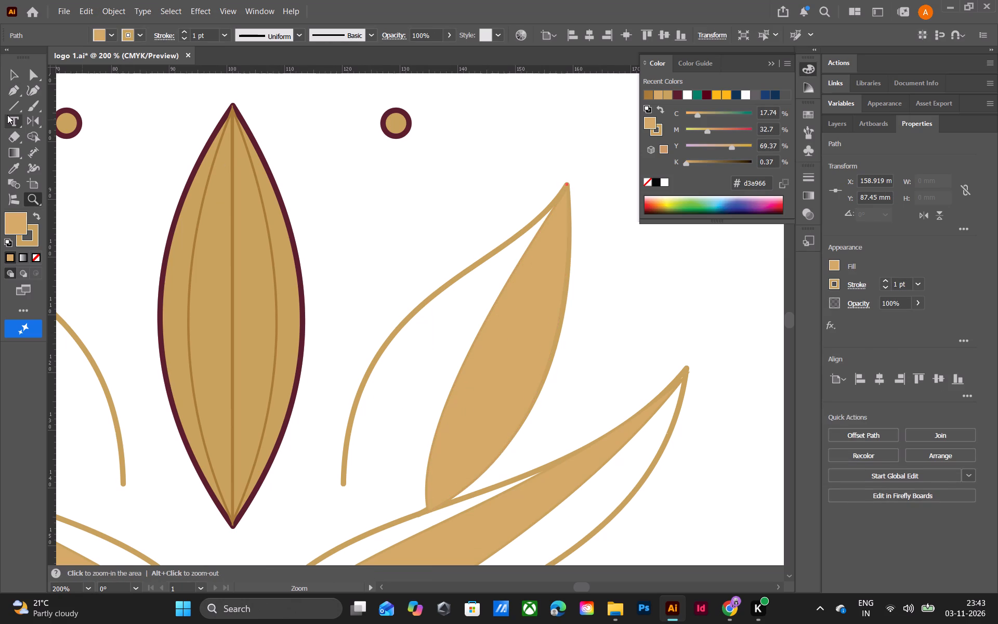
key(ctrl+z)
Draw a vein from the upper right petal's tip to its base, bowed toward the outer edge, about 23.7 mm wide and 56 mm high.
click(12, 95)
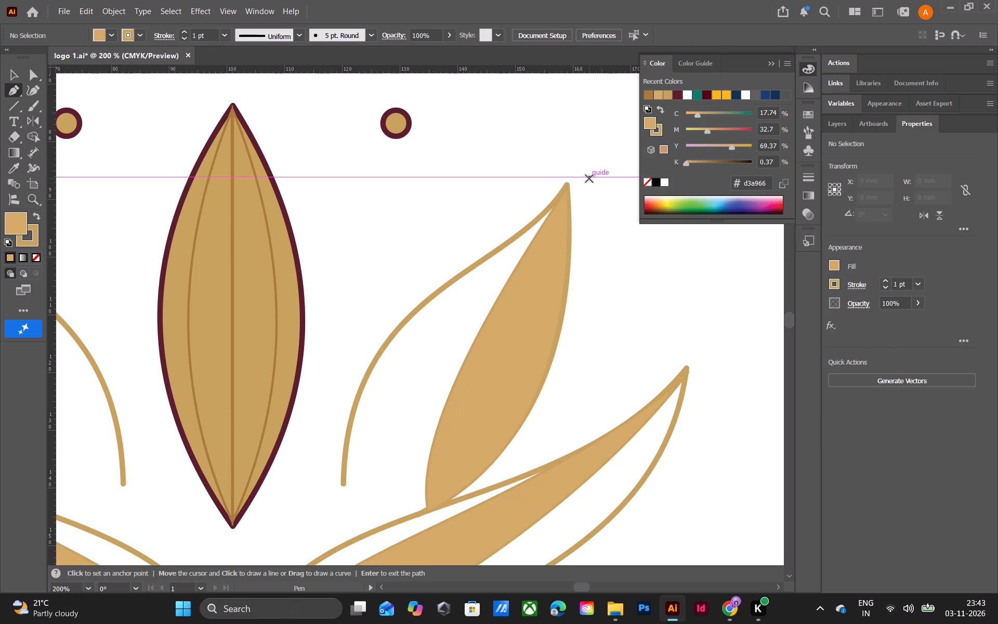
click(568, 188)
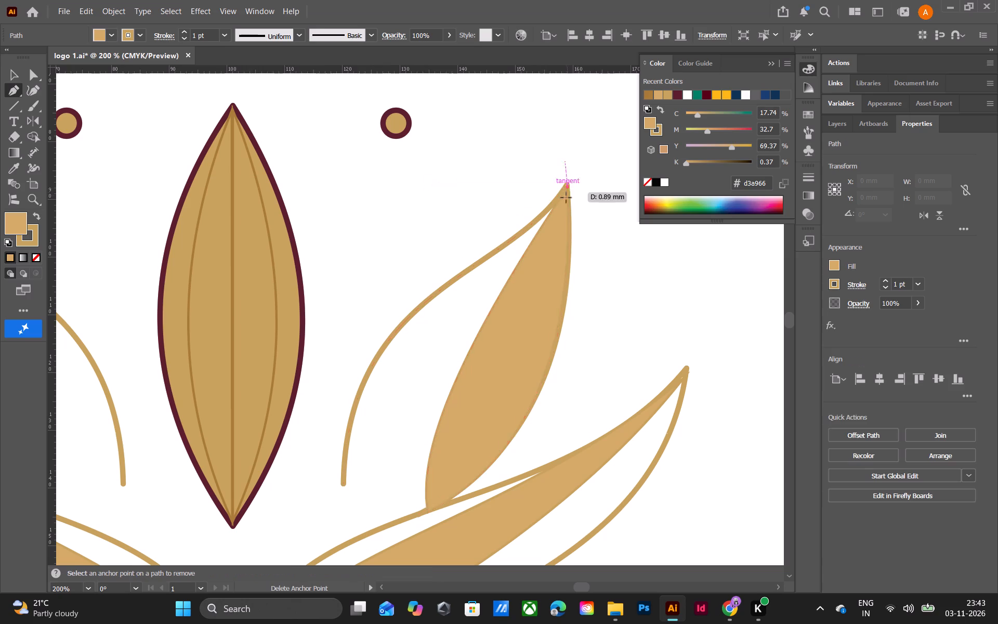
click(431, 511)
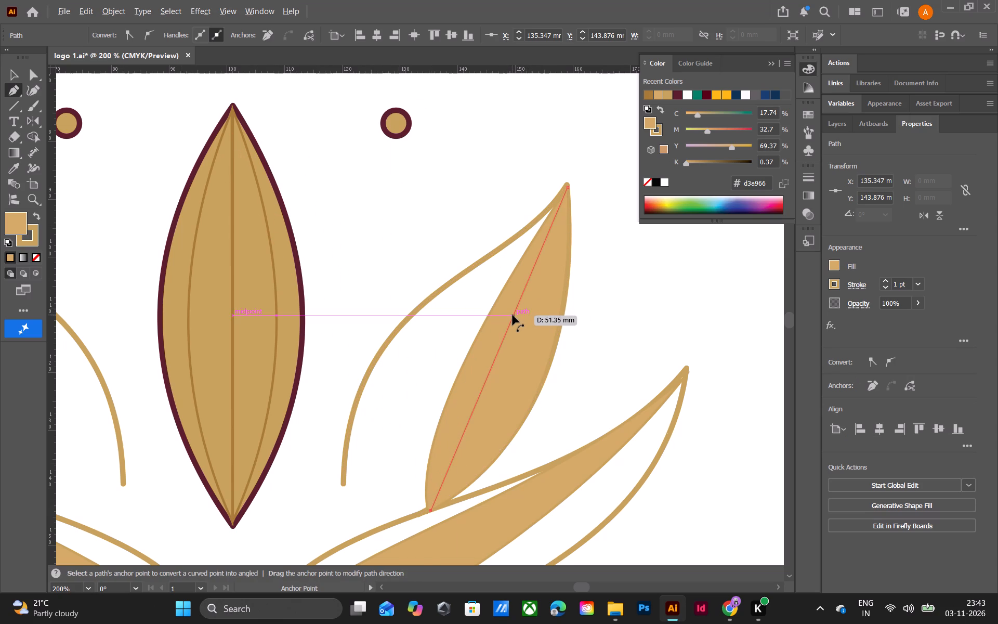
alt+drag(513, 319, 523, 330)
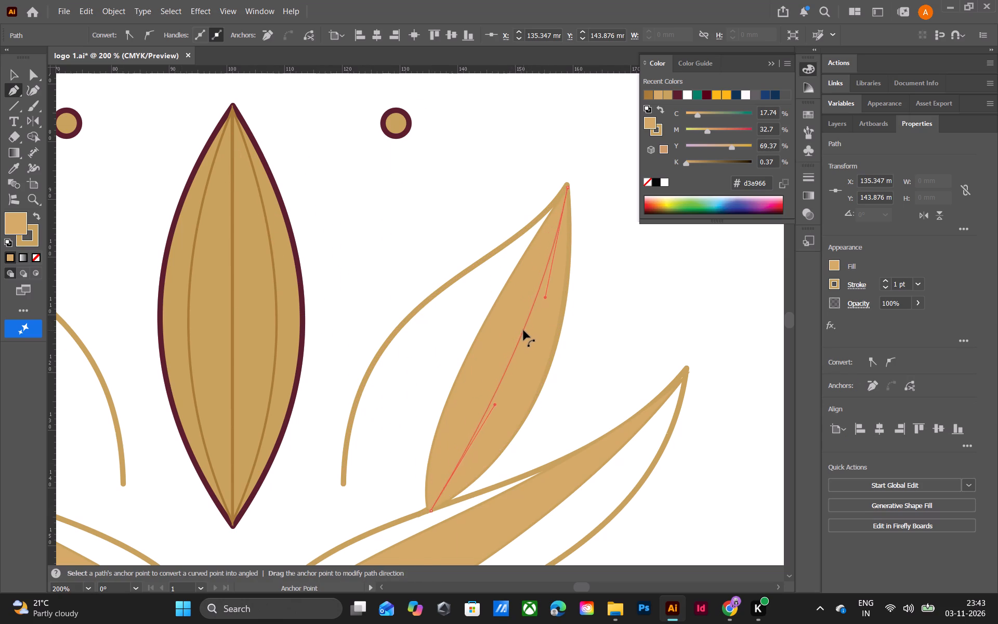
alt+drag(523, 330, 536, 339)
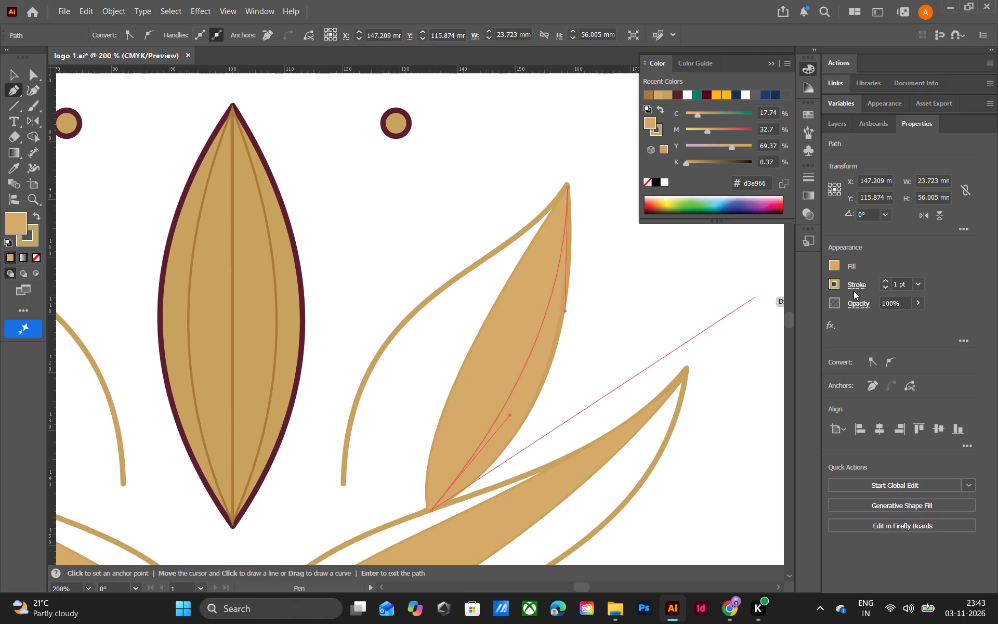
Set the new vein's stroke to the recent brown #a77b36 and its fill to none.
click(833, 287)
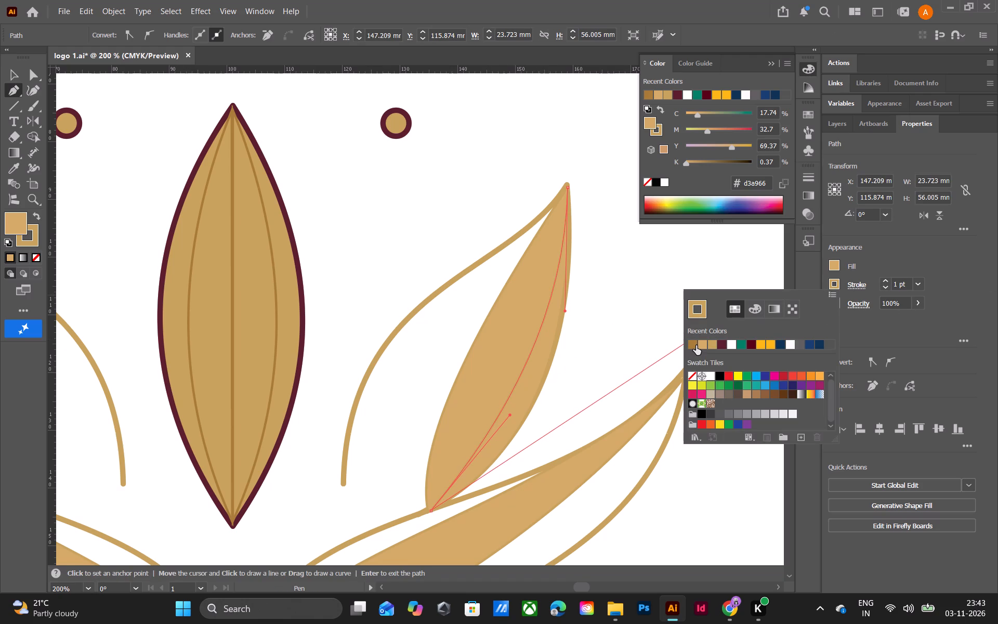
click(696, 345)
click(834, 261)
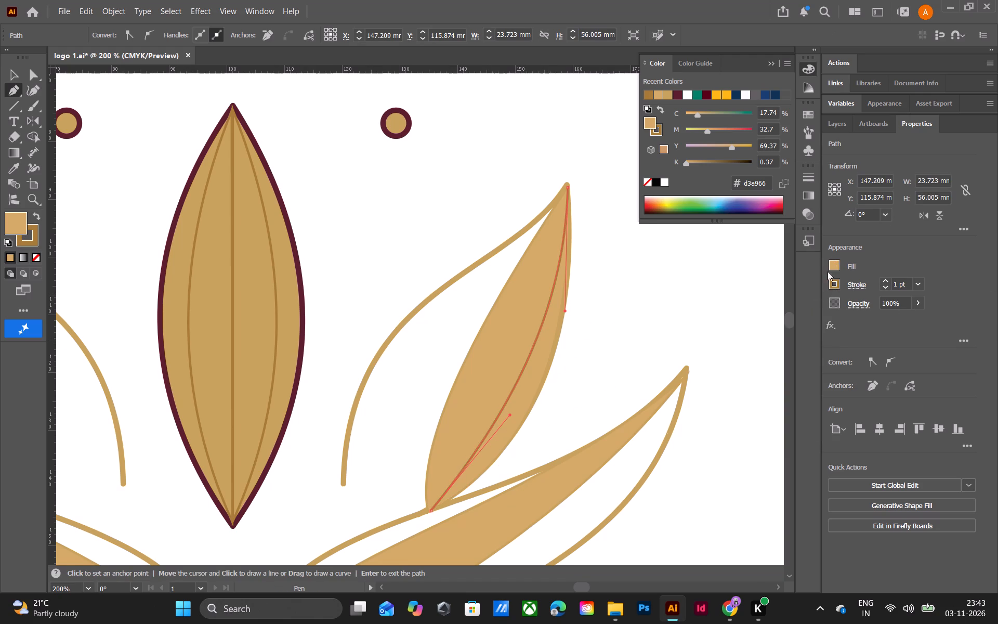
click(834, 266)
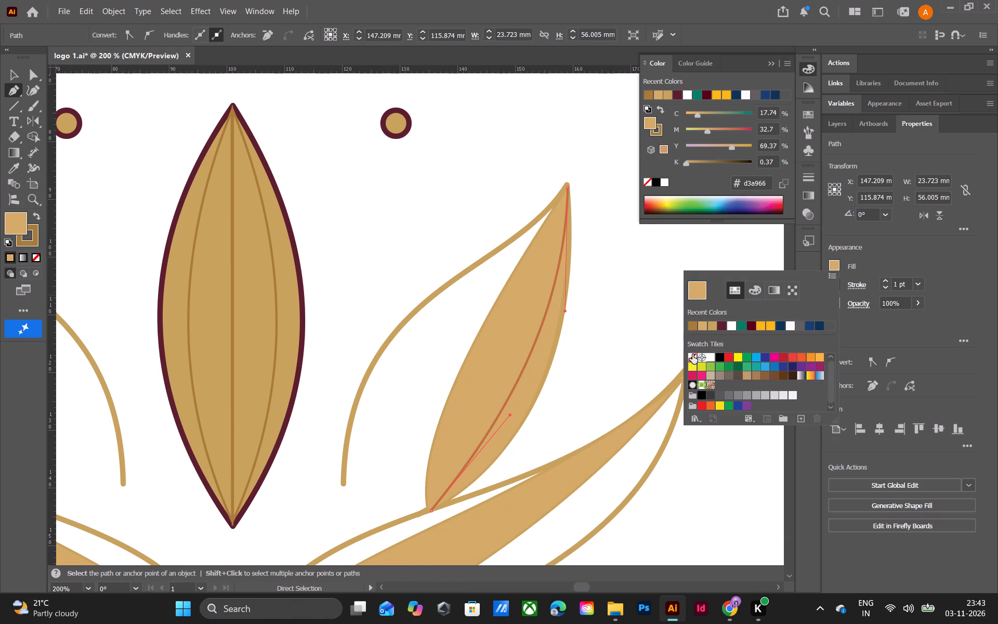
click(692, 354)
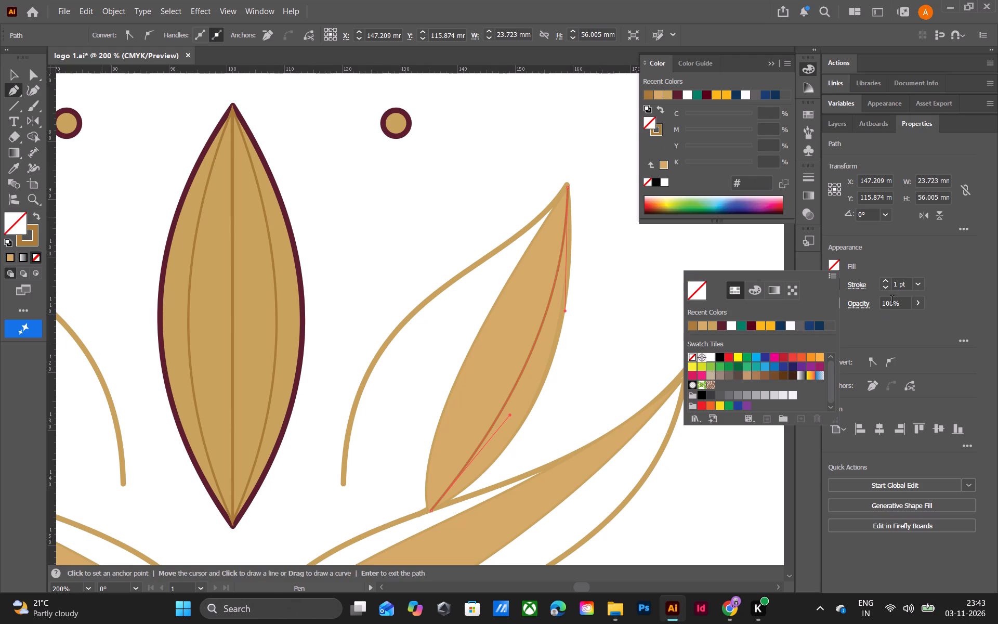
Set the vein's stroke weight to 1.5 pt and end the path without any extra segment.
click(898, 285)
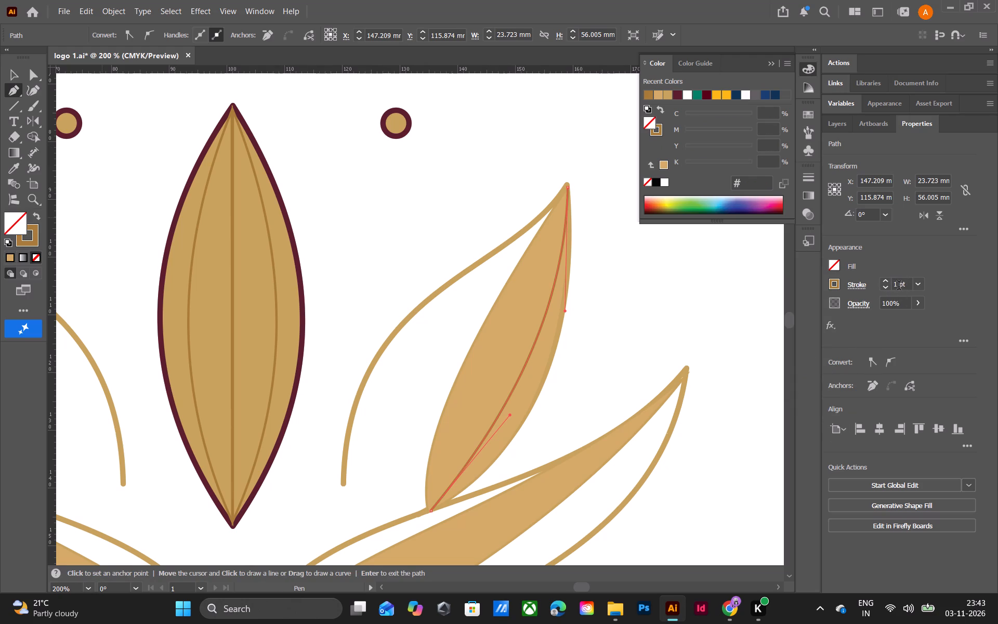
click(899, 287)
key(BackSpace)
text(.5)
key(space)
key(Return)
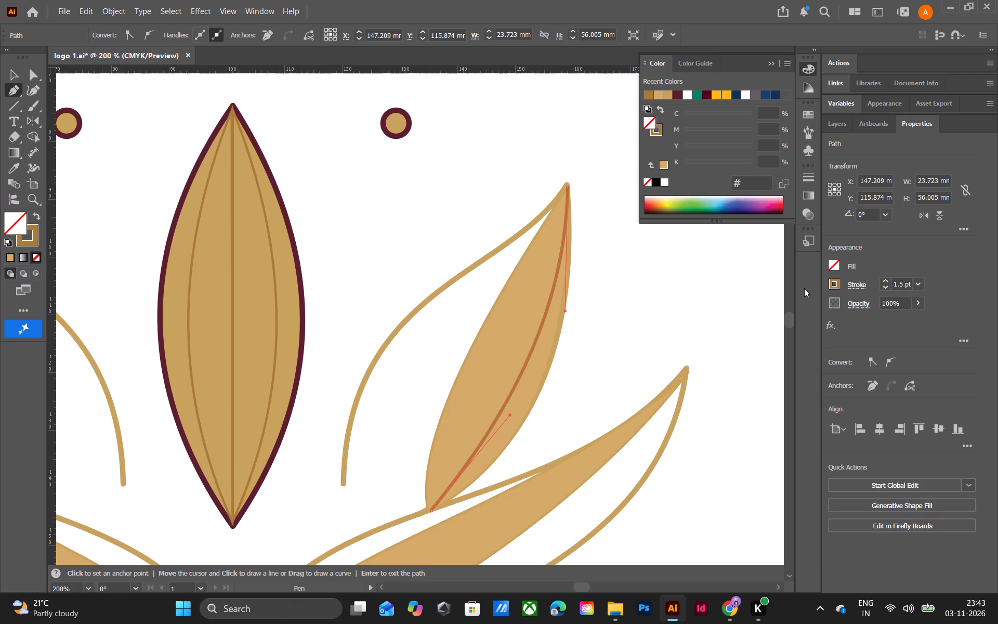
click(631, 313)
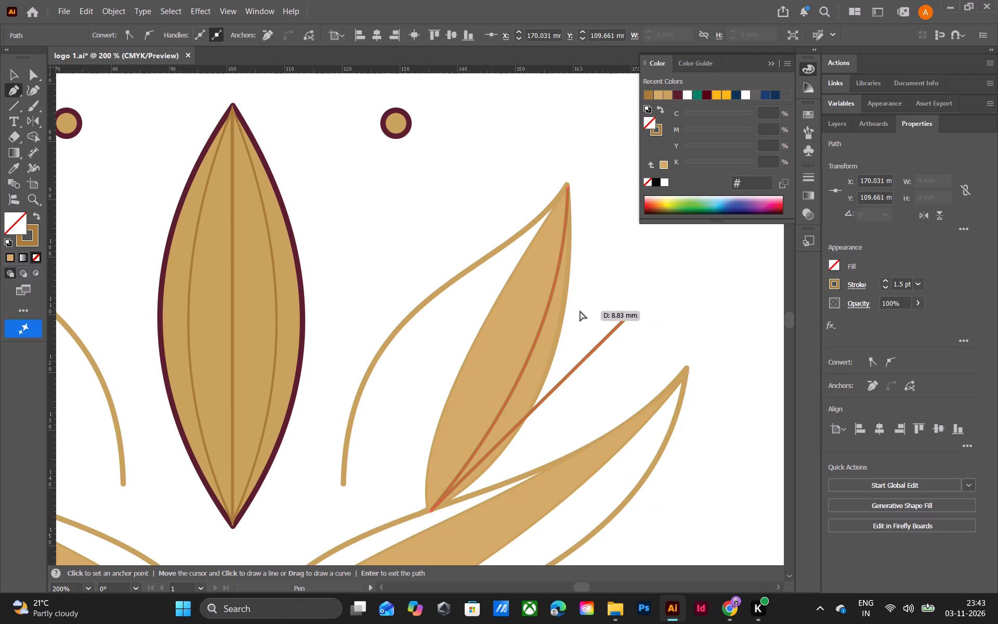
key(ctrl+z)
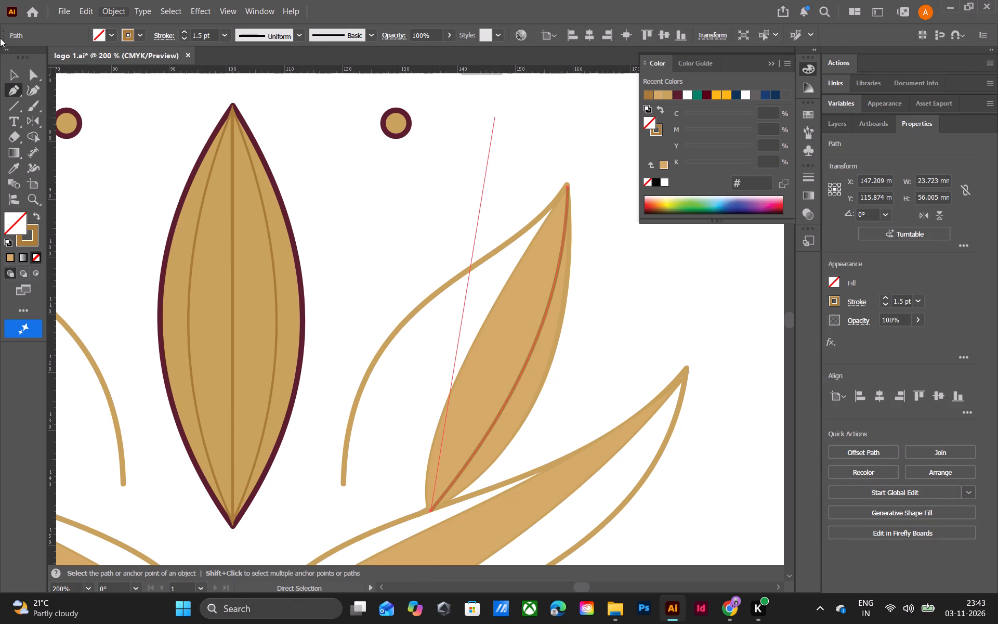
click(17, 80)
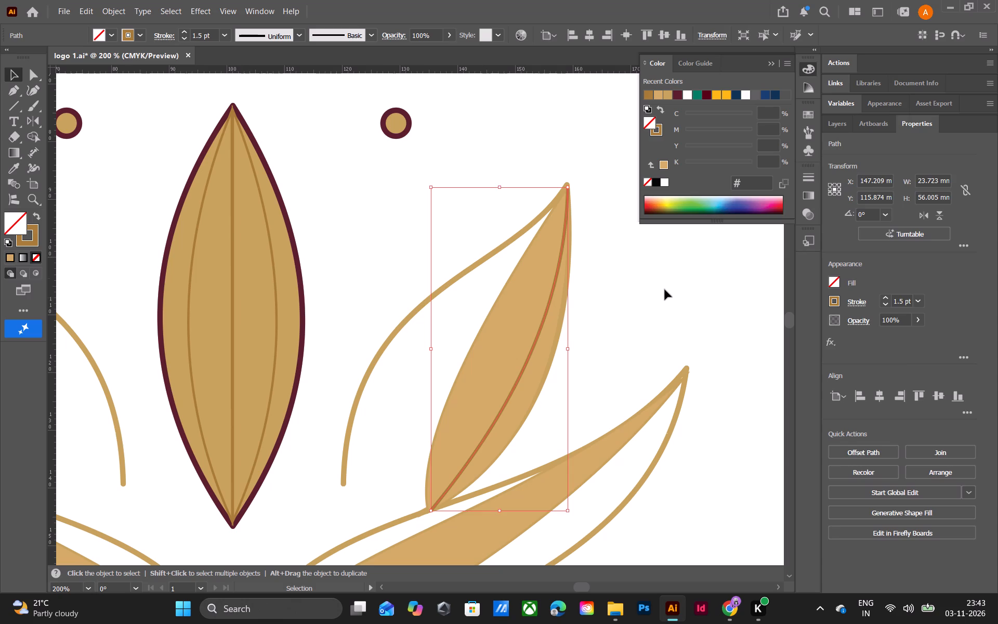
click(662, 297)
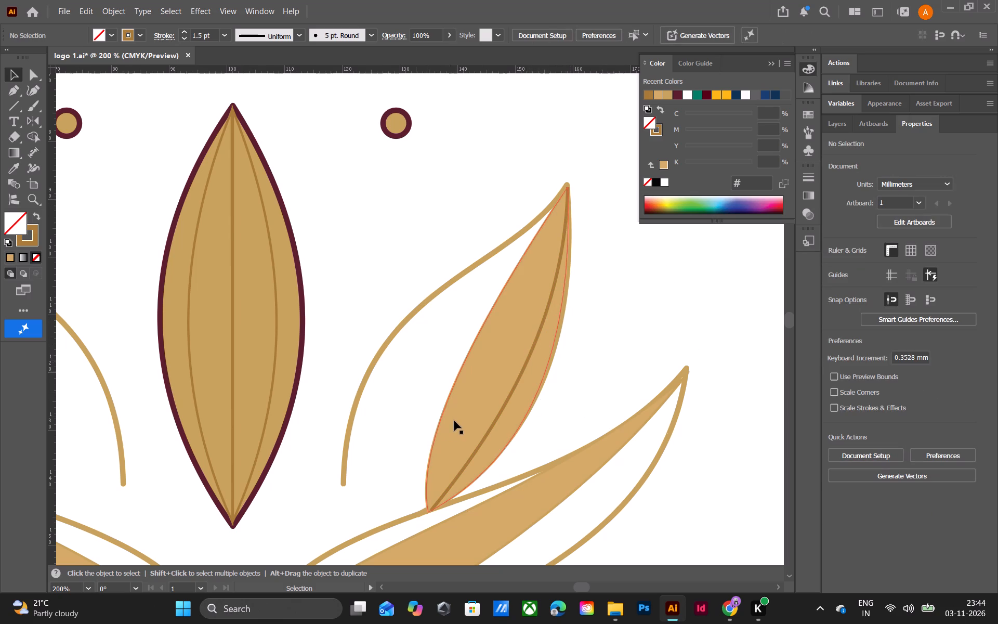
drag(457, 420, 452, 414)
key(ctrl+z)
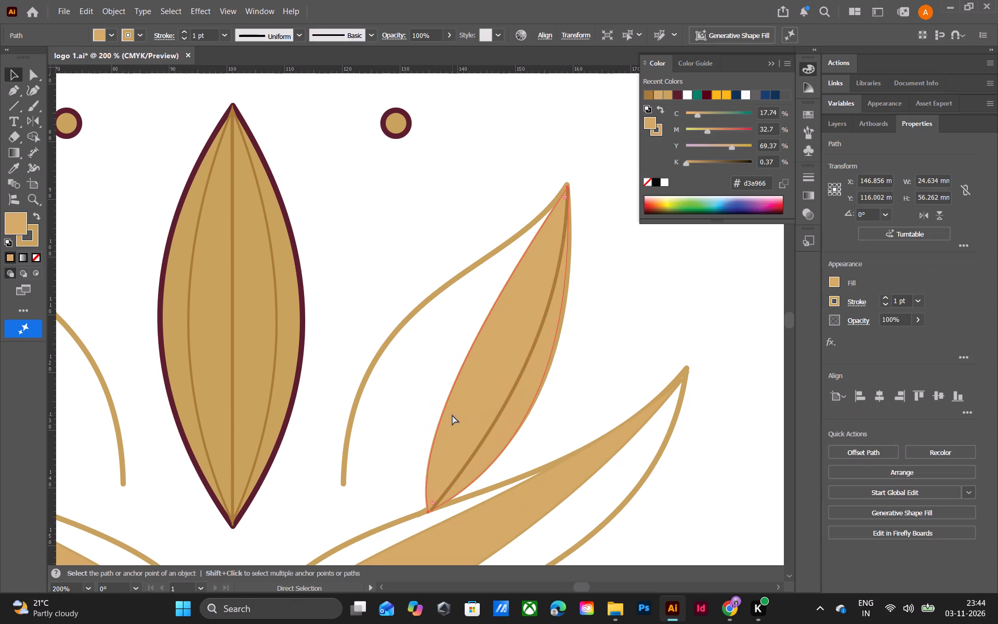
Stretch the upper right petal's vein down to the petal's base point, making it about 24.2 mm wide and 56.3 mm high.
click(490, 428)
key(ctrl+equal)
key(ctrl+equal)
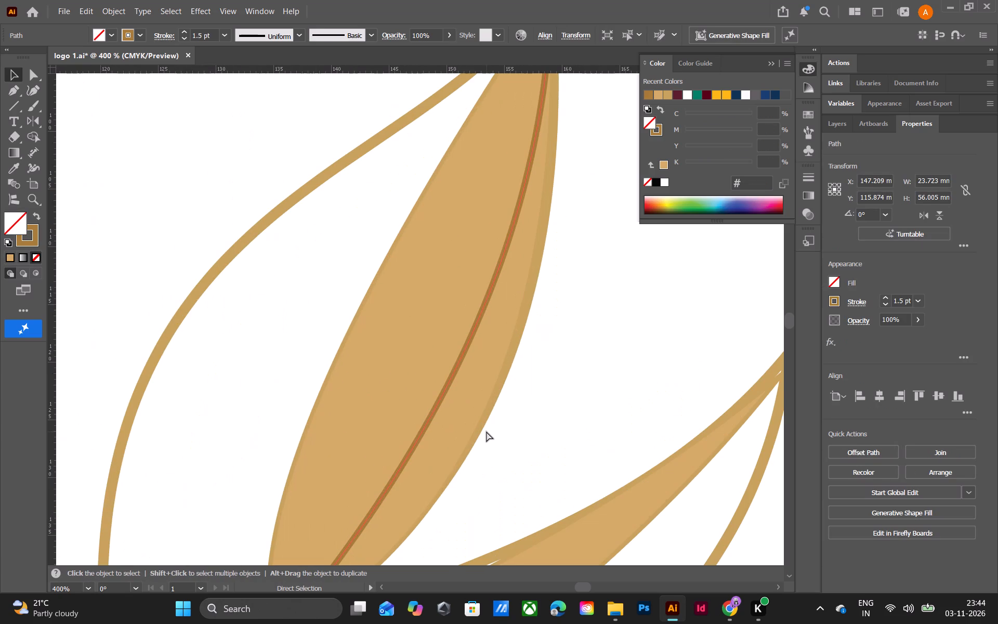
ctrl+scroll(479, 460, down, 7)
ctrl+scroll(476, 461, up, 8)
scroll(476, 461, down, 7)
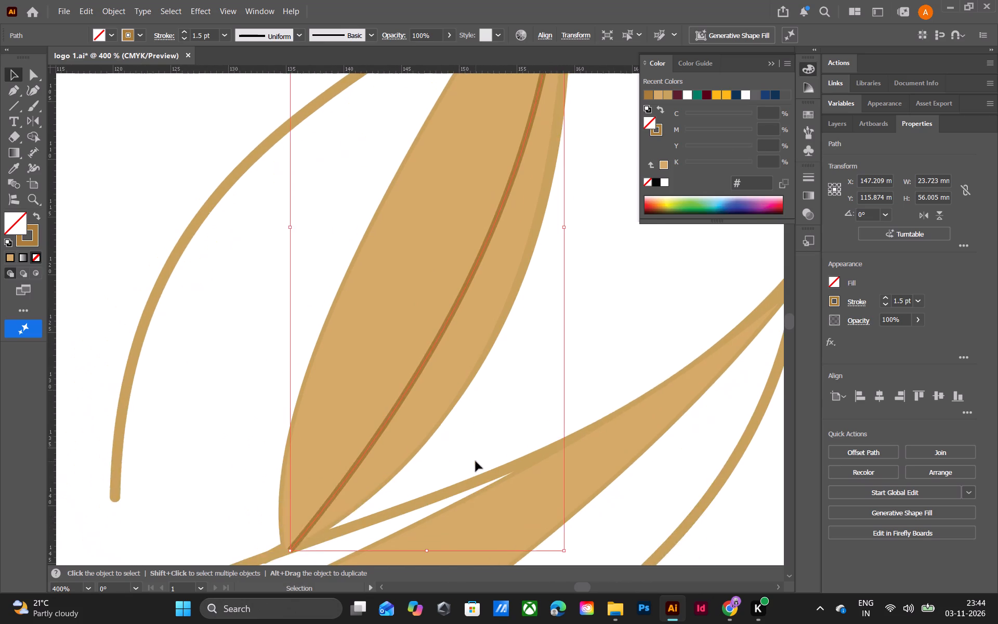
scroll(476, 461, down, 7)
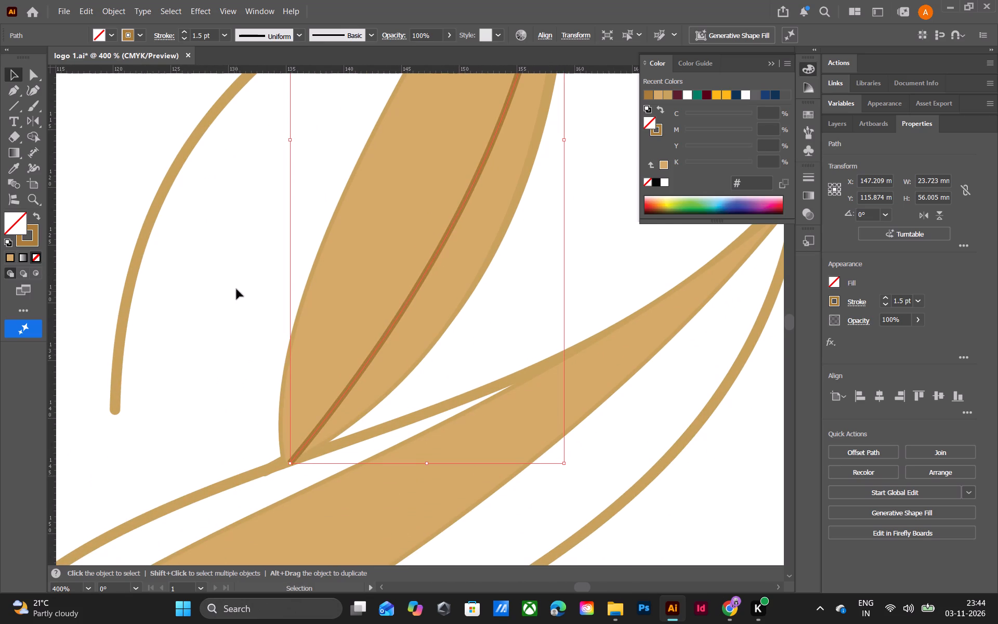
click(288, 464)
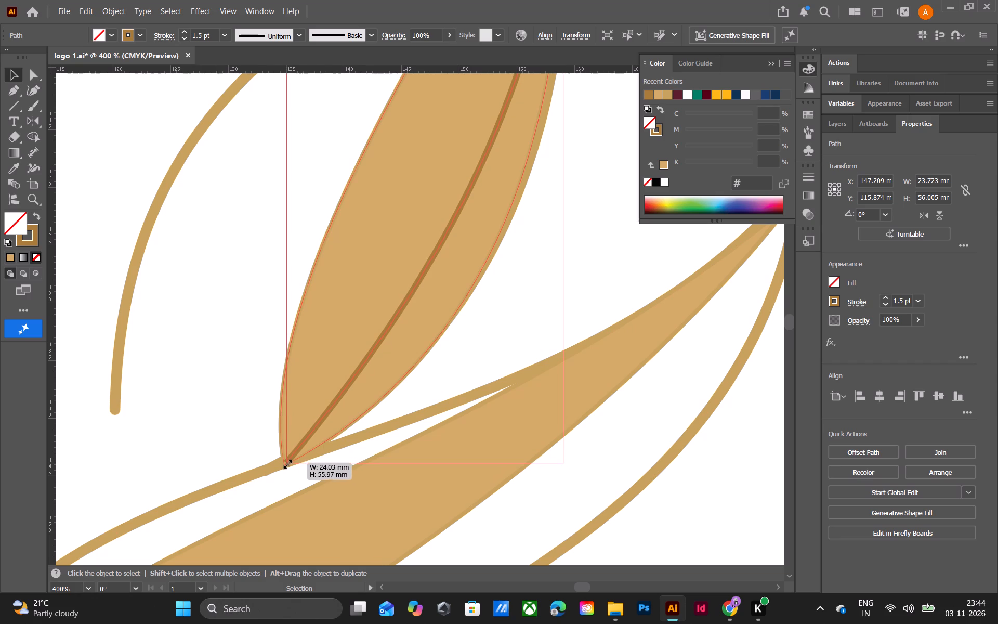
Stretch the vein's upper end up to the petal's tip, making it about 24.3 mm wide and 57 mm high.
scroll(400, 345, up, 5)
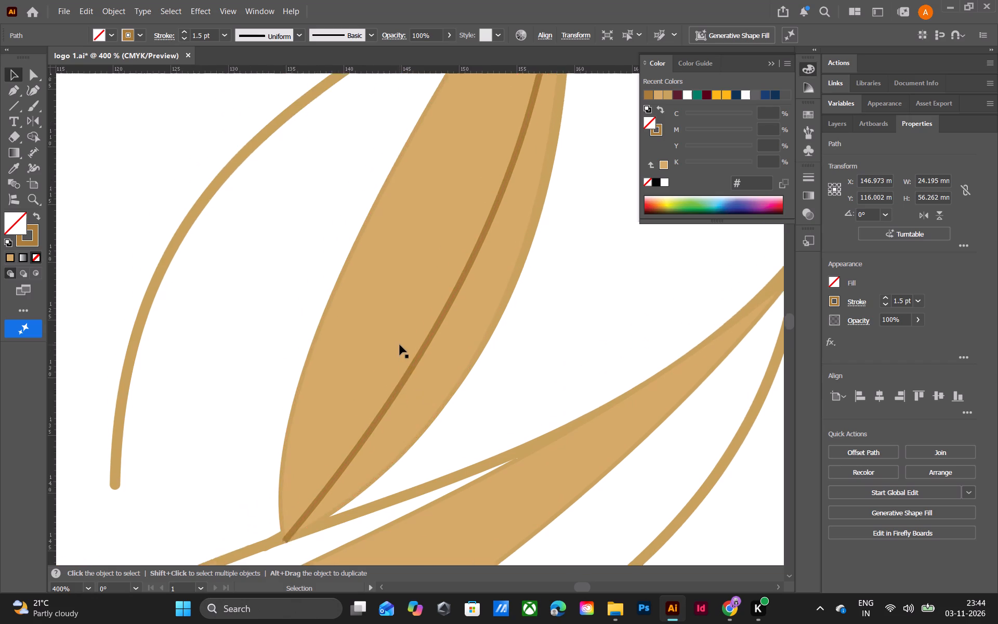
scroll(400, 345, up, 20)
scroll(400, 345, up, 8)
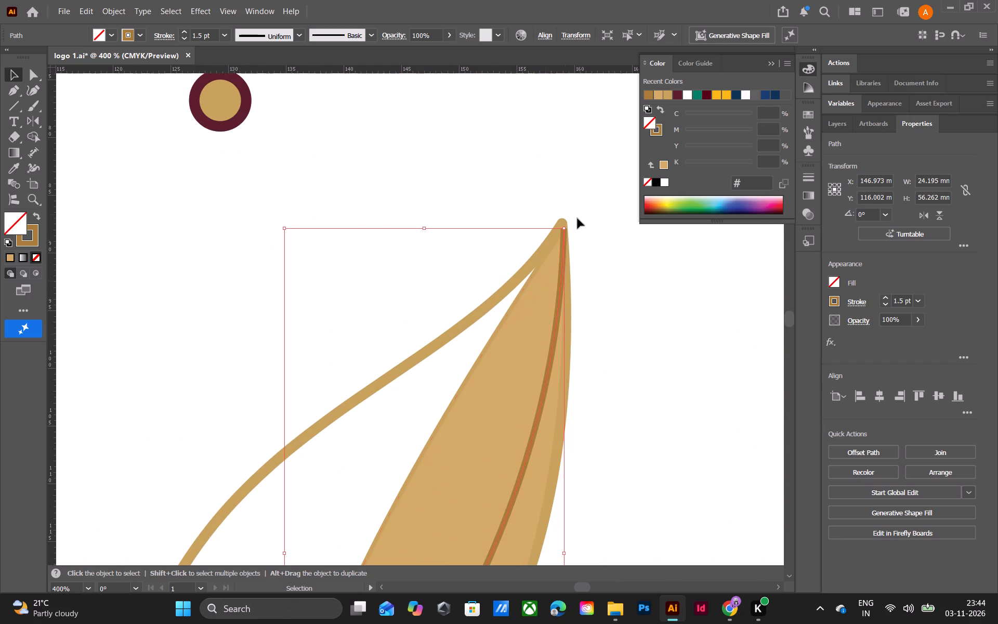
drag(562, 229, 560, 222)
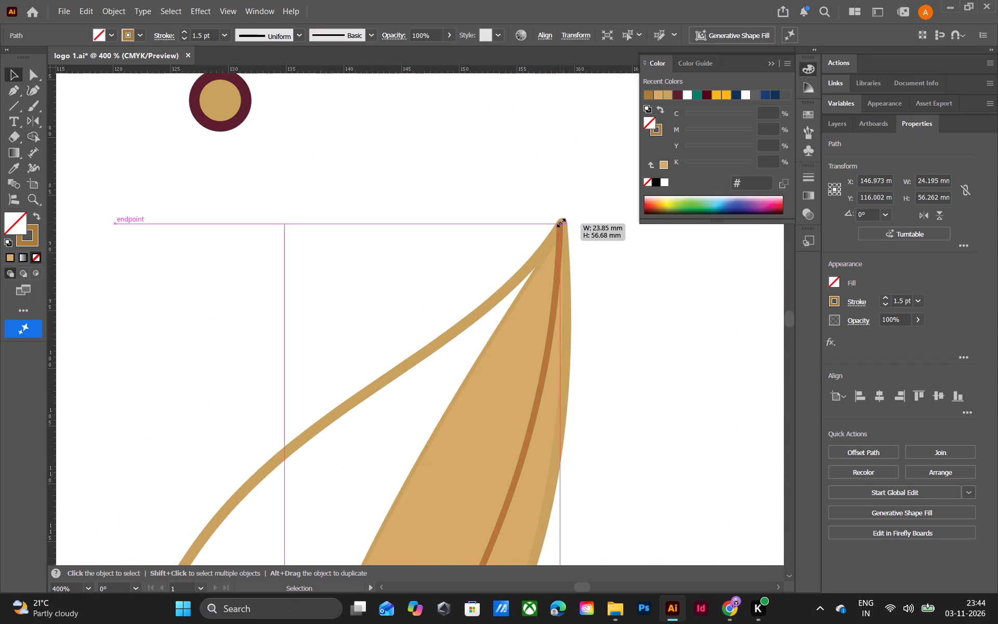
drag(560, 222, 563, 220)
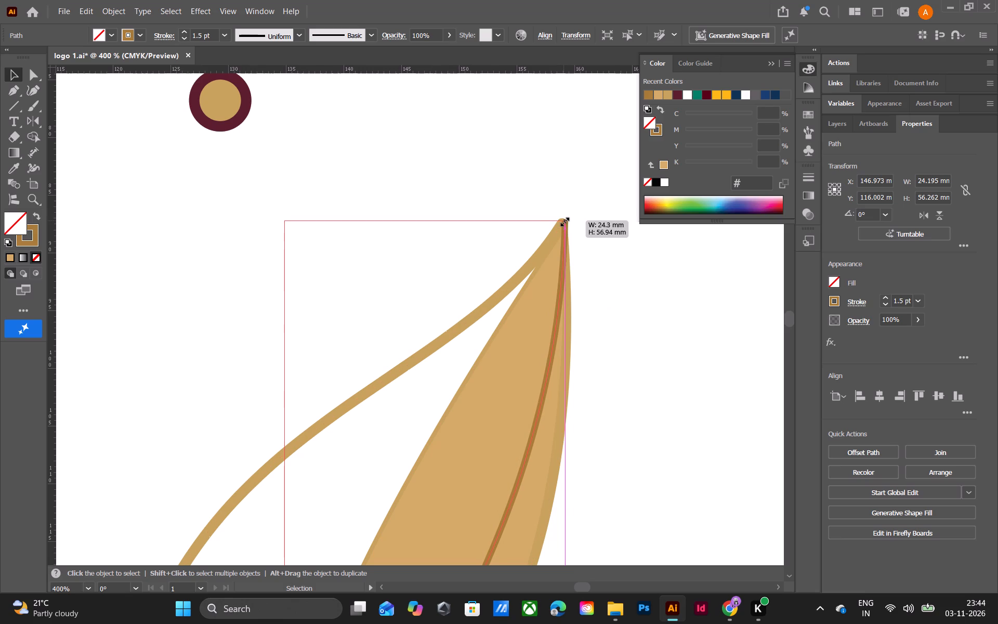
drag(563, 220, 563, 219)
click(584, 261)
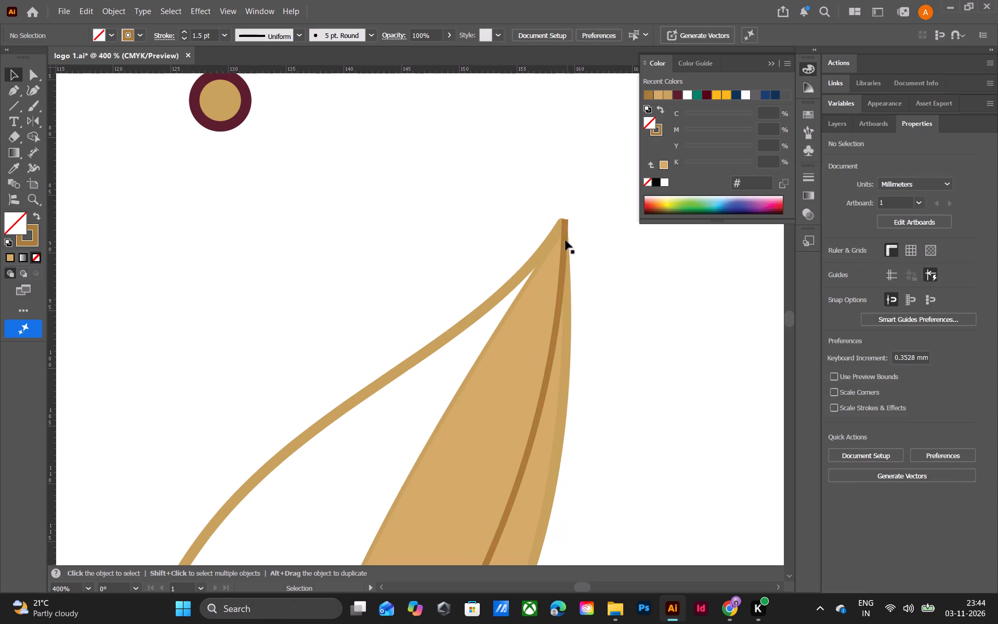
Nudge the vein down by one keyboard increment so its upper end sits inside the petal's tip.
click(561, 237)
click(567, 223)
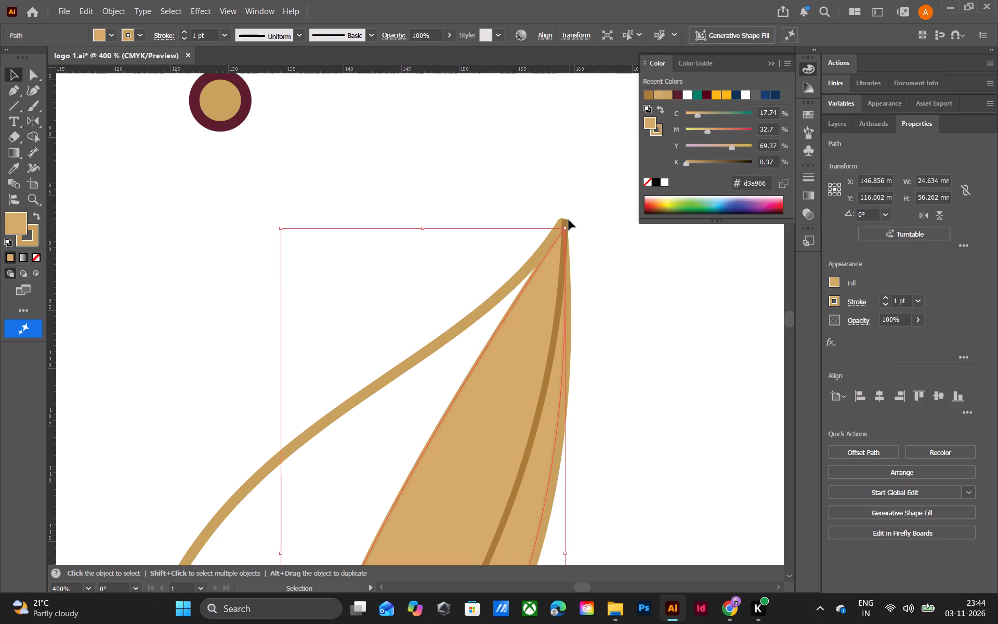
click(566, 222)
click(569, 220)
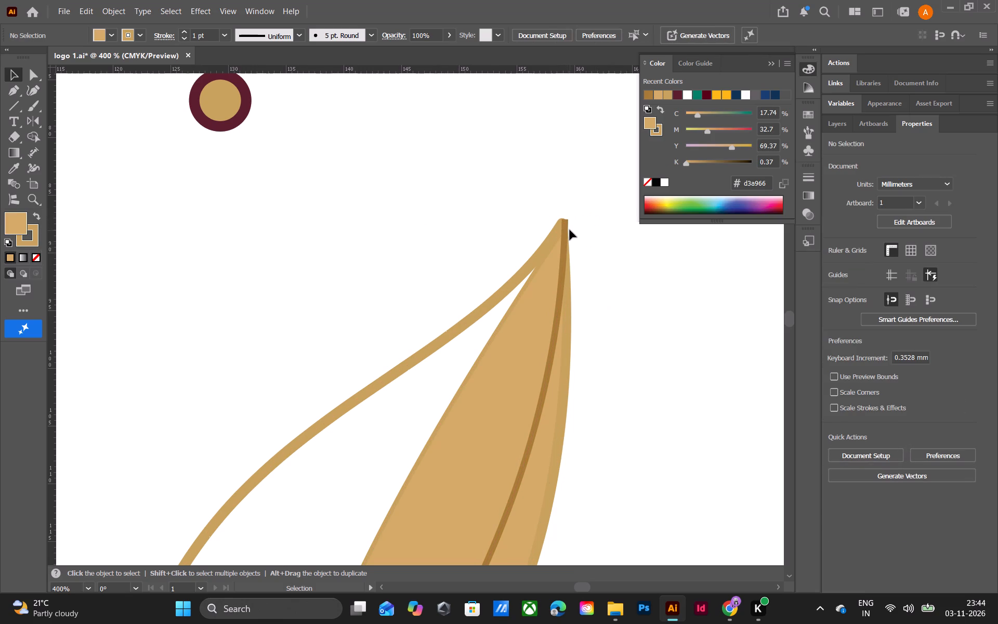
click(567, 229)
key(Left)
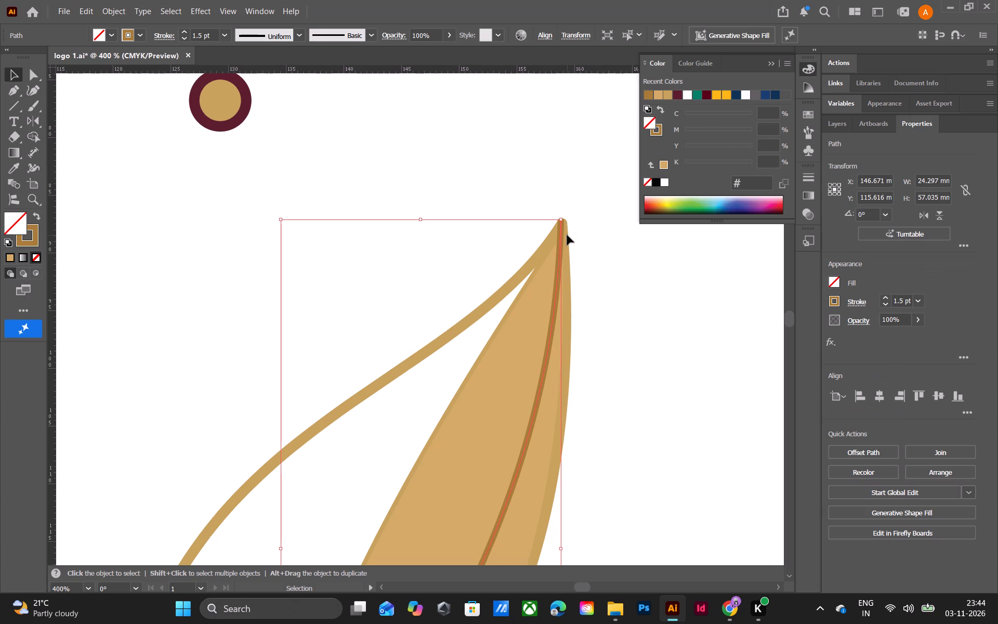
key(Right)
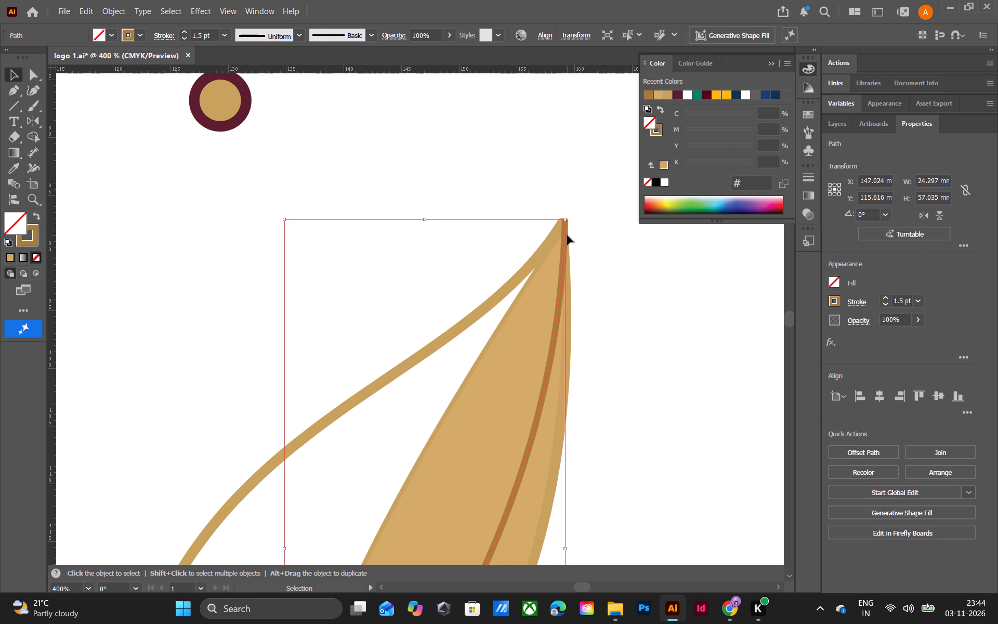
key(Down)
key(Left)
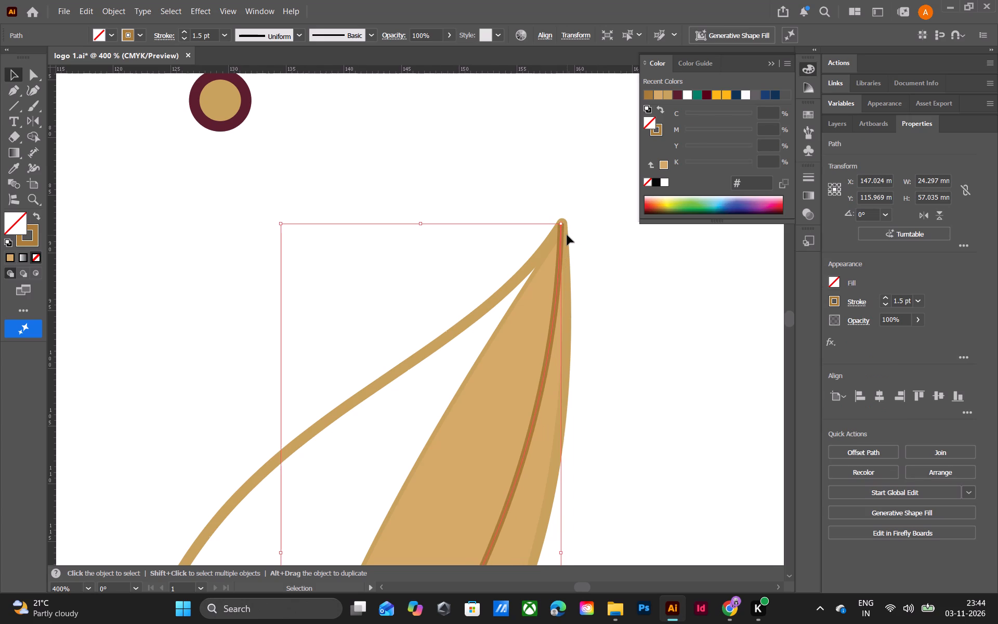
key(Right)
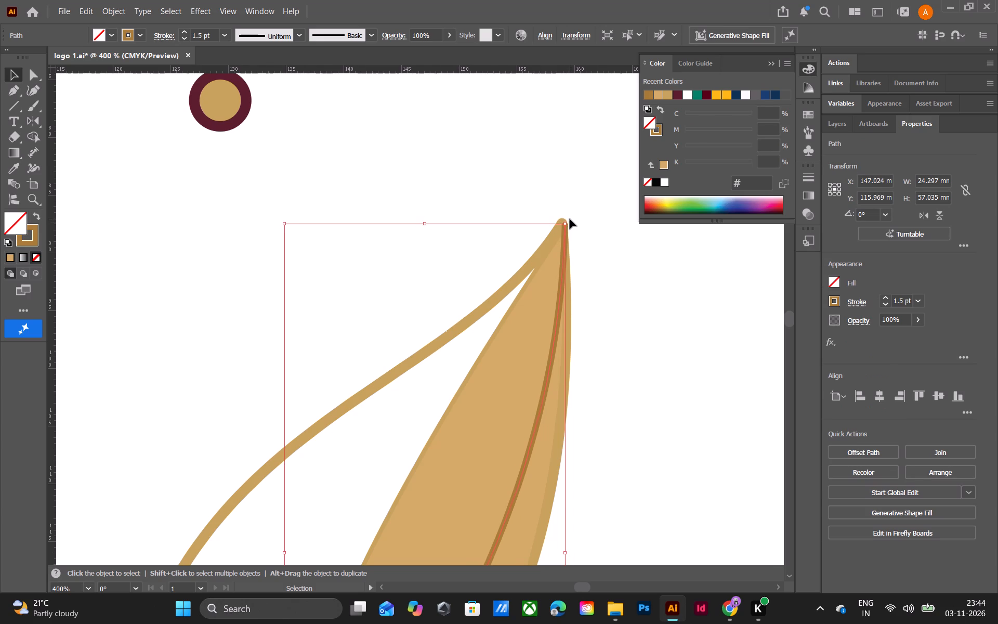
click(603, 239)
Nudge the vein up by a net two keyboard increments so its lower end sits inside the petal's base.
scroll(490, 292, down, 7)
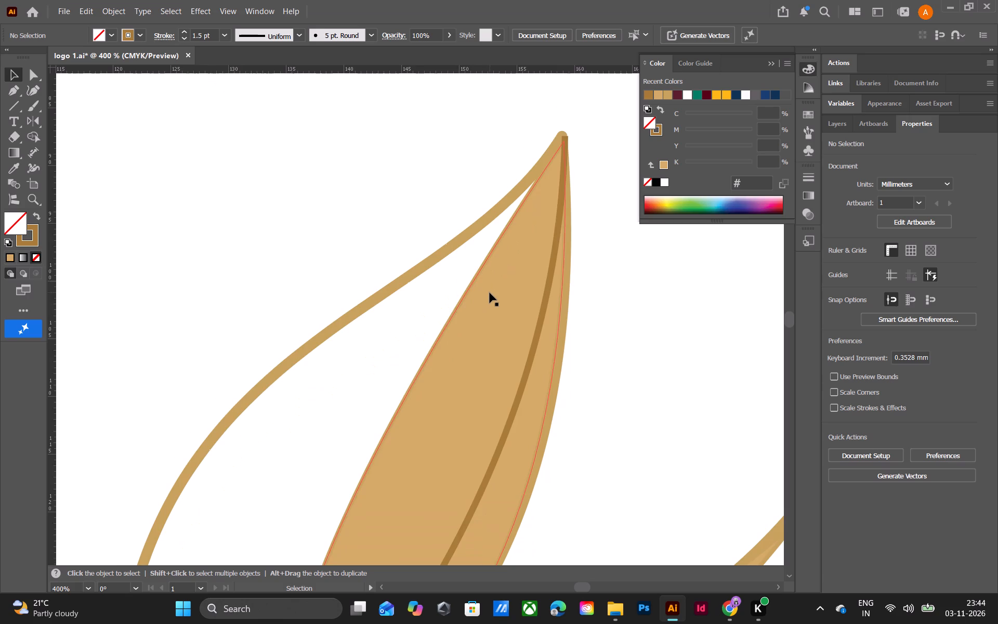
scroll(489, 293, down, 14)
scroll(485, 294, down, 7)
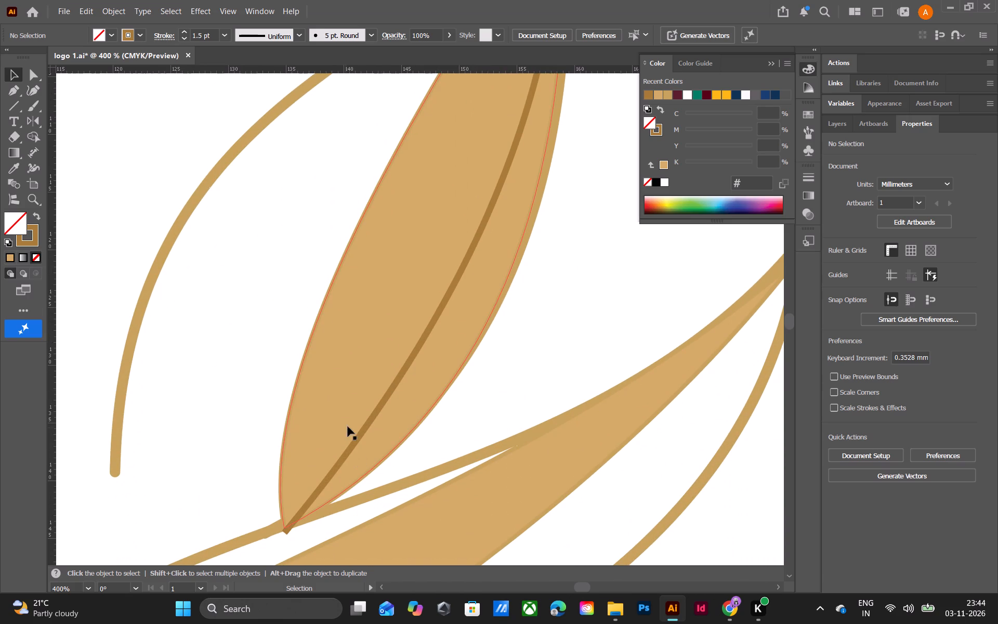
click(361, 436)
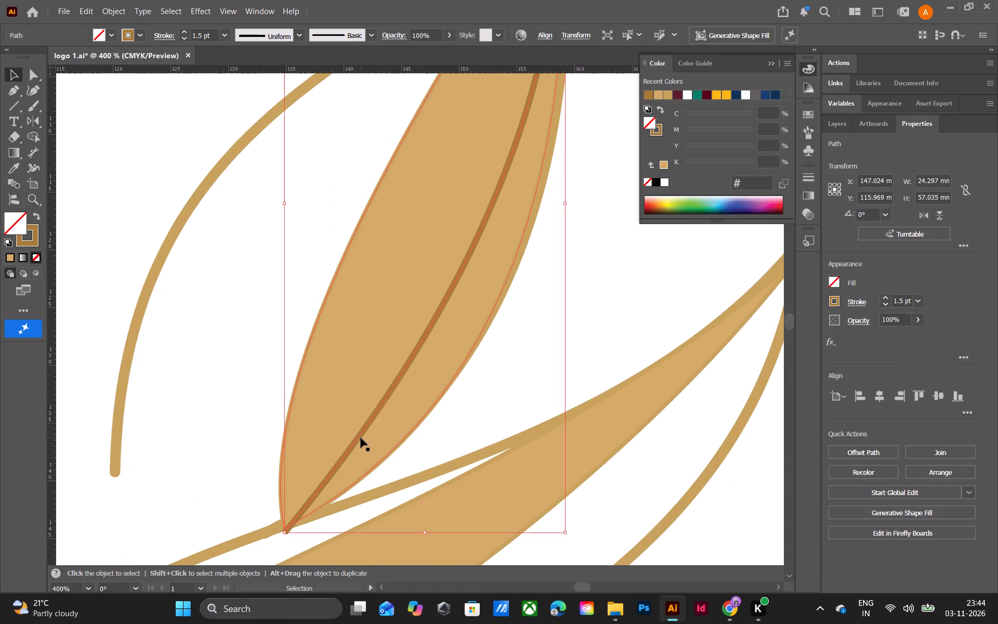
key(Up)
key(Up)
key(Up)
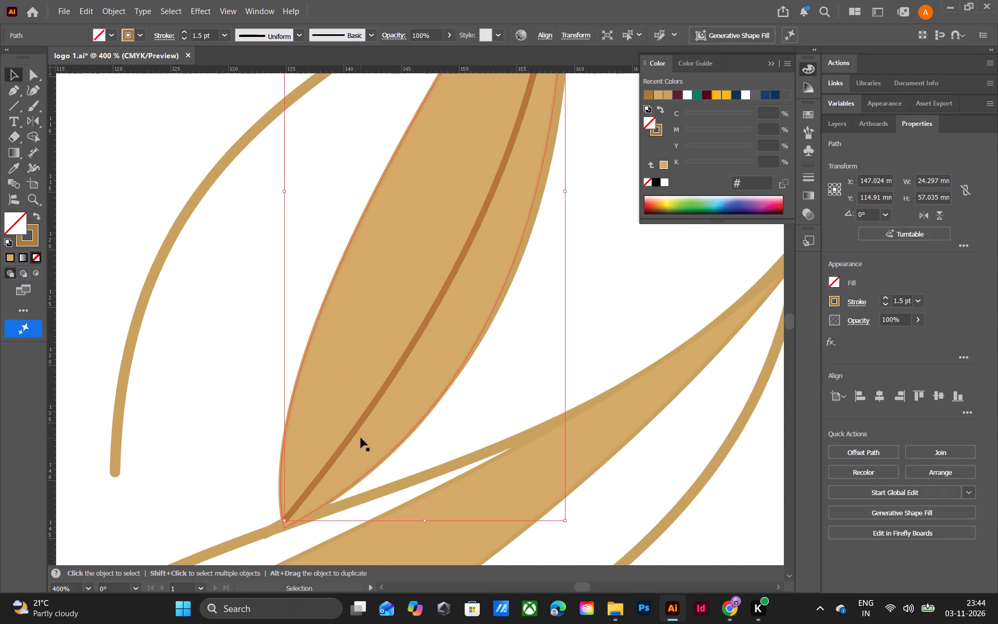
key(Down)
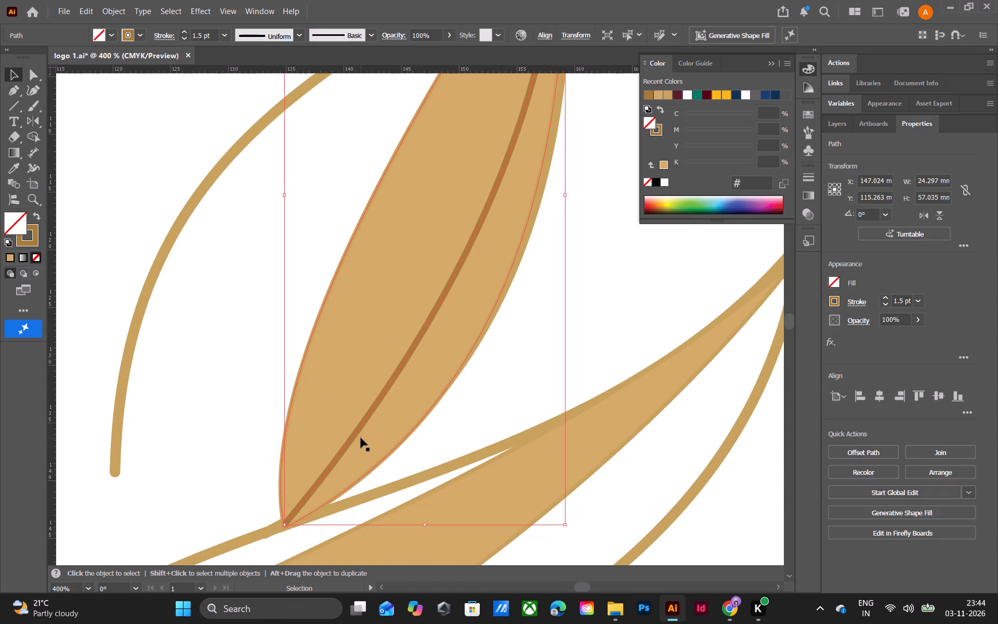
click(211, 461)
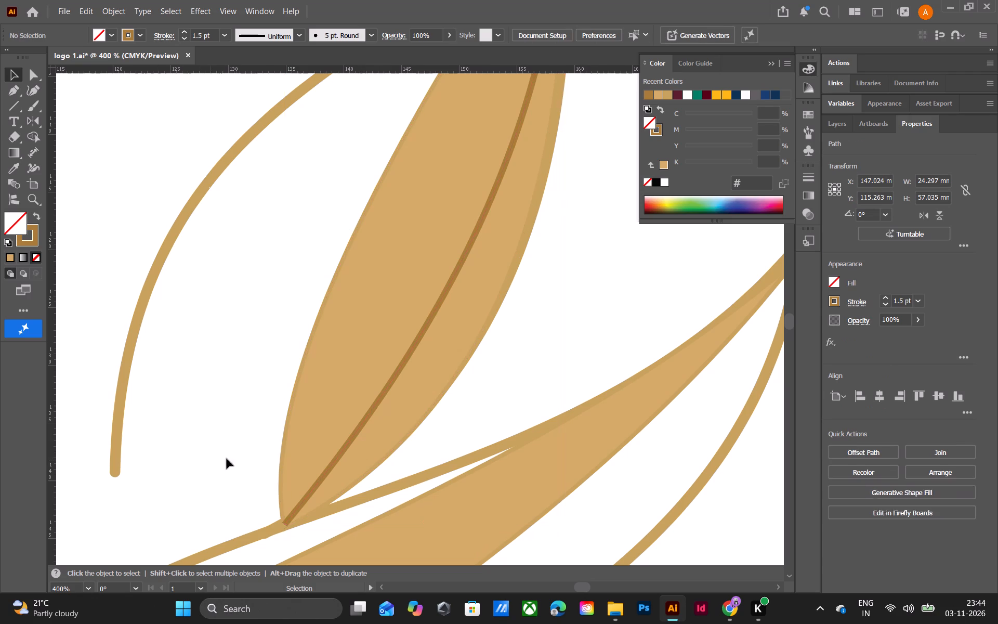
Pull the vein's upper end back inside the petal's tip, resizing it to about 24.1 mm wide and 56.6 mm high.
scroll(339, 439, up, 20)
scroll(339, 439, up, 2)
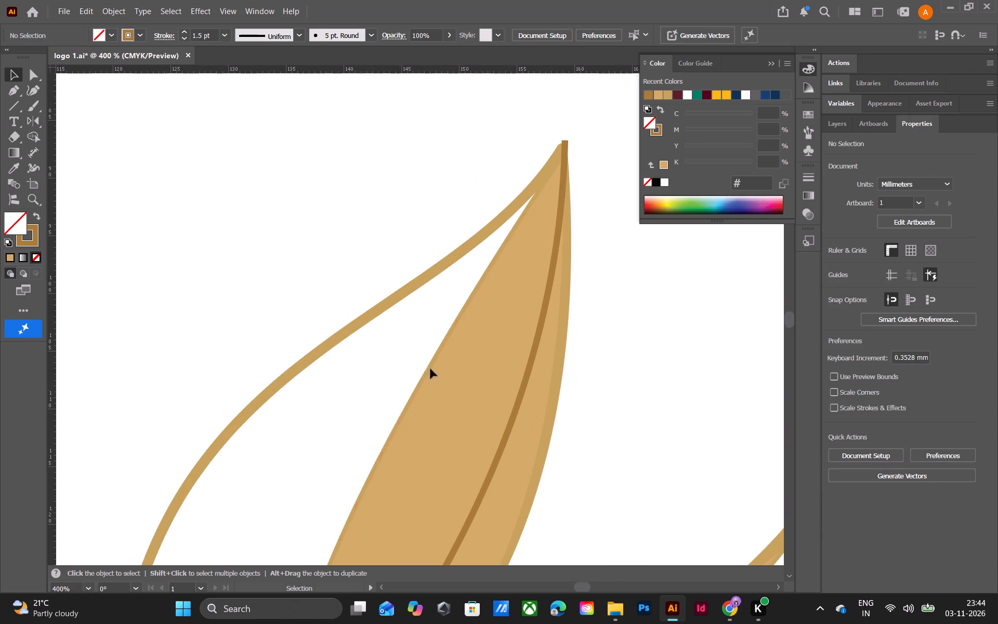
click(567, 142)
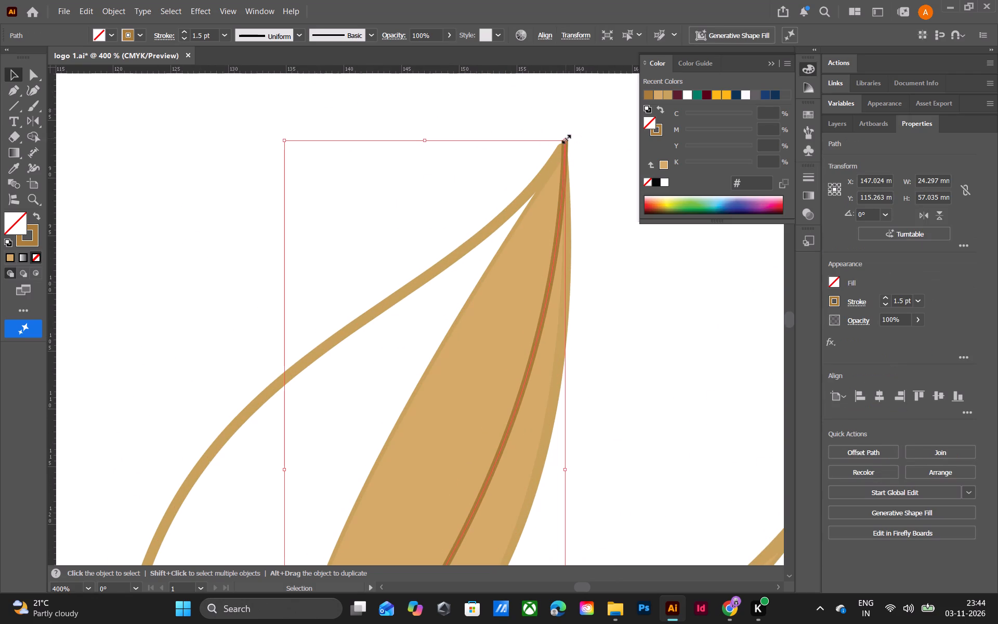
drag(563, 139, 562, 145)
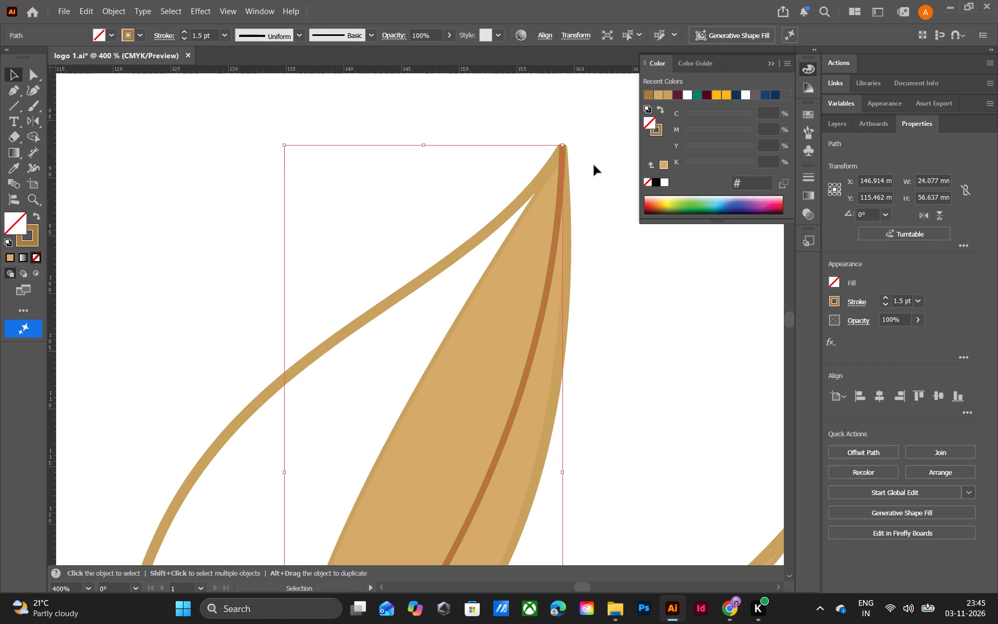
click(598, 170)
Adjust the vein's lower end inside the petal's base, narrowing the vein to about 23.8 mm wide.
scroll(563, 190, down, 18)
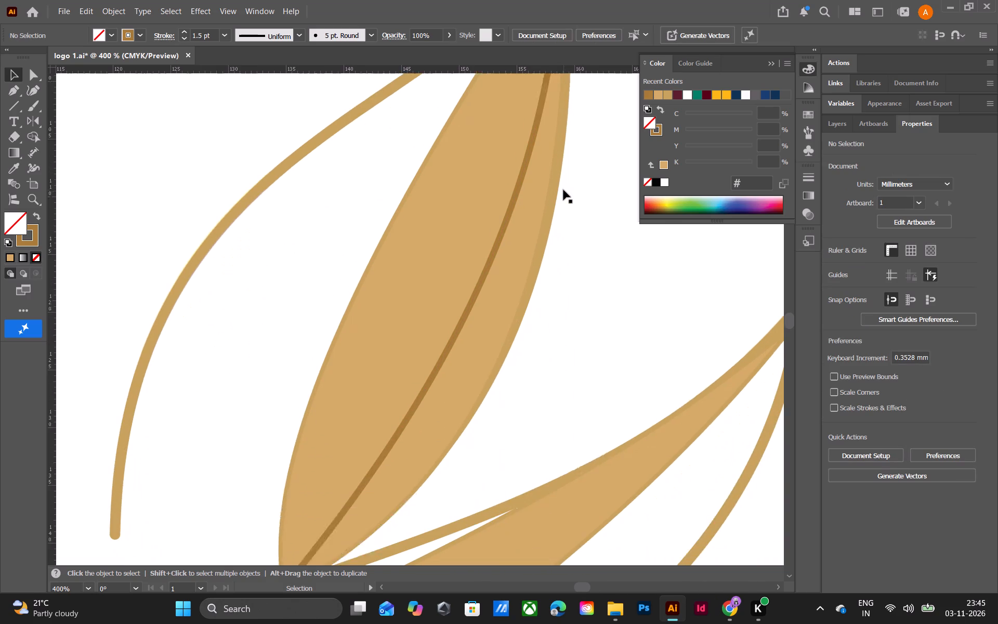
scroll(563, 190, down, 3)
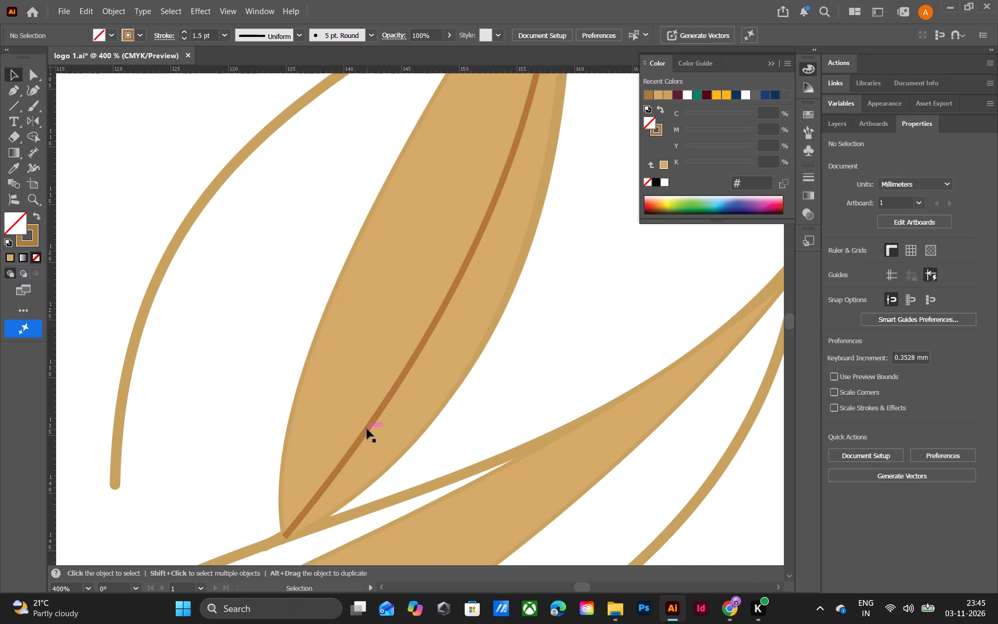
click(367, 429)
drag(283, 536, 287, 534)
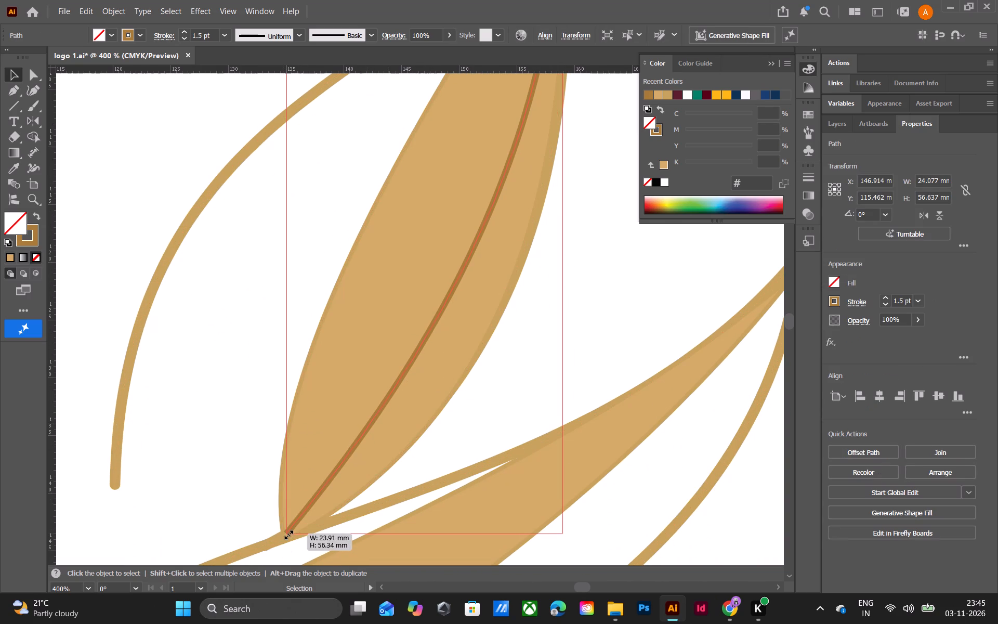
drag(287, 534, 288, 536)
scroll(540, 384, up, 6)
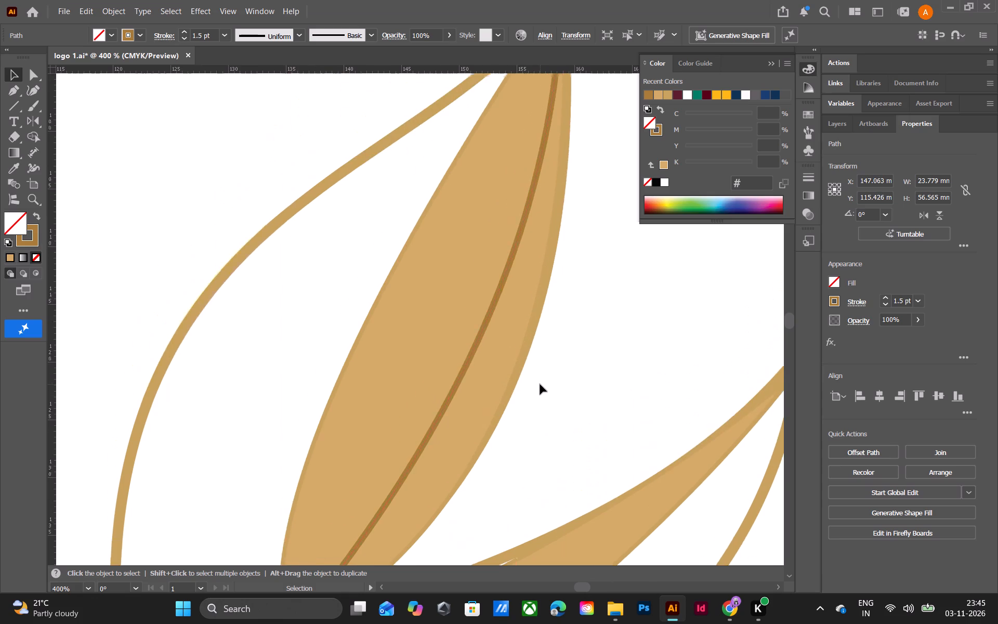
scroll(540, 384, up, 20)
click(610, 308)
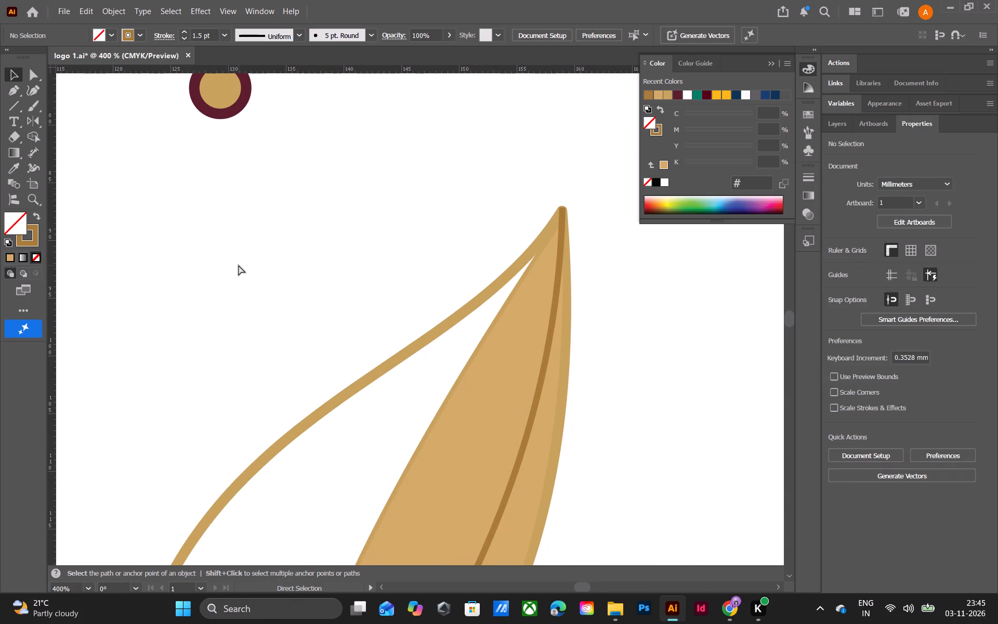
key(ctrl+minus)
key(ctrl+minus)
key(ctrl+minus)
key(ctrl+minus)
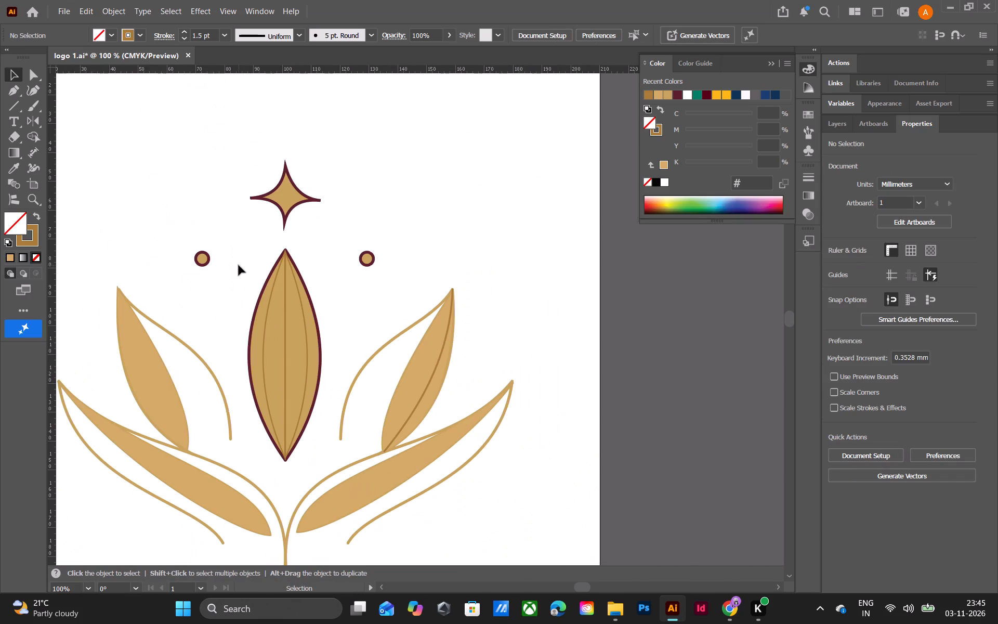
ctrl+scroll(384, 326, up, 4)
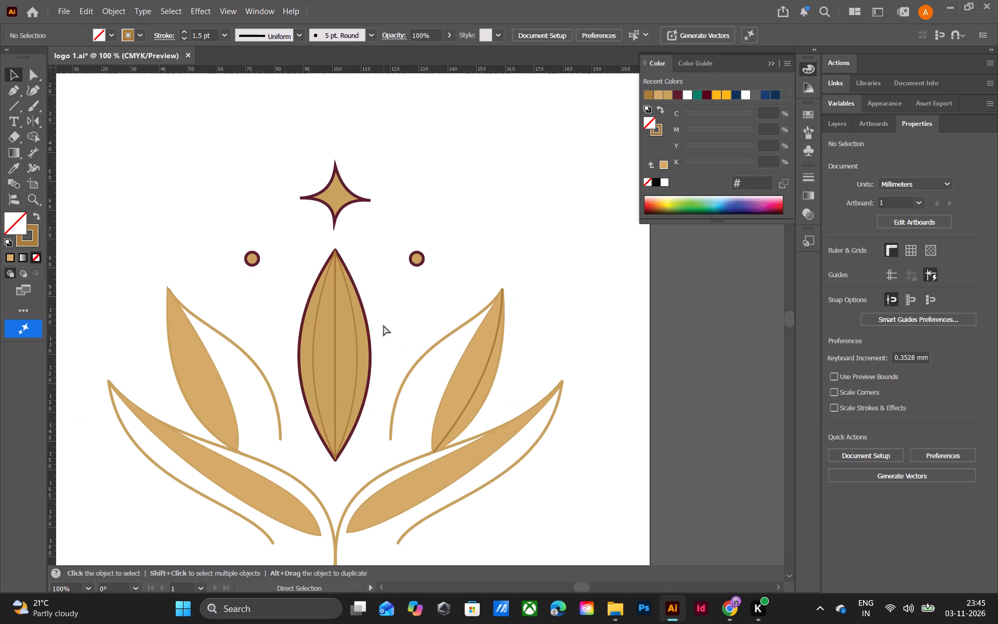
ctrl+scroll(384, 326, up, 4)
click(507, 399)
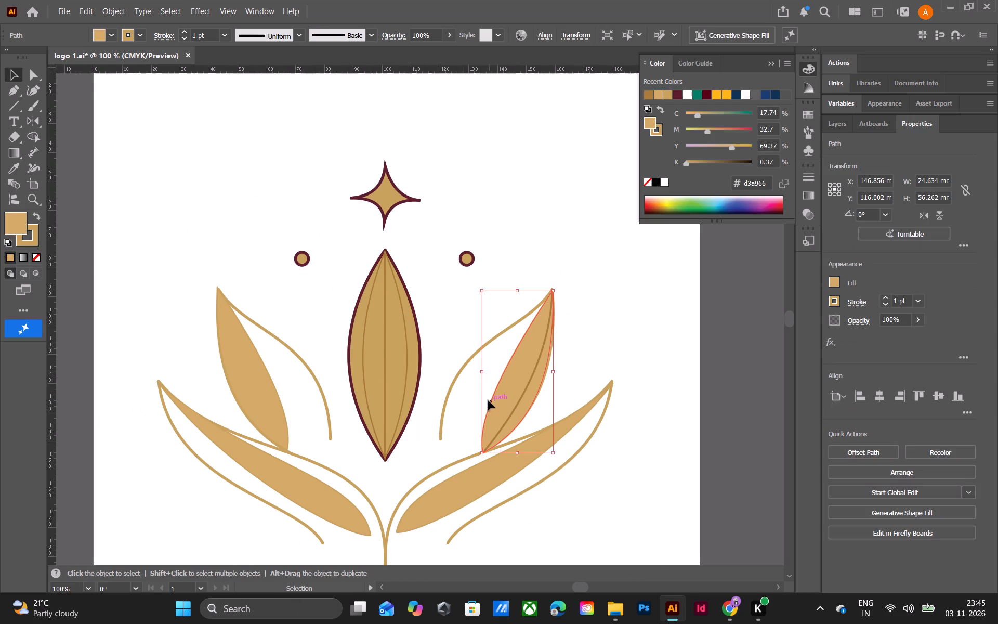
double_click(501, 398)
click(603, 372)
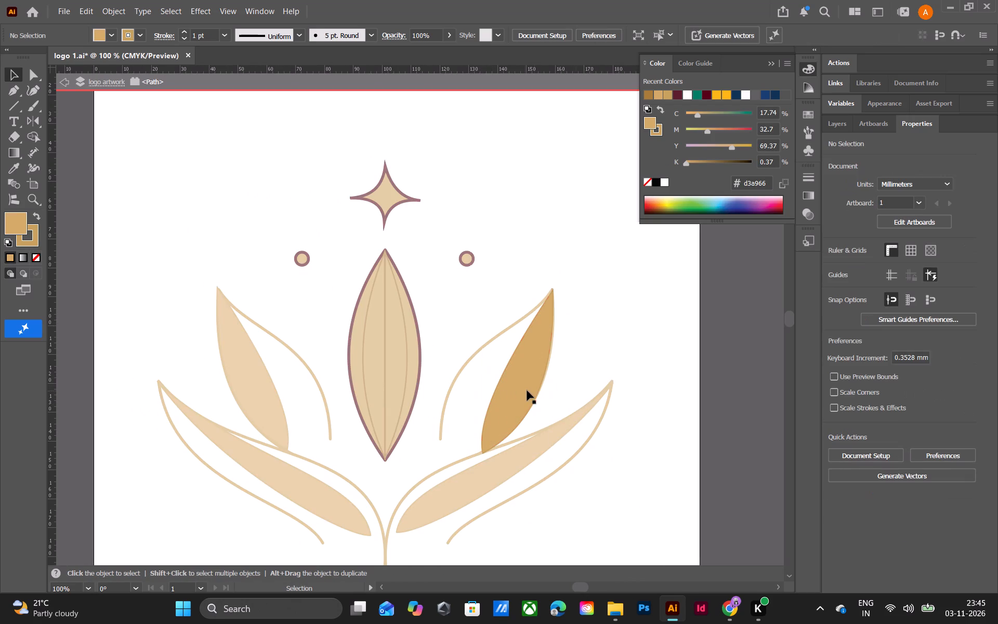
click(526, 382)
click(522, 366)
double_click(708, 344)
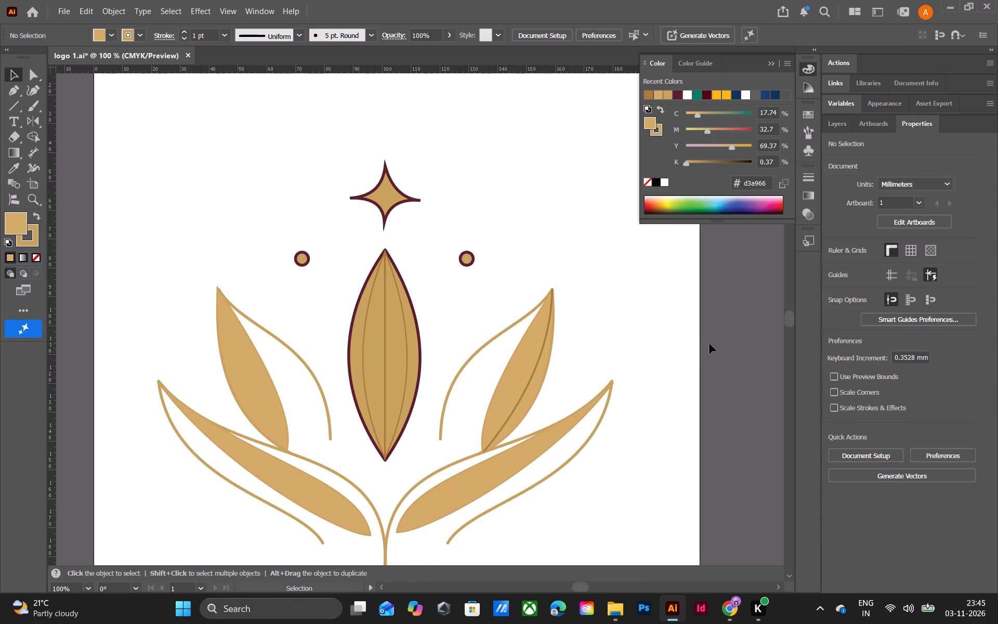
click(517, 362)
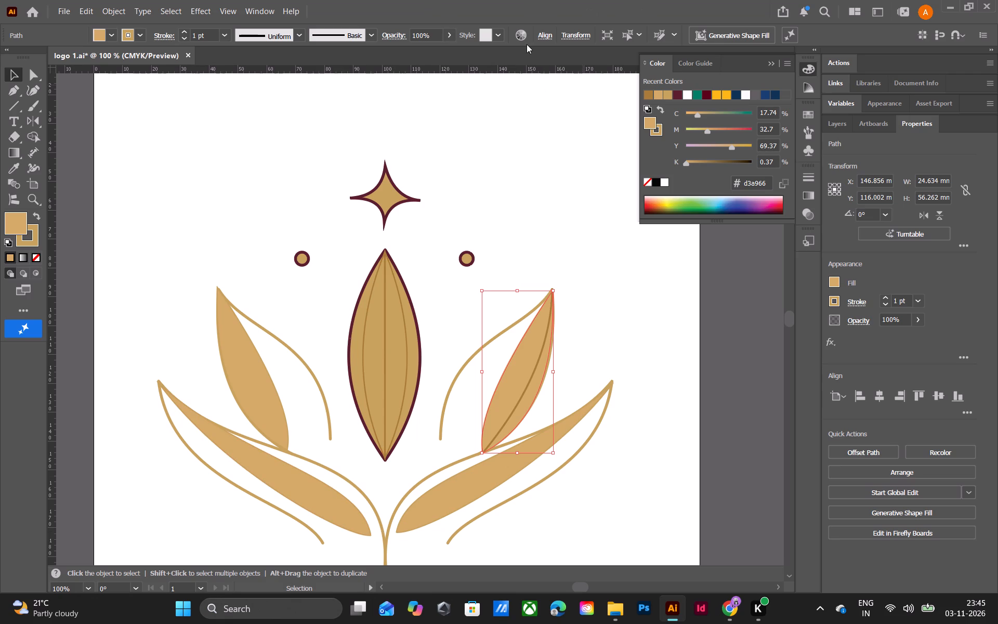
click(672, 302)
Set the stroke weight of the upper-right petal's vein to 1 pt, matching the centre petal's side vein.
key(ctrl+equal)
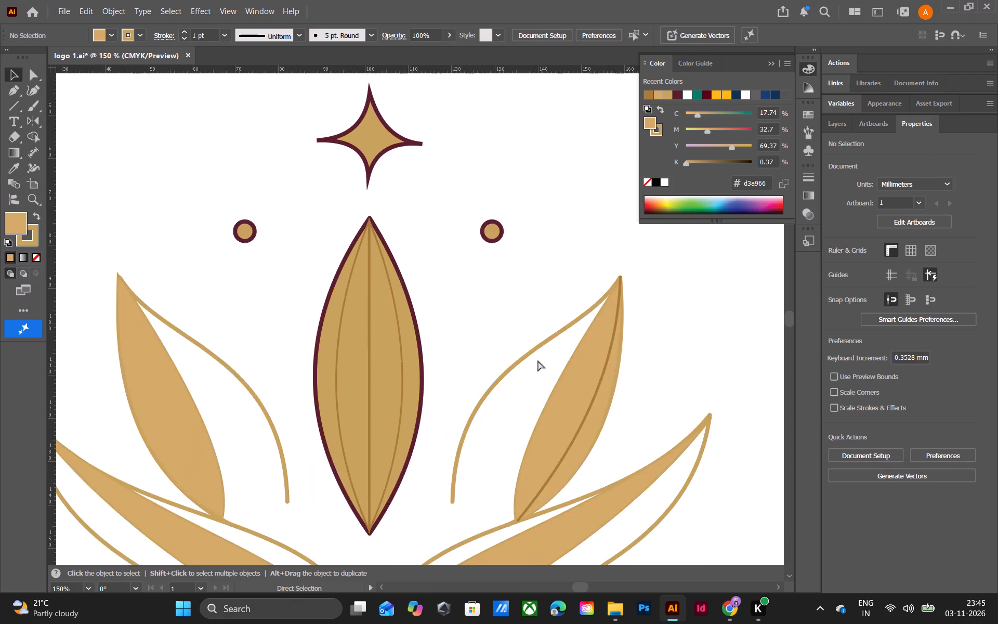
key(ctrl+equal)
ctrl+scroll(532, 395, down, 12)
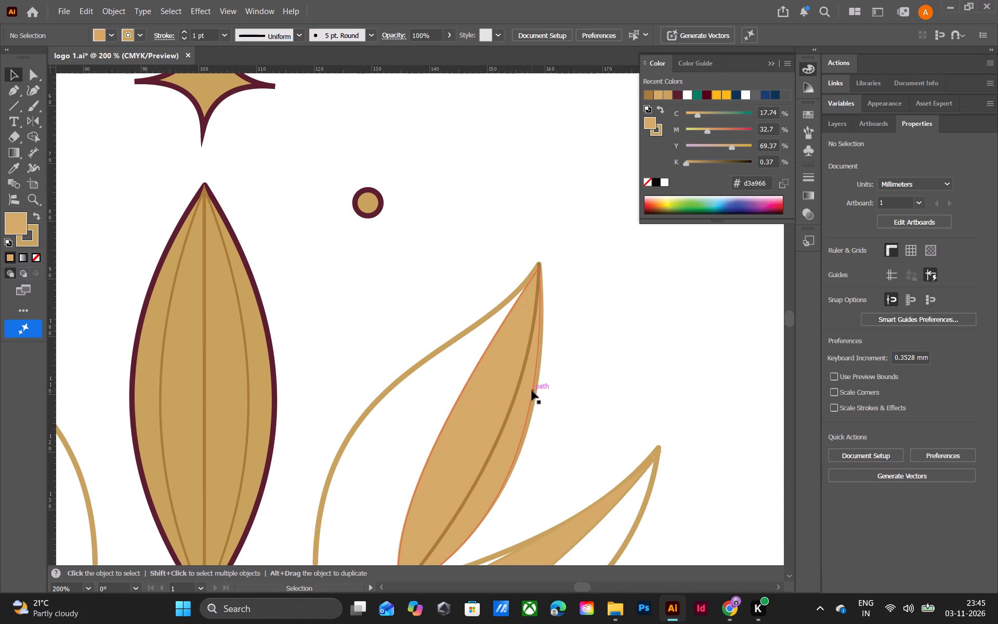
scroll(532, 391, down, 7)
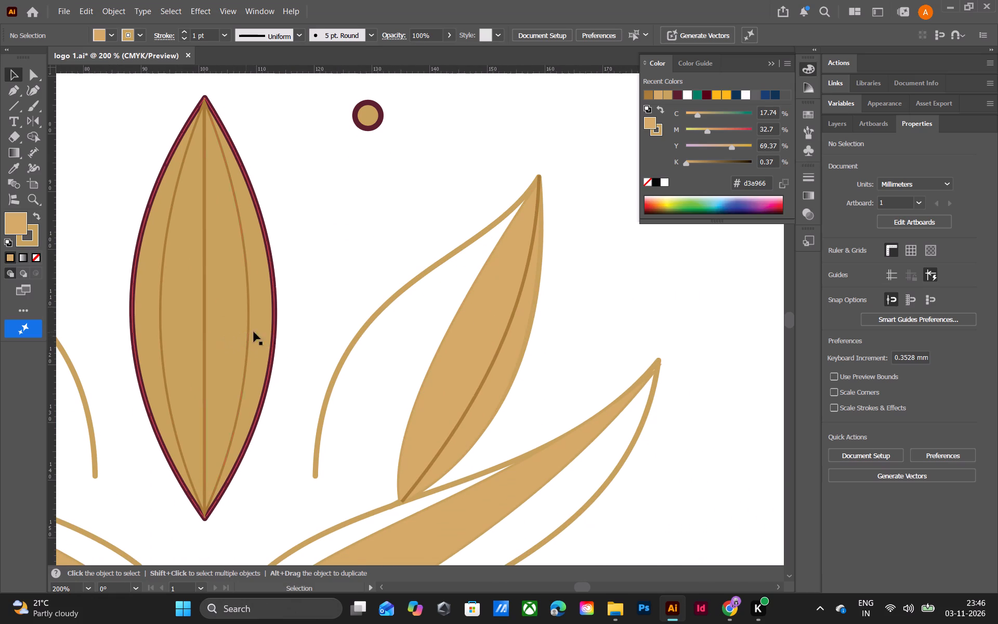
click(247, 330)
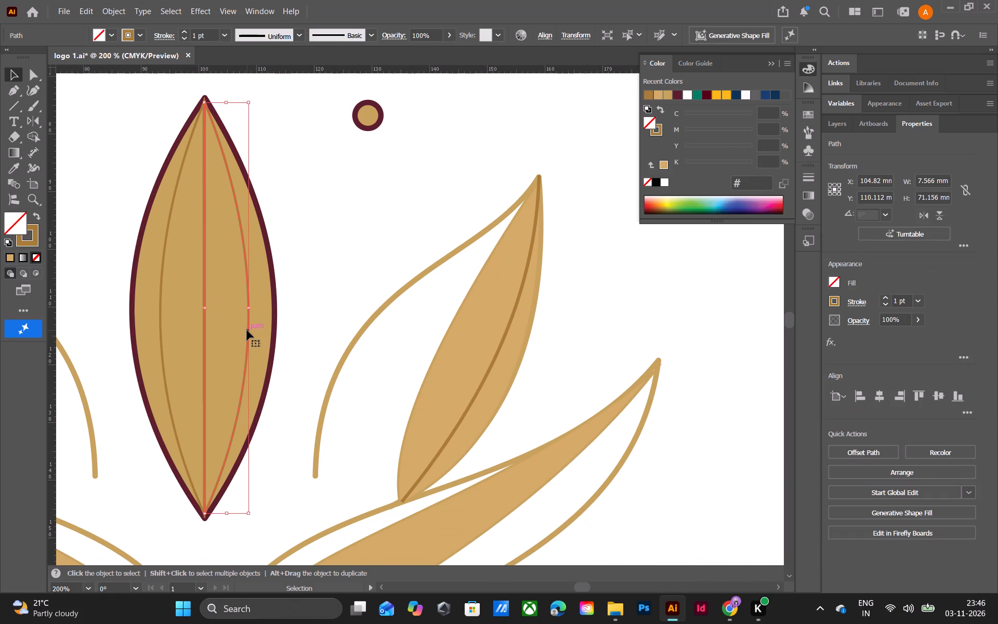
click(499, 350)
click(921, 300)
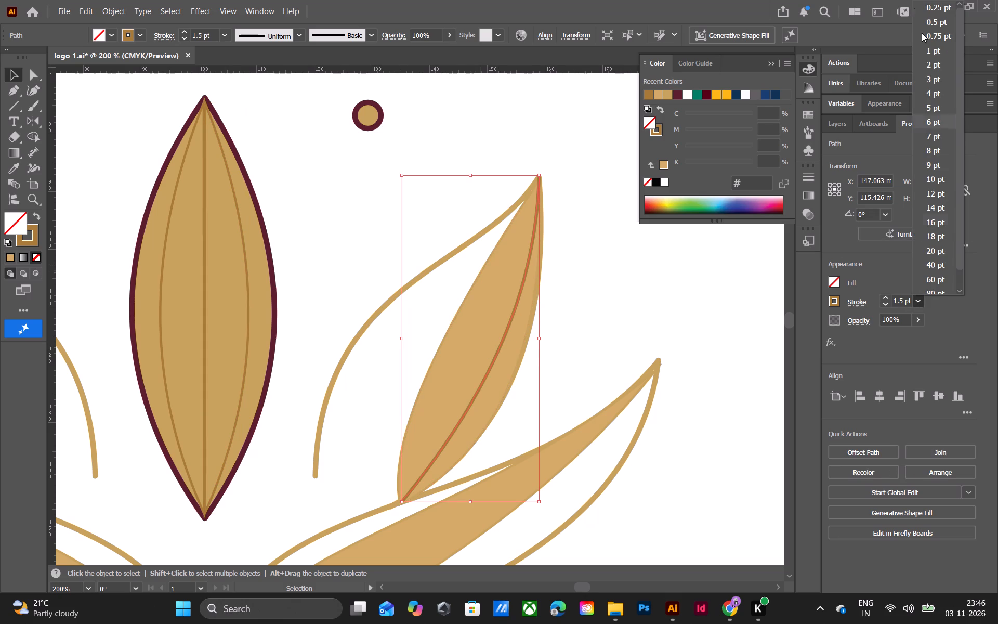
click(946, 51)
click(676, 284)
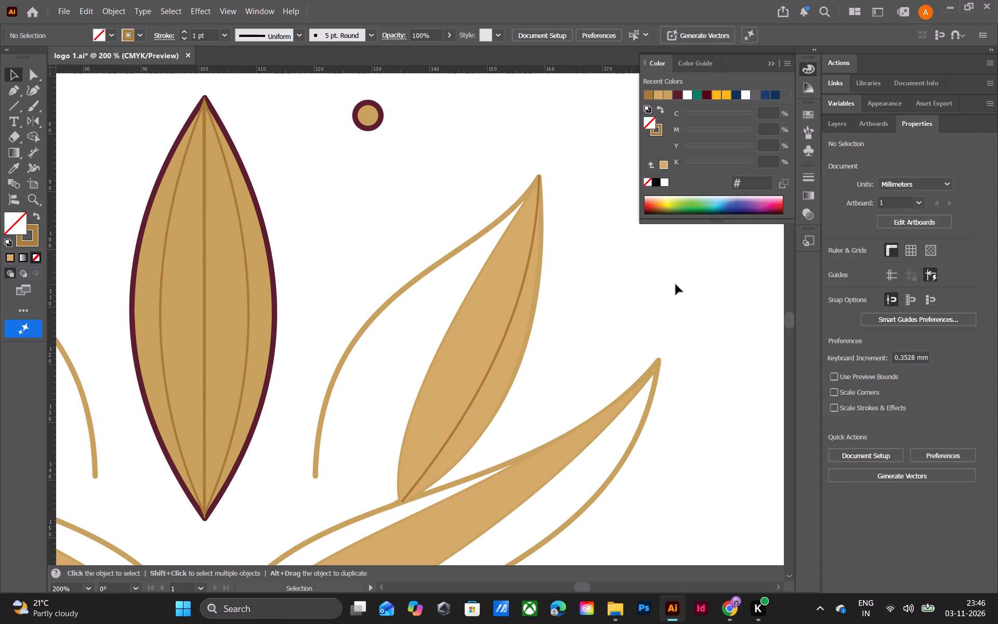
Bow the inner edge of the upper-right filled petal slightly outward with the Pen tool, making the petal about 25 mm wide.
click(470, 356)
click(443, 359)
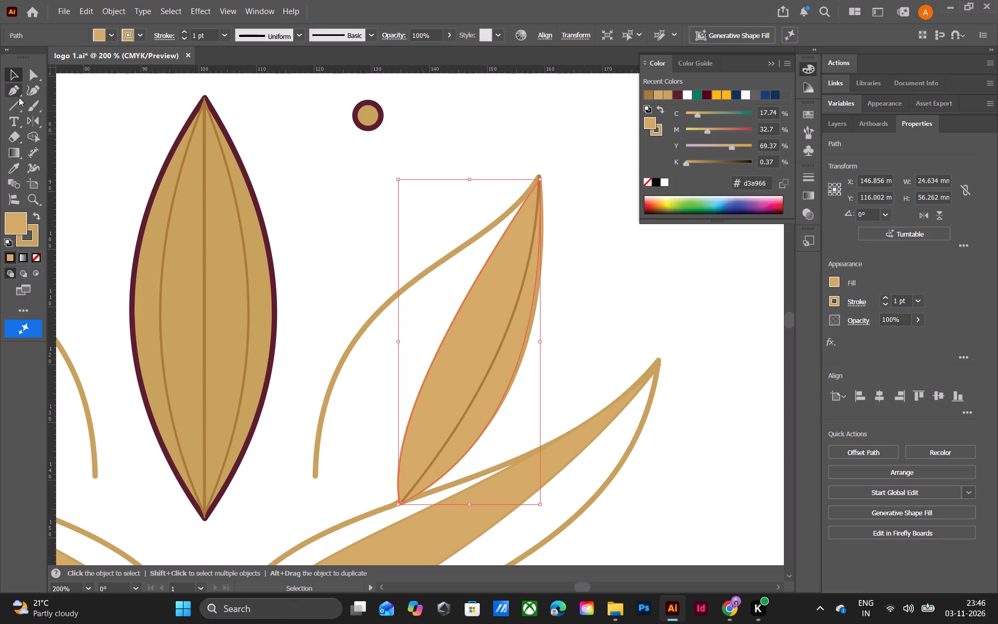
click(14, 92)
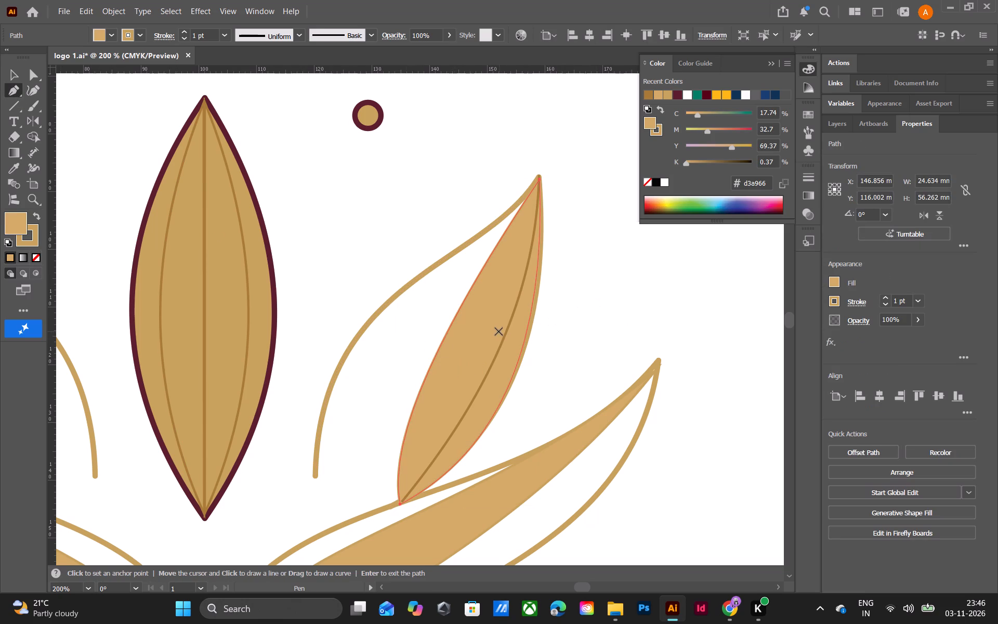
alt+drag(438, 354, 433, 354)
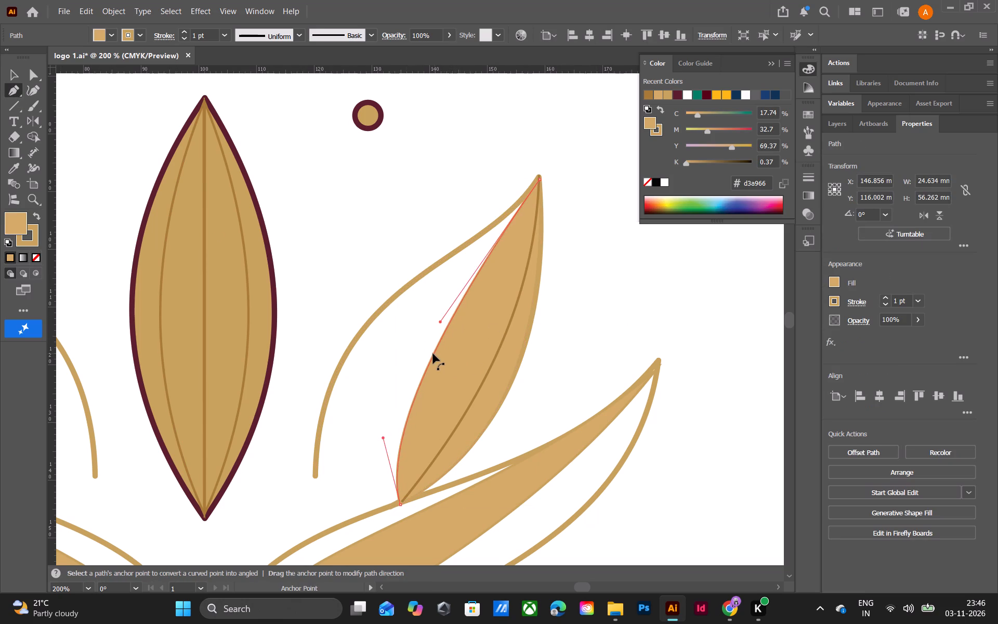
alt+drag(433, 354, 420, 344)
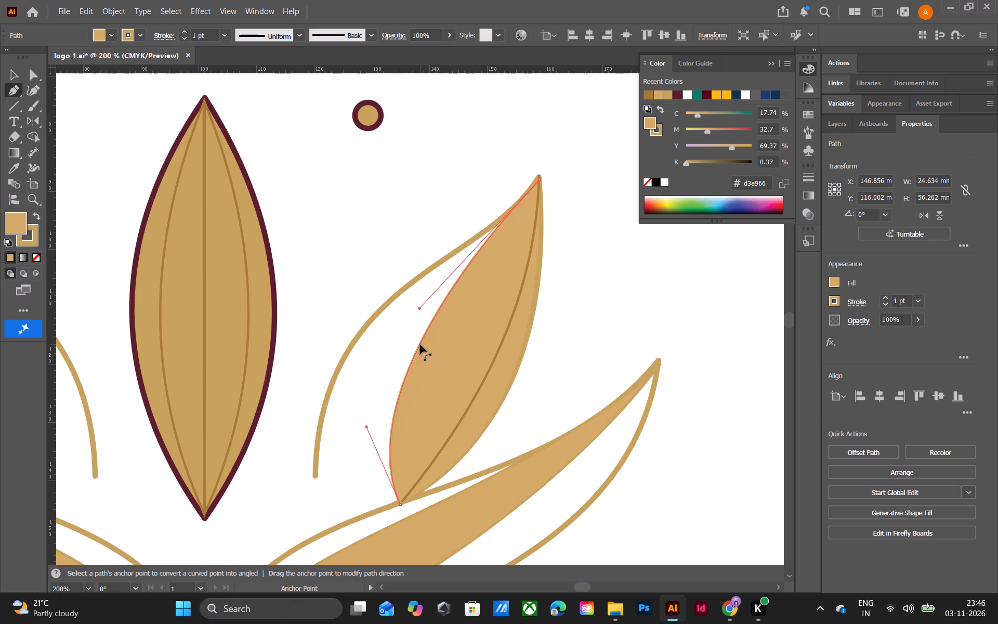
alt+drag(420, 344, 414, 333)
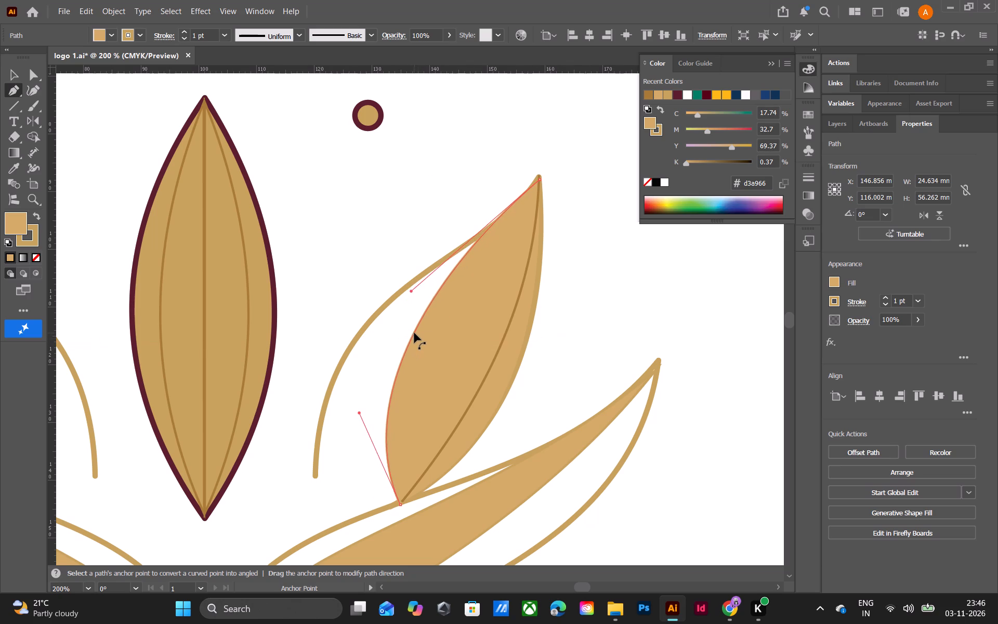
alt+drag(414, 333, 431, 328)
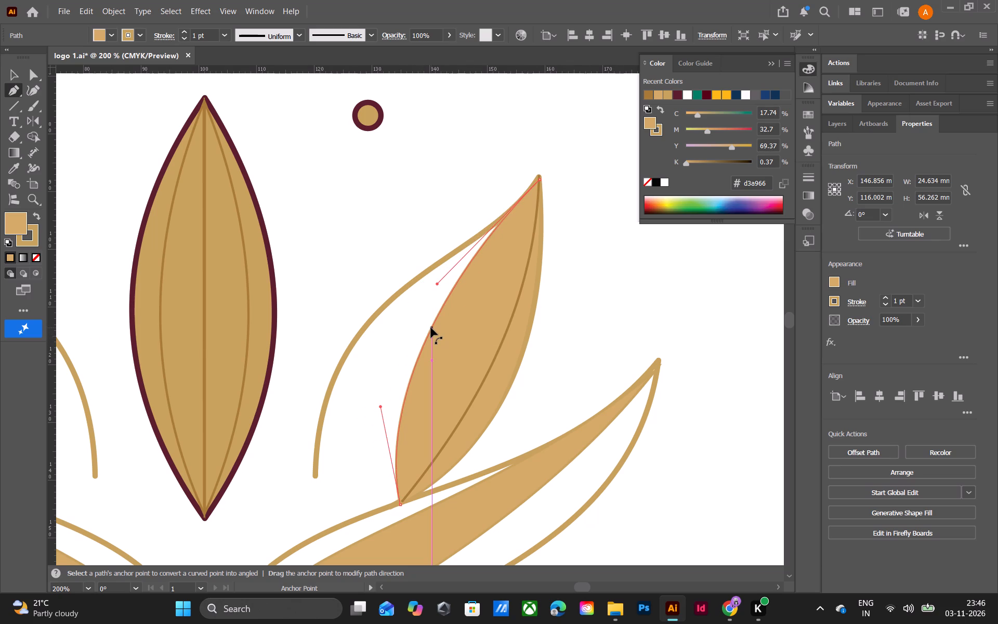
alt+drag(431, 328, 431, 327)
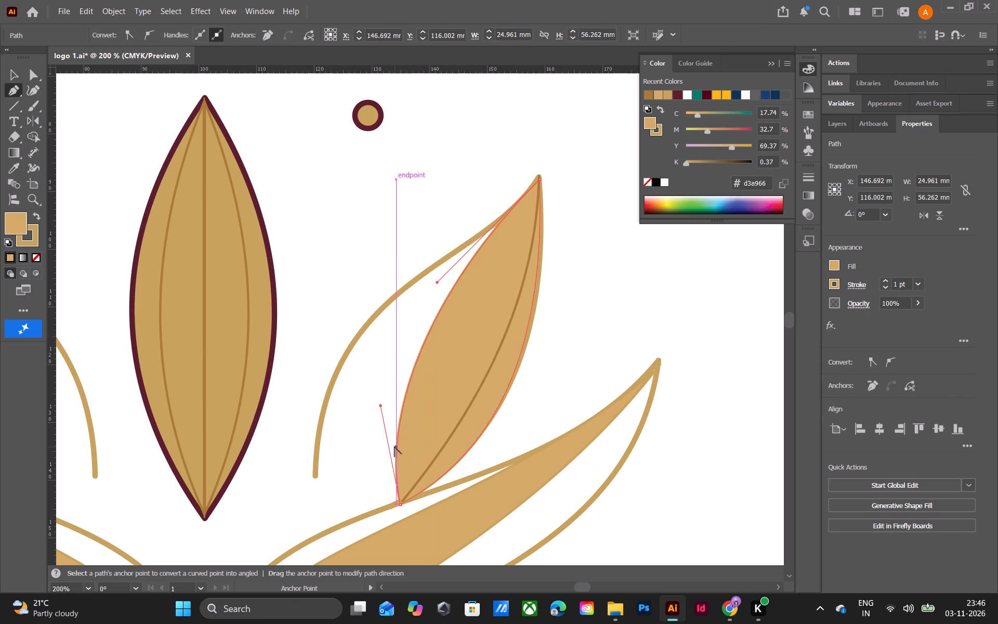
Adjust the curve handle at the petal's base to round its inner edge further outward, widening the petal to about 27.1 mm.
alt+drag(381, 407, 370, 407)
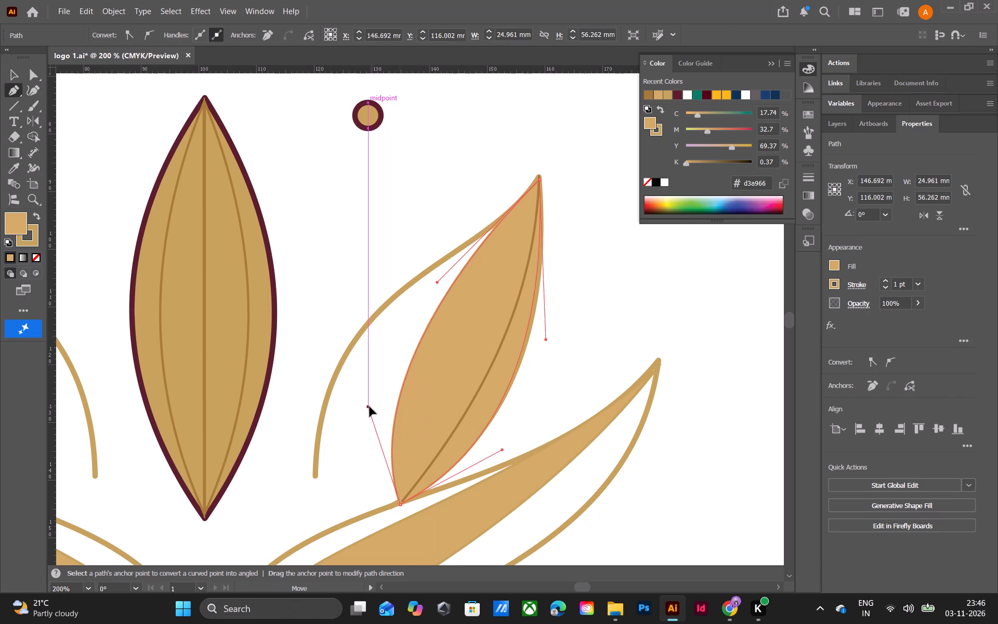
alt+drag(370, 407, 316, 419)
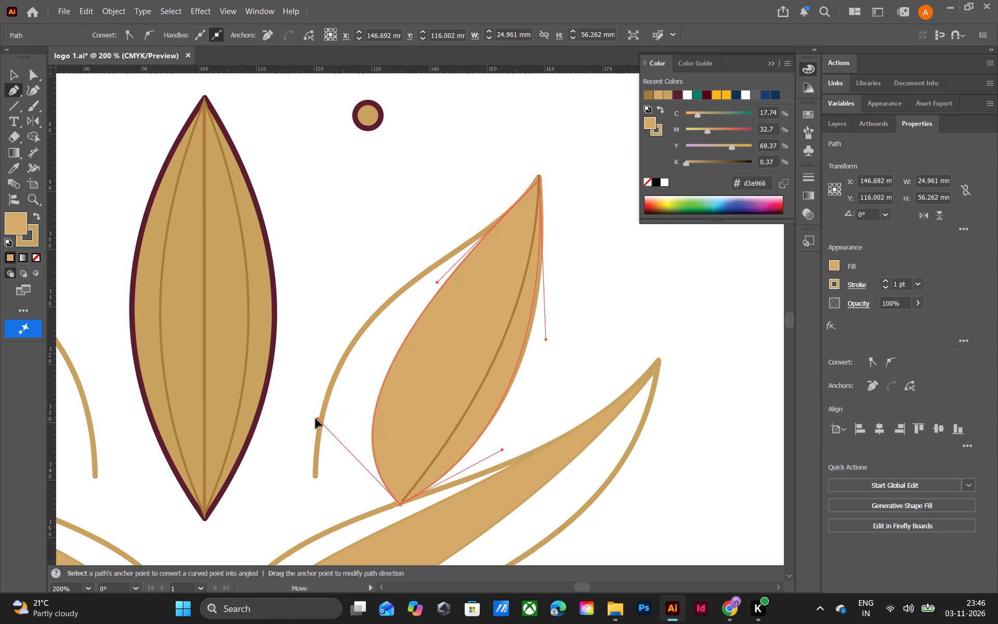
alt+drag(316, 419, 295, 457)
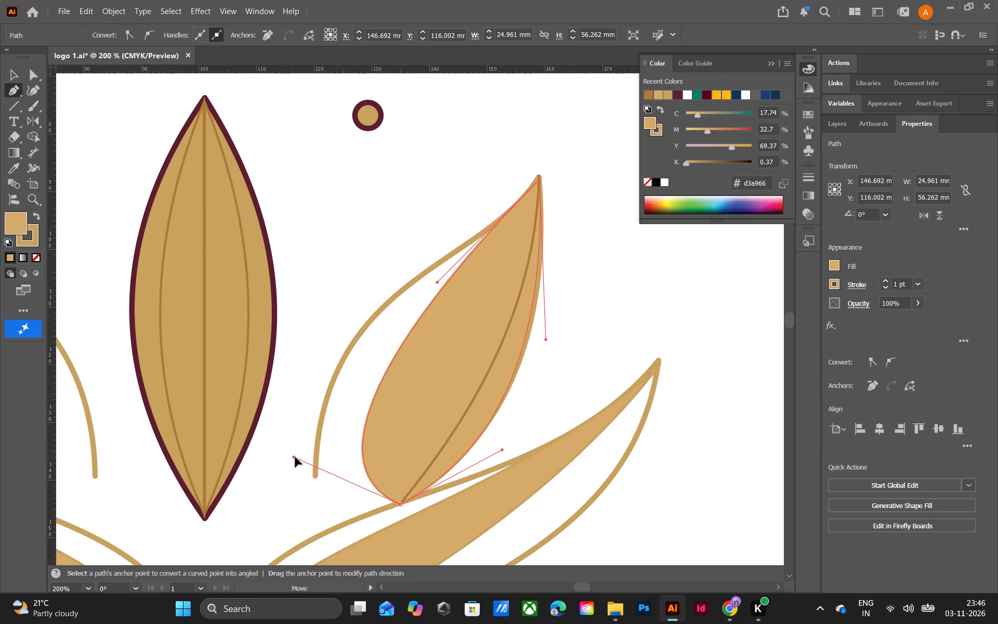
alt+drag(295, 457, 356, 377)
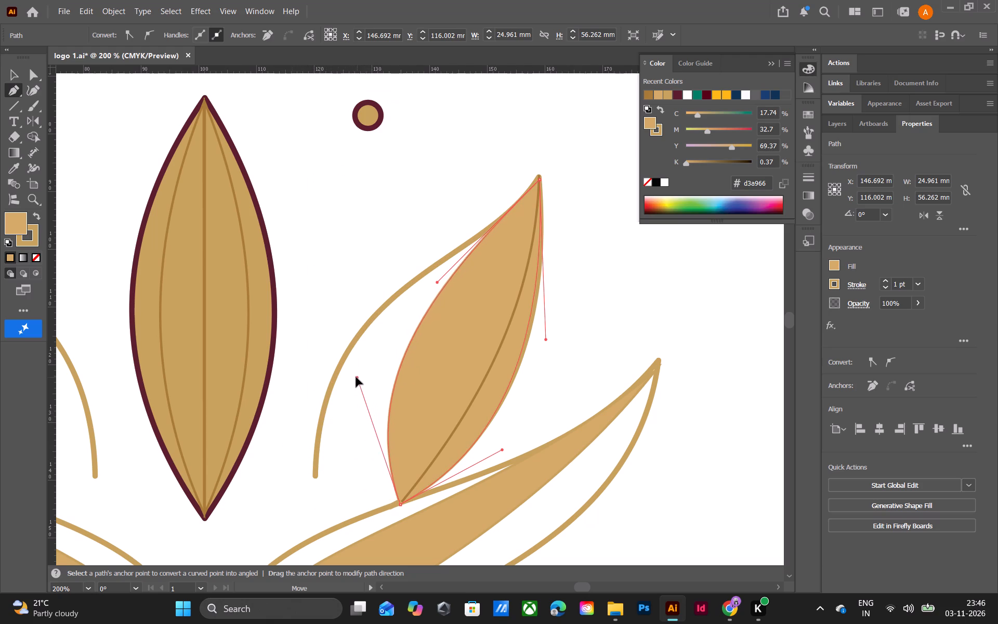
alt+drag(356, 377, 349, 345)
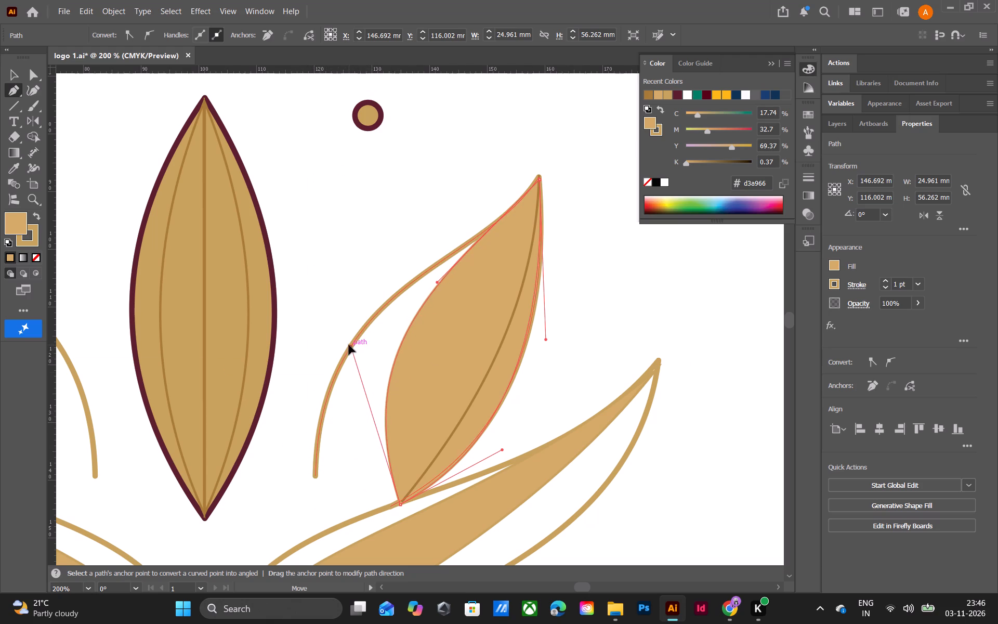
alt+drag(349, 345, 346, 336)
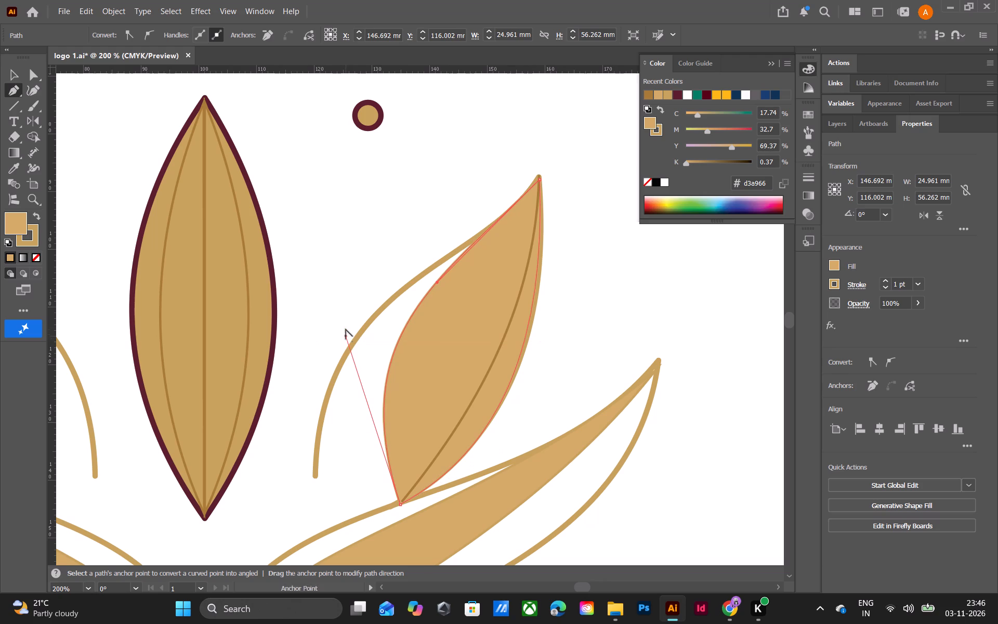
click(10, 69)
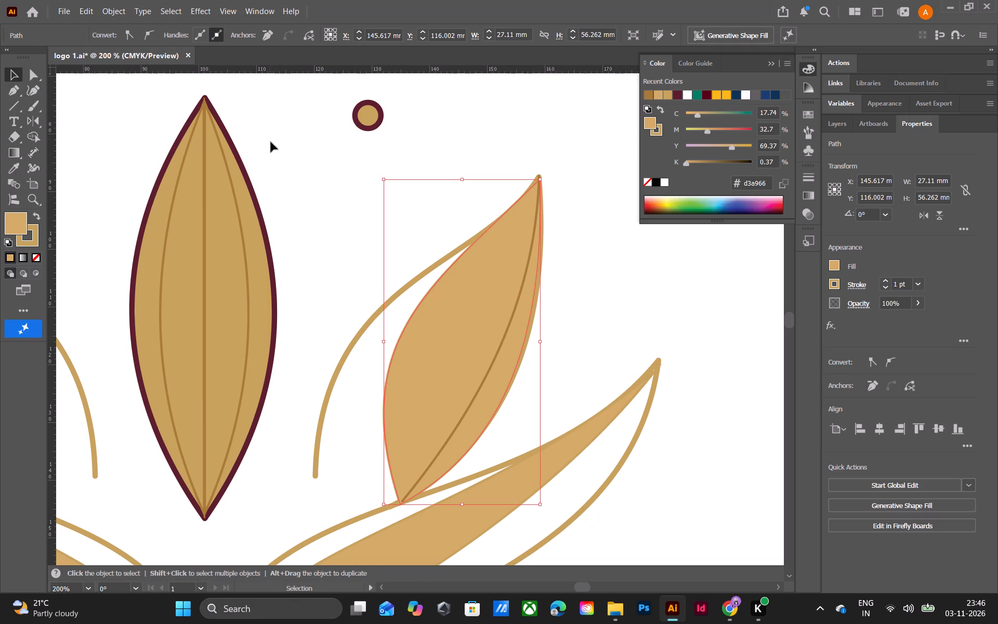
click(331, 186)
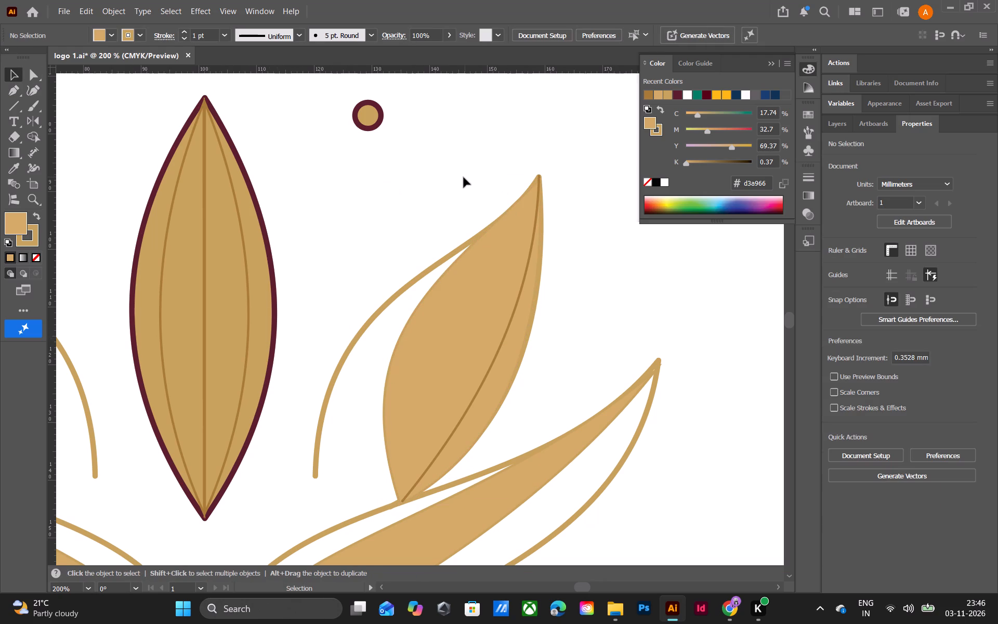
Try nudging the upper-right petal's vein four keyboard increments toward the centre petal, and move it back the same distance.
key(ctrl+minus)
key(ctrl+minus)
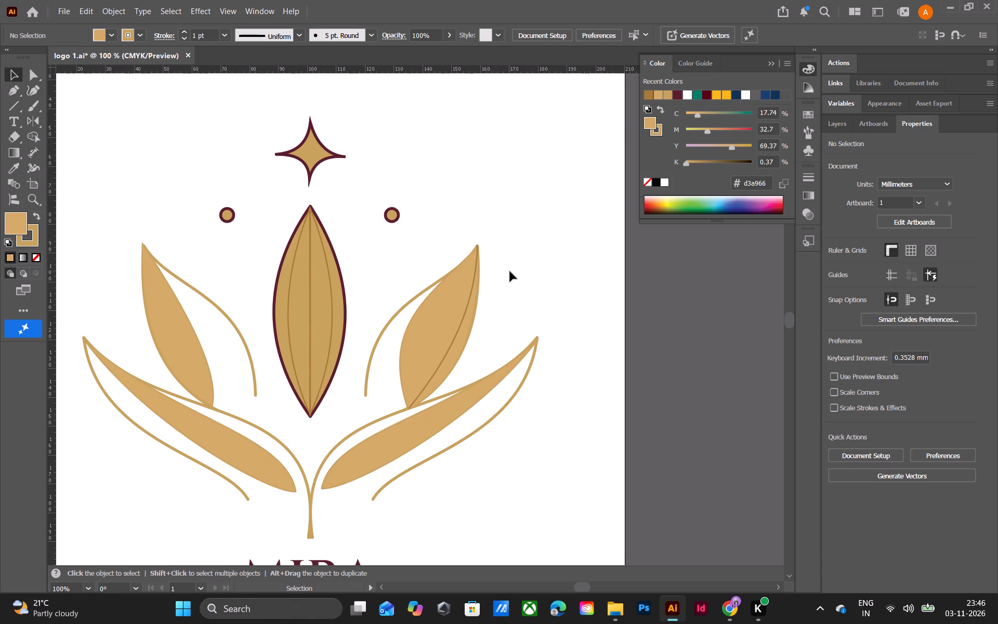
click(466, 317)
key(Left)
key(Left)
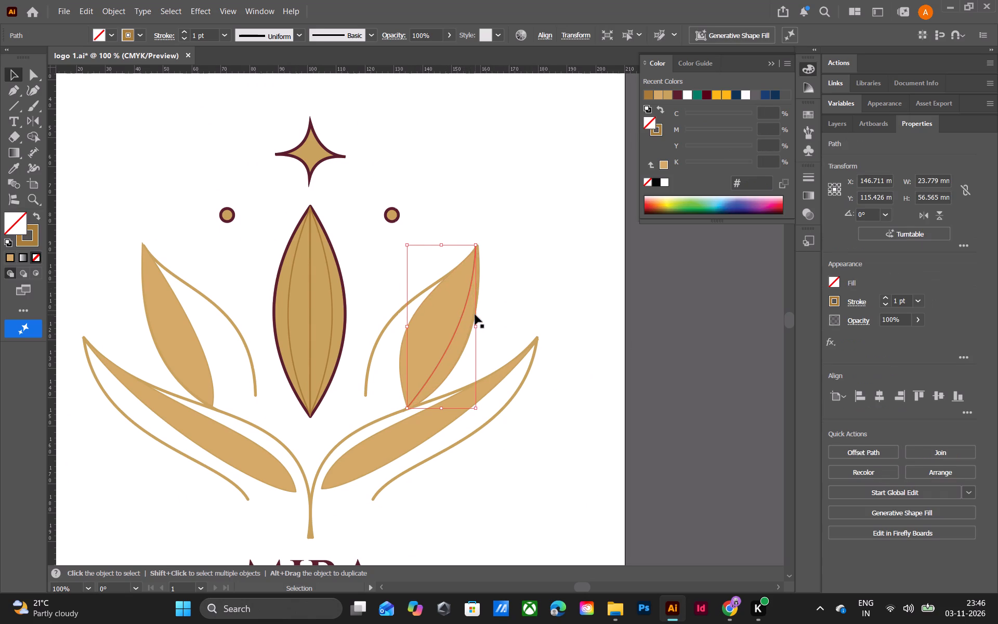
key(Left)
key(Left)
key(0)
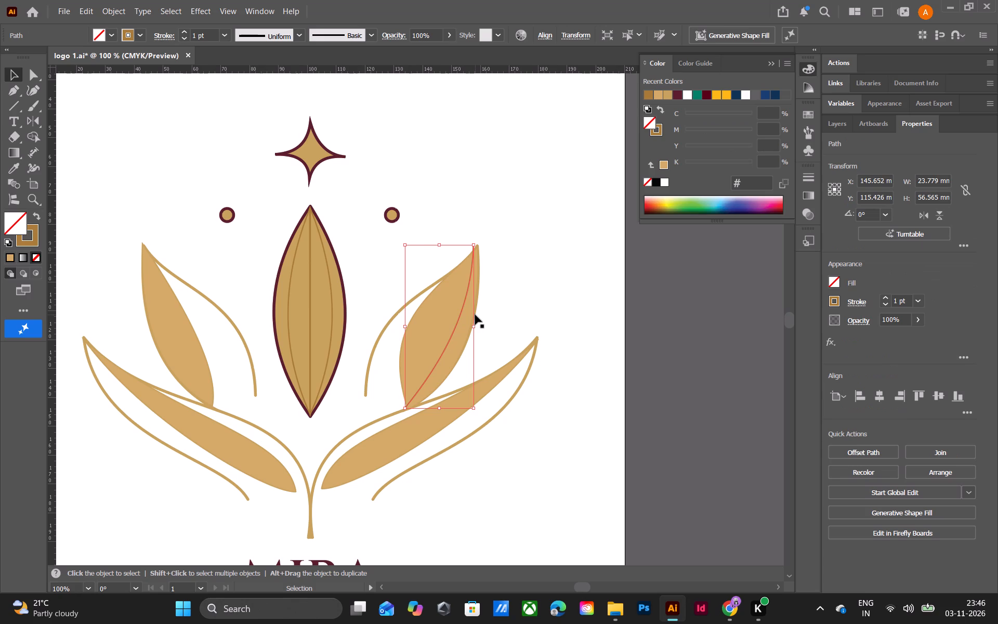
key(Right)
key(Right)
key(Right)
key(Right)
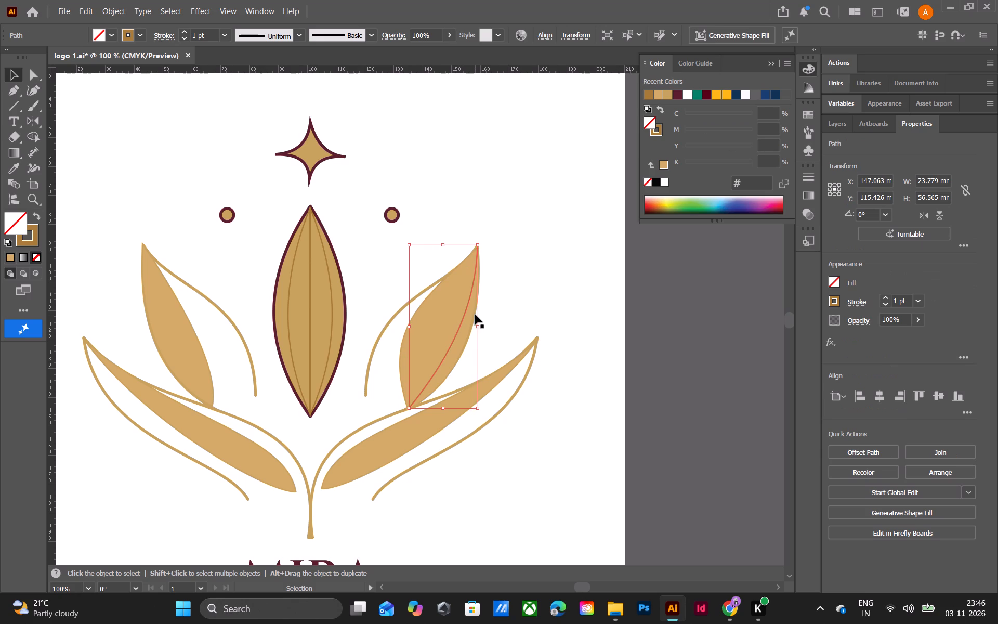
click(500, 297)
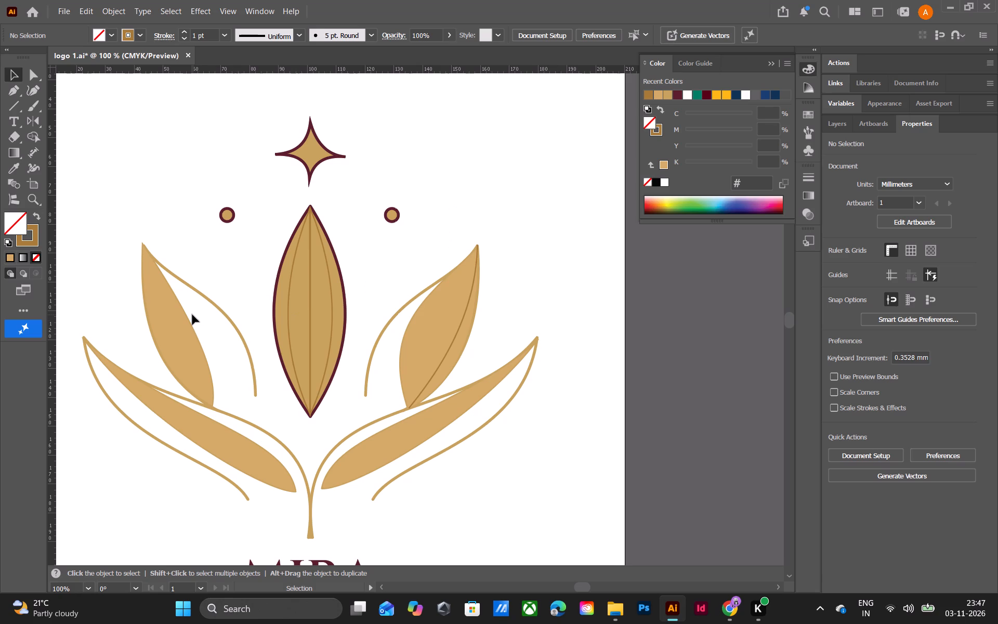
Duplicate the widened upper-right filled petal without its vein, placing the copy over the centre petal.
click(185, 337)
click(408, 346)
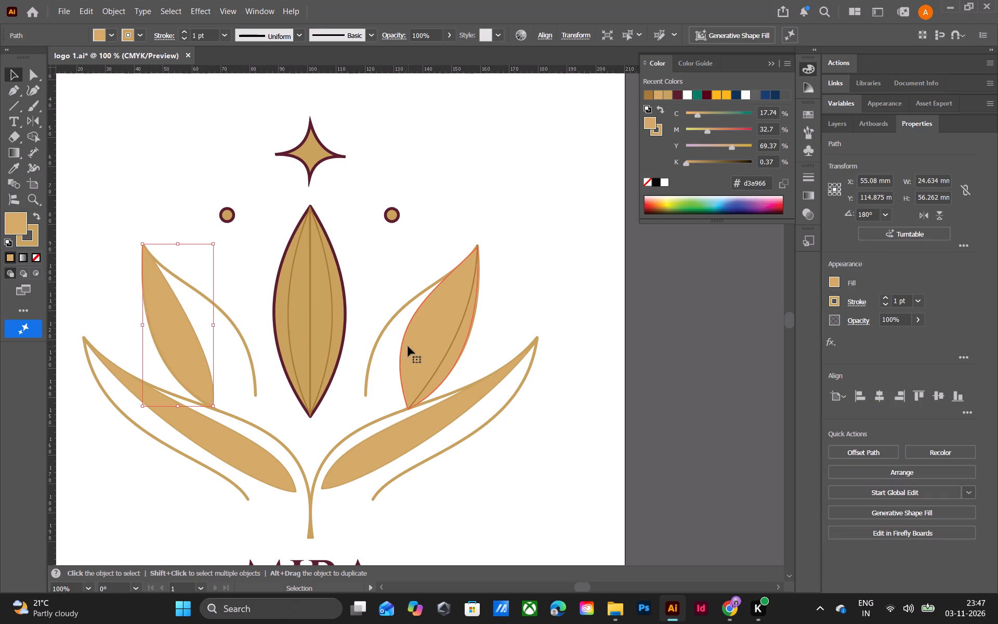
alt+drag(408, 346, 321, 335)
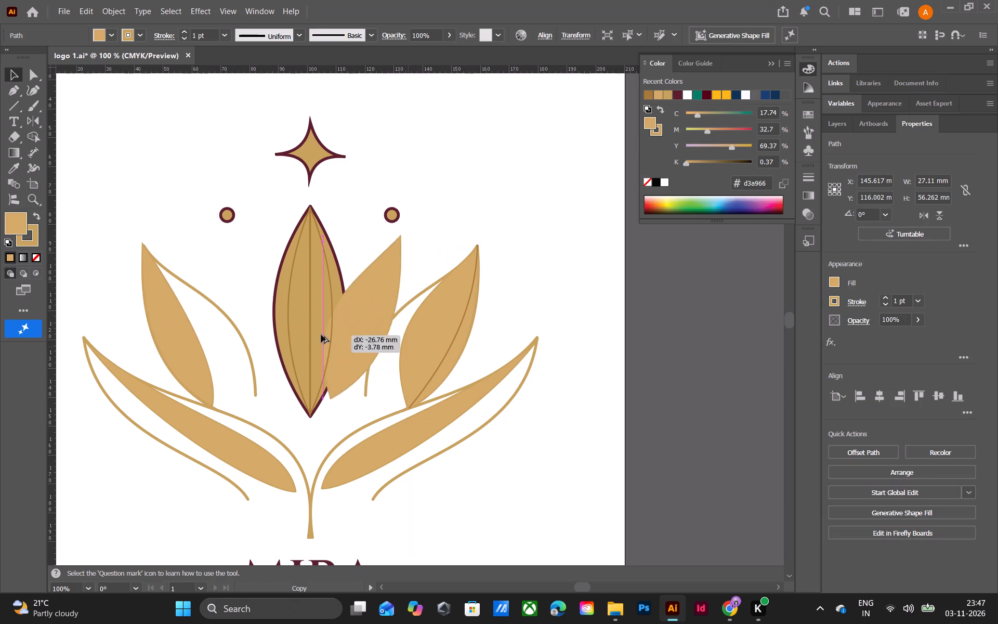
alt+drag(321, 335, 299, 333)
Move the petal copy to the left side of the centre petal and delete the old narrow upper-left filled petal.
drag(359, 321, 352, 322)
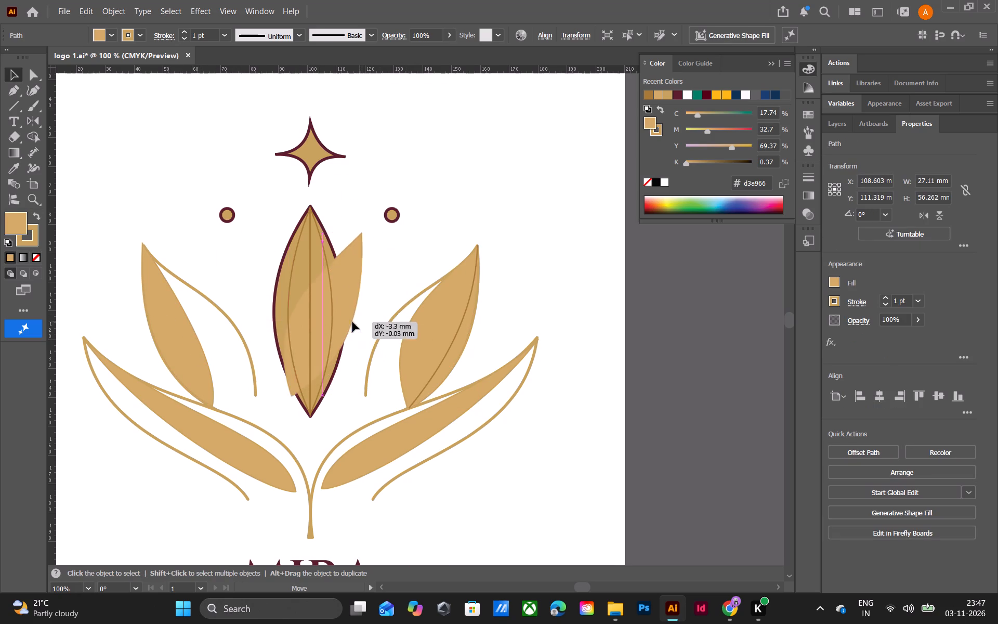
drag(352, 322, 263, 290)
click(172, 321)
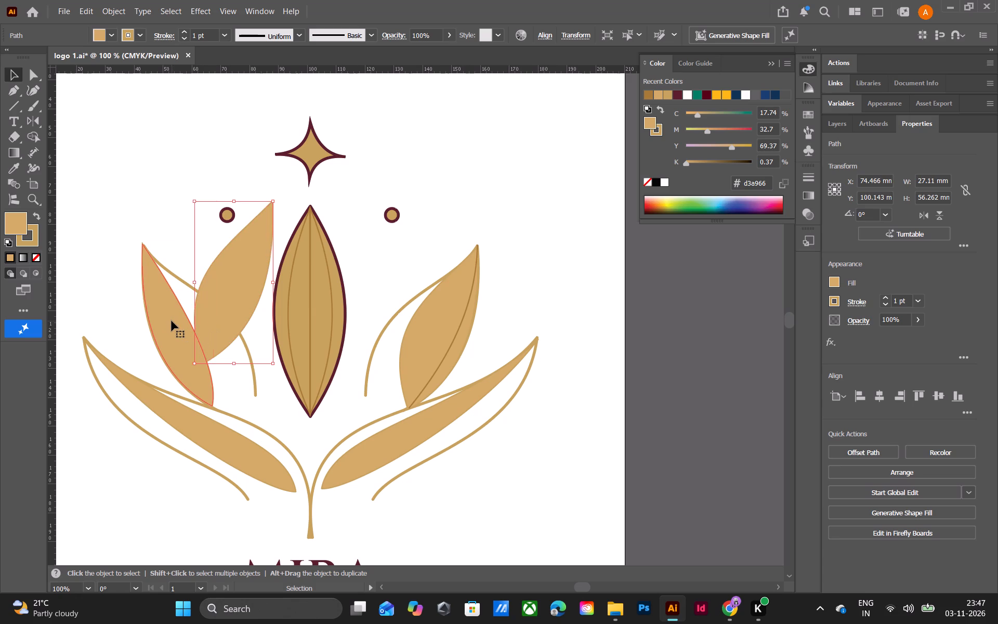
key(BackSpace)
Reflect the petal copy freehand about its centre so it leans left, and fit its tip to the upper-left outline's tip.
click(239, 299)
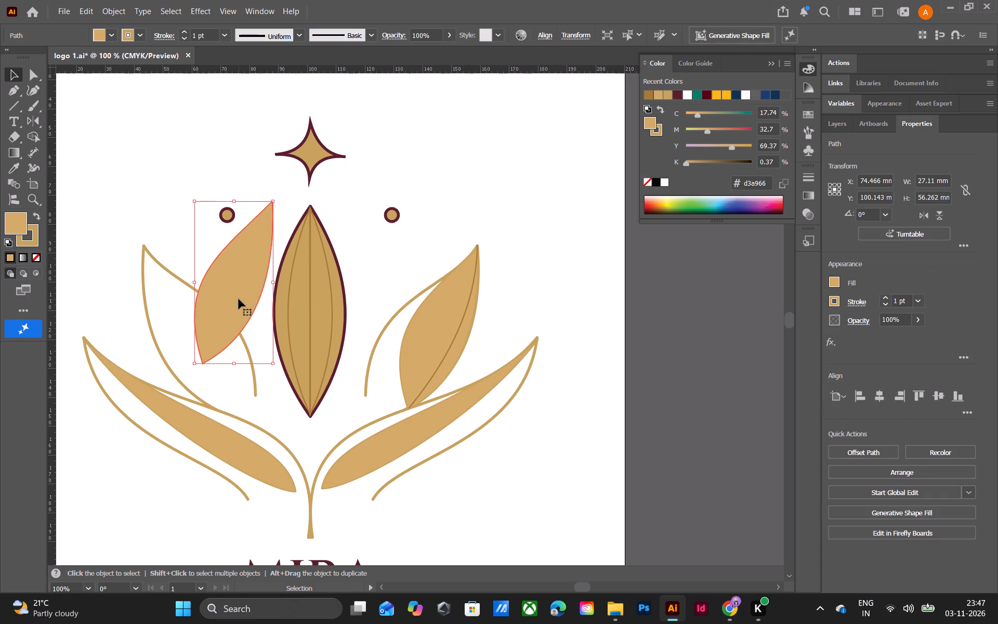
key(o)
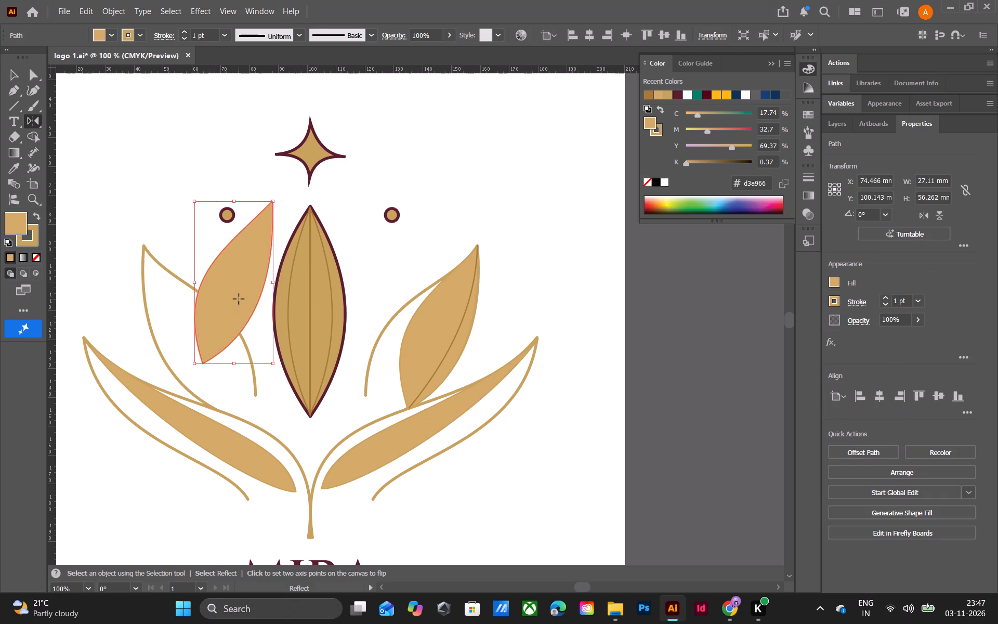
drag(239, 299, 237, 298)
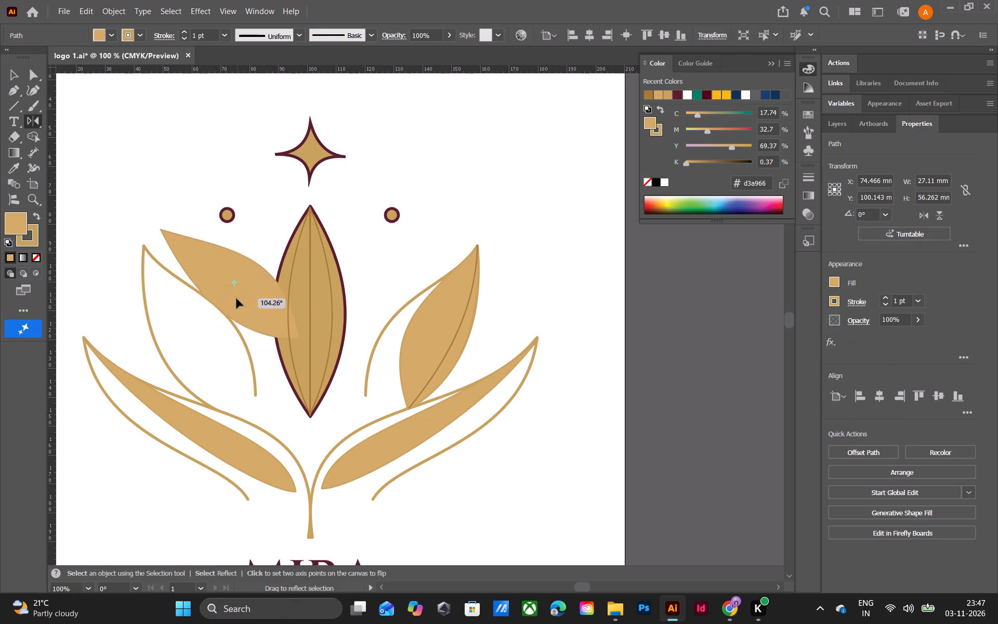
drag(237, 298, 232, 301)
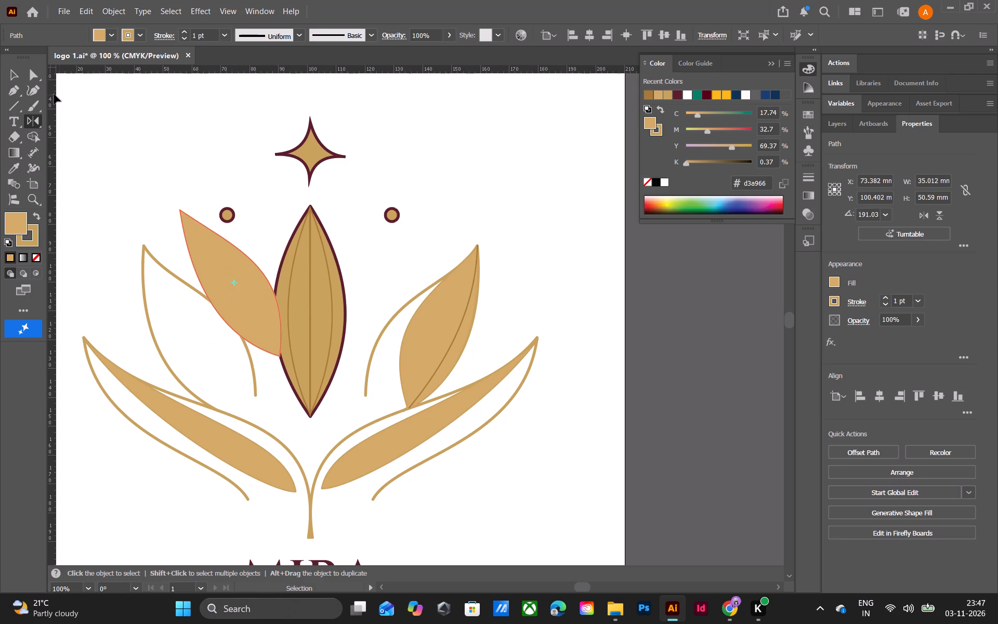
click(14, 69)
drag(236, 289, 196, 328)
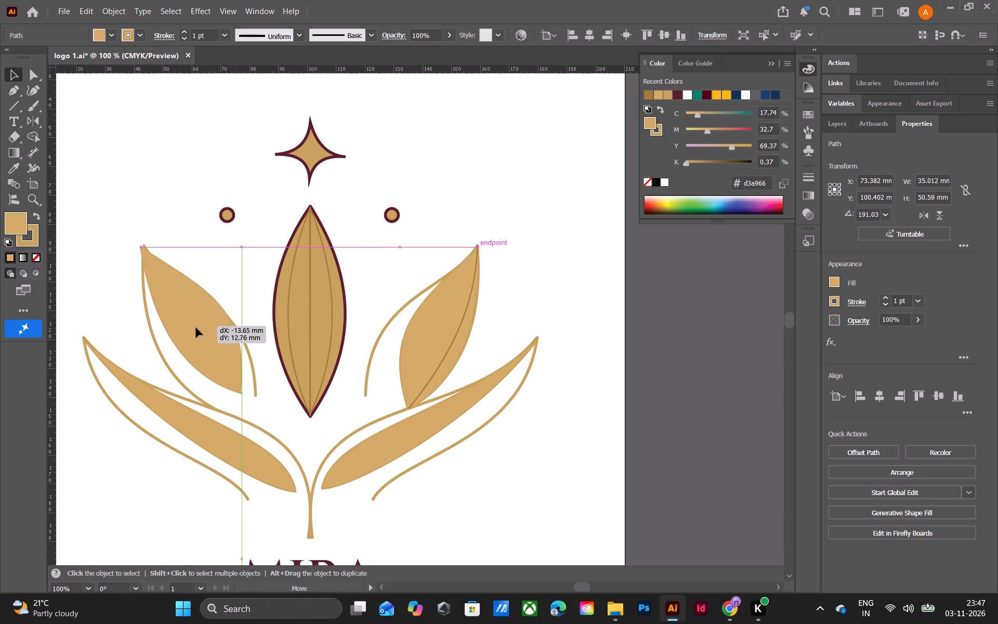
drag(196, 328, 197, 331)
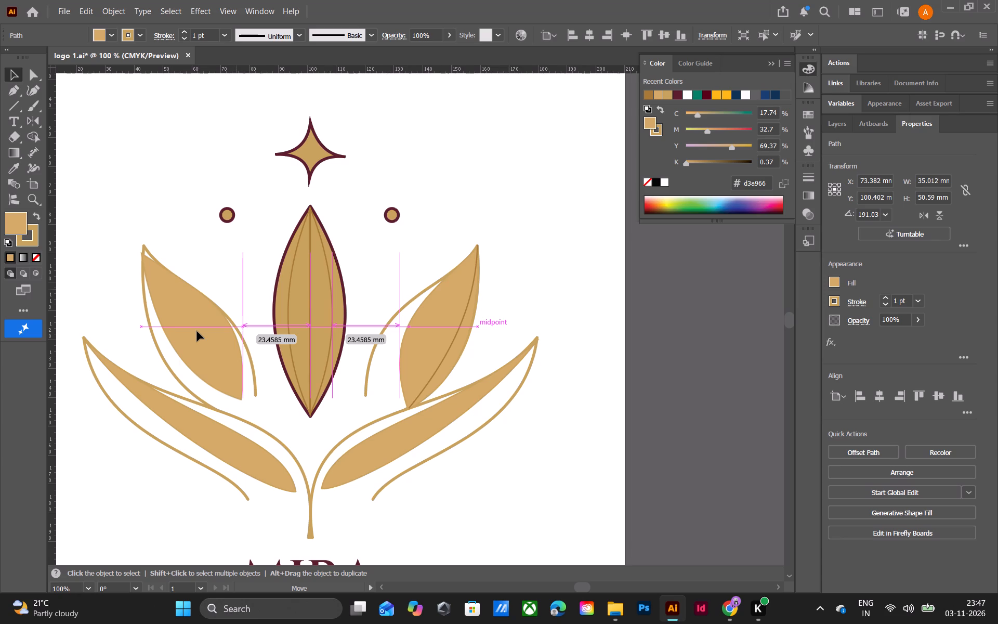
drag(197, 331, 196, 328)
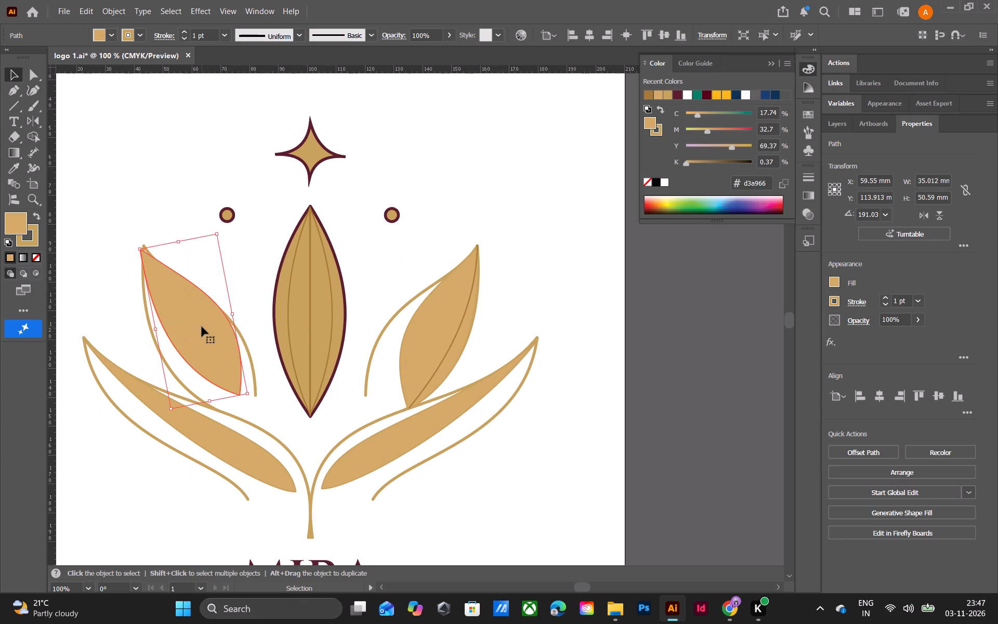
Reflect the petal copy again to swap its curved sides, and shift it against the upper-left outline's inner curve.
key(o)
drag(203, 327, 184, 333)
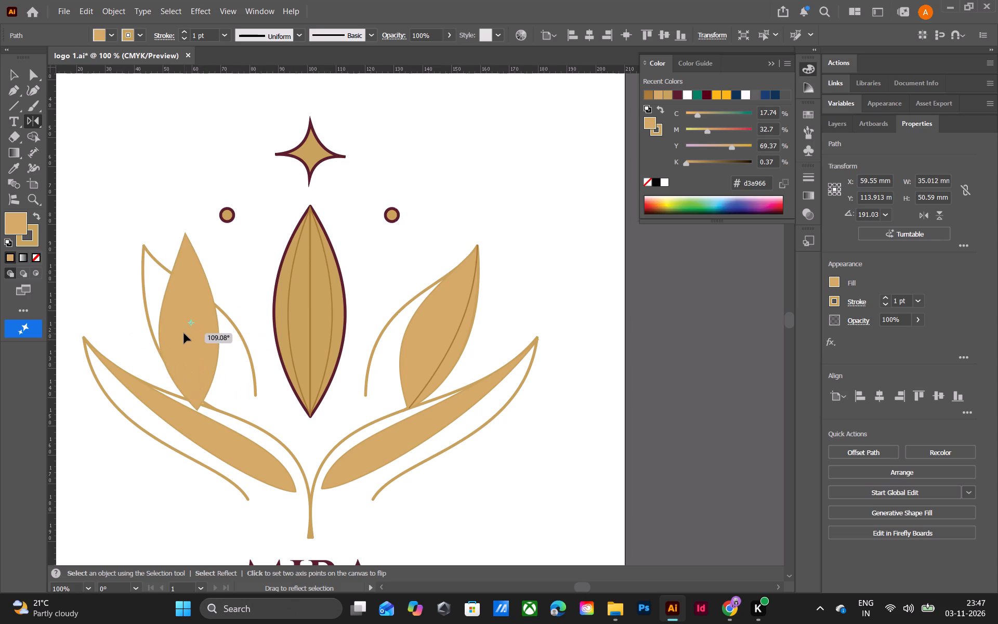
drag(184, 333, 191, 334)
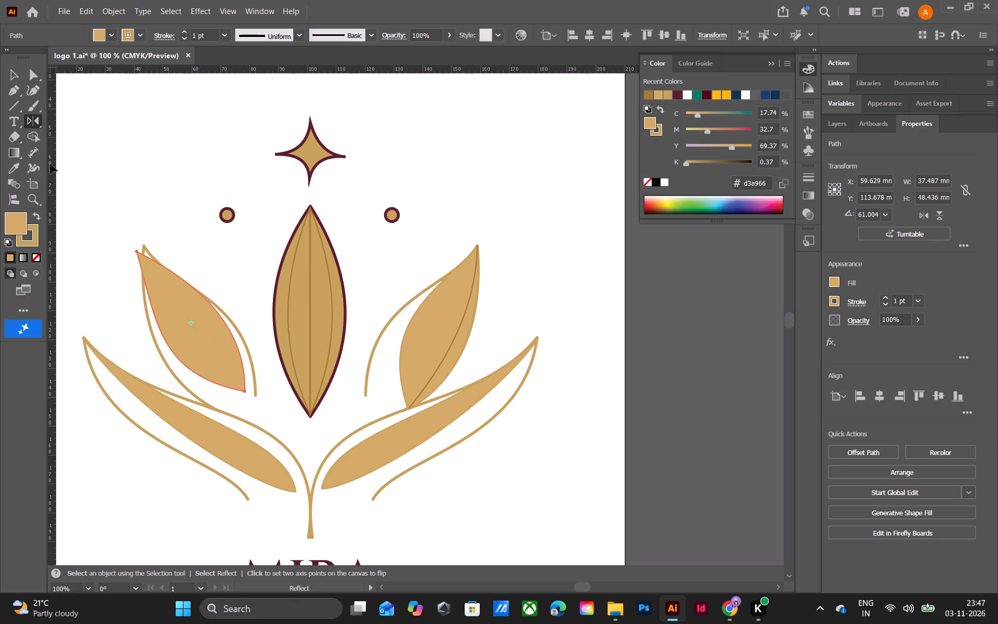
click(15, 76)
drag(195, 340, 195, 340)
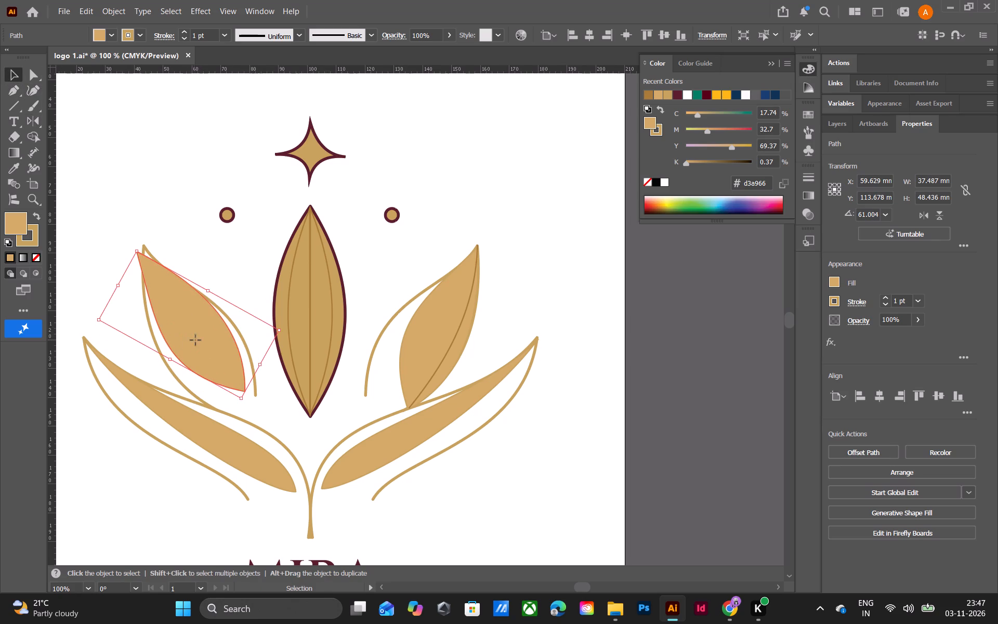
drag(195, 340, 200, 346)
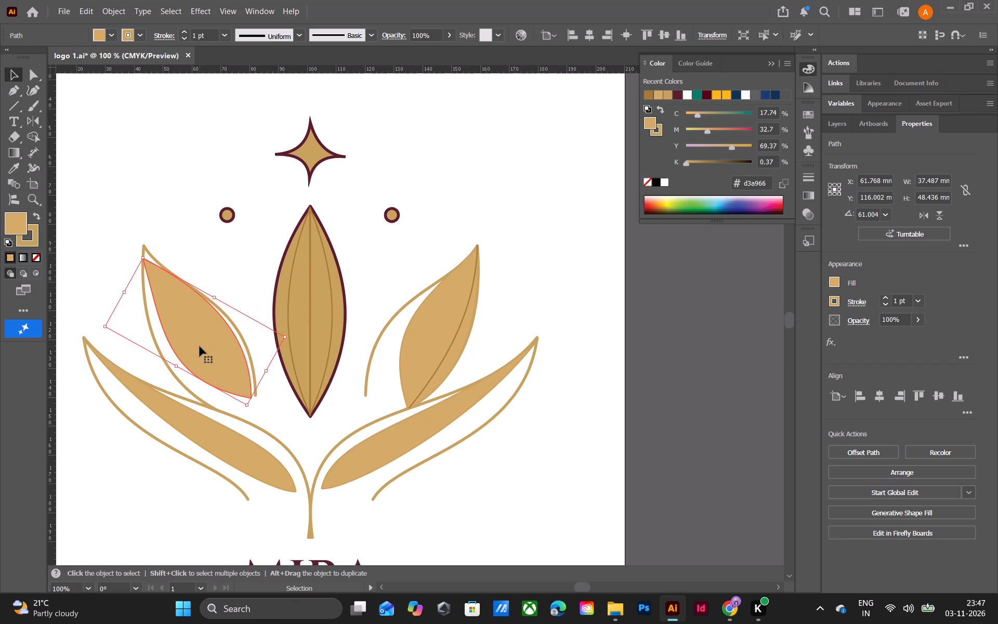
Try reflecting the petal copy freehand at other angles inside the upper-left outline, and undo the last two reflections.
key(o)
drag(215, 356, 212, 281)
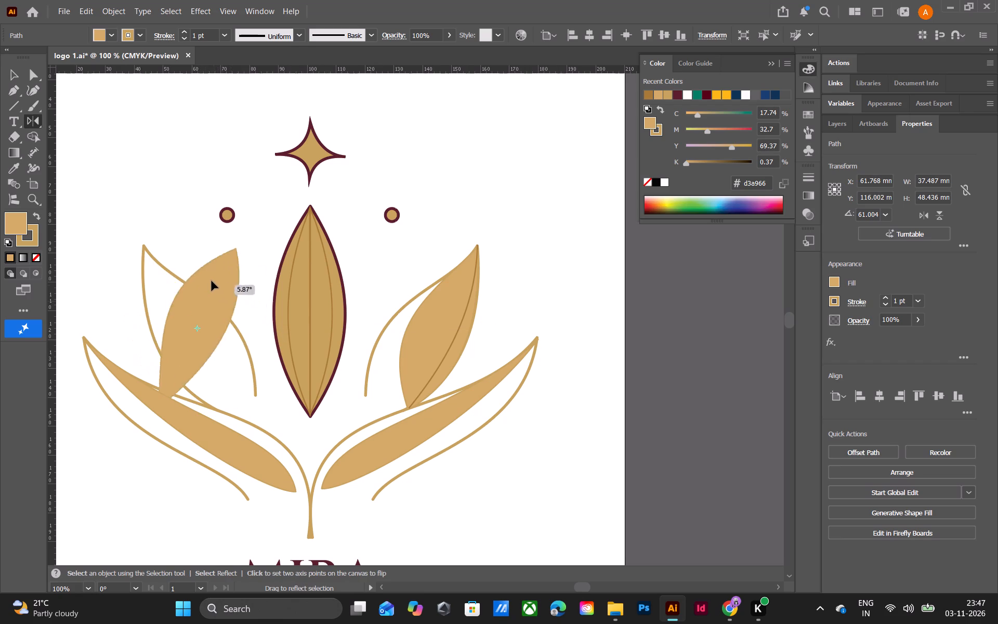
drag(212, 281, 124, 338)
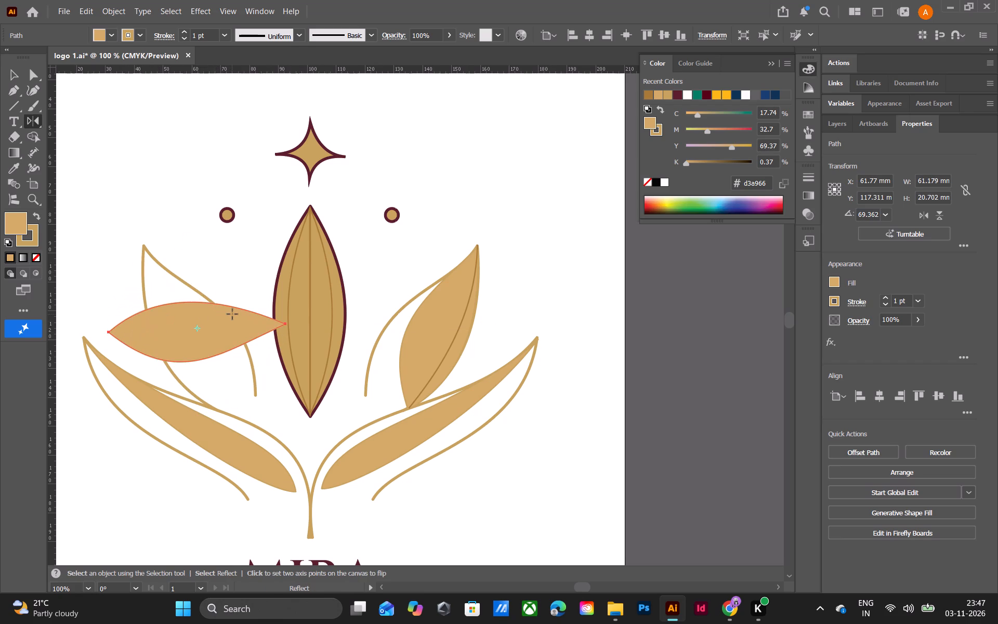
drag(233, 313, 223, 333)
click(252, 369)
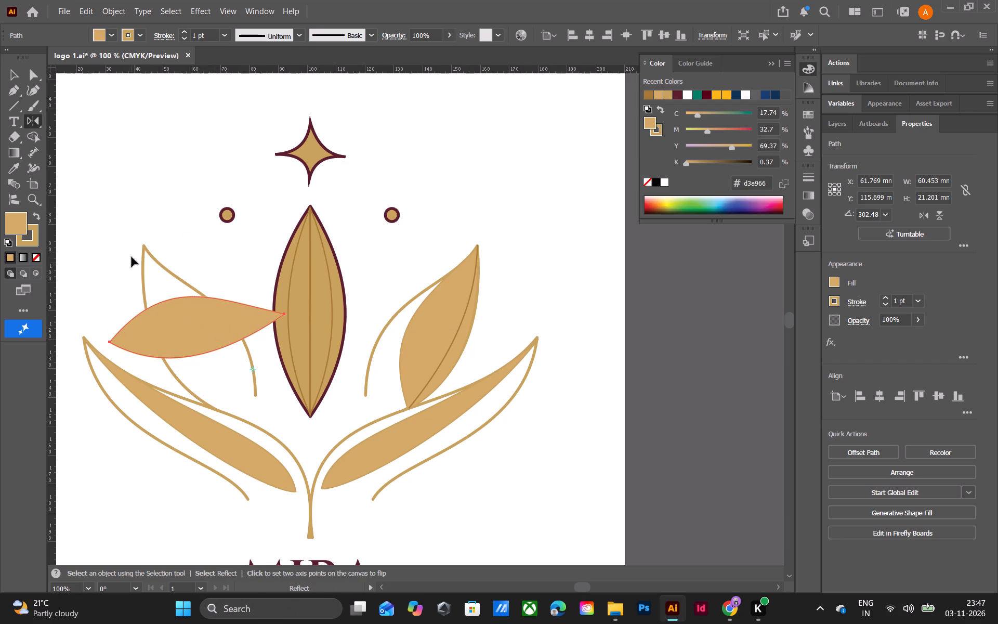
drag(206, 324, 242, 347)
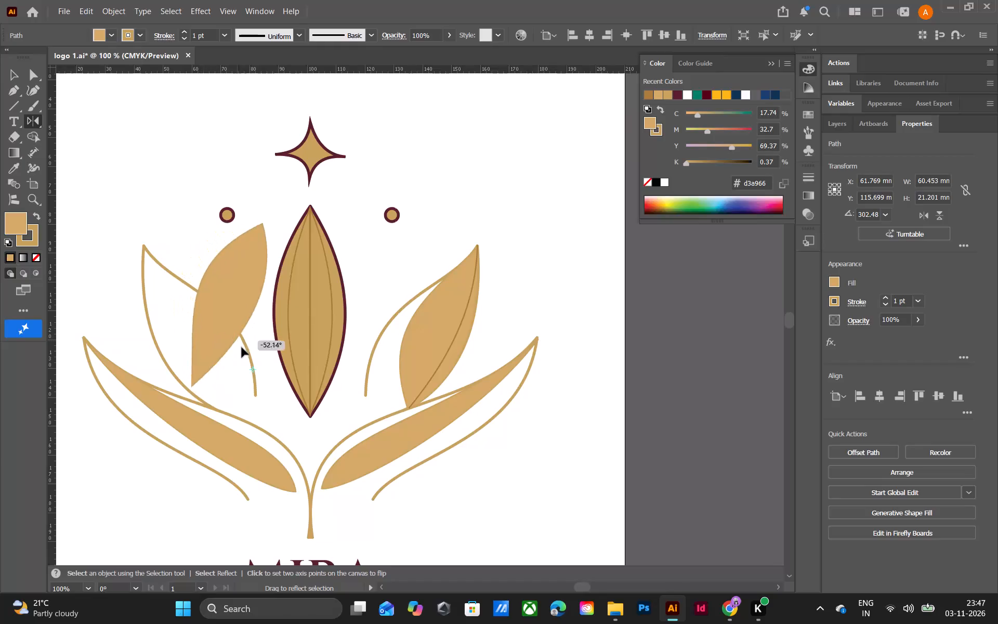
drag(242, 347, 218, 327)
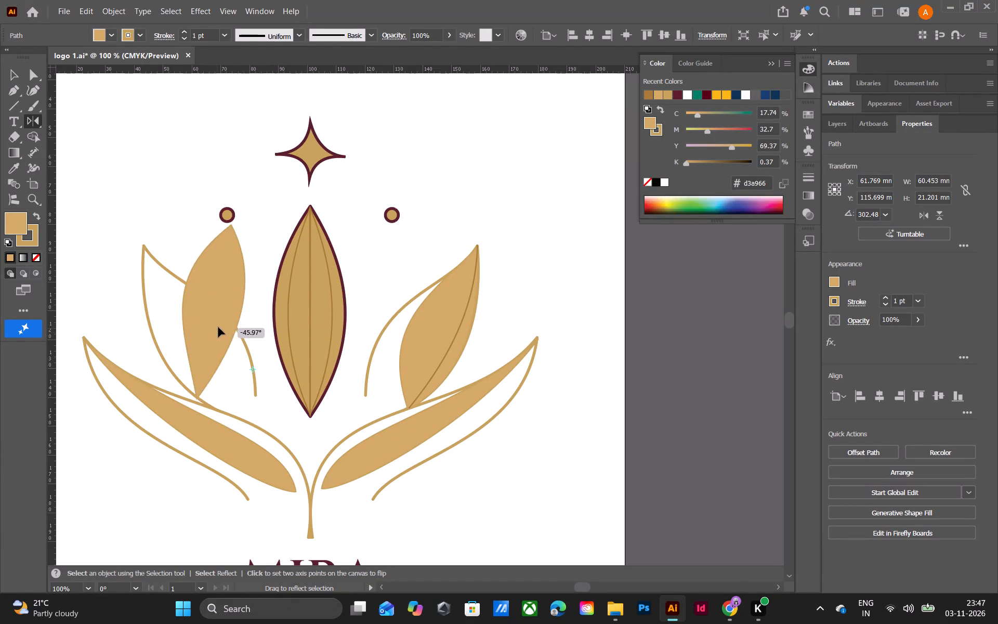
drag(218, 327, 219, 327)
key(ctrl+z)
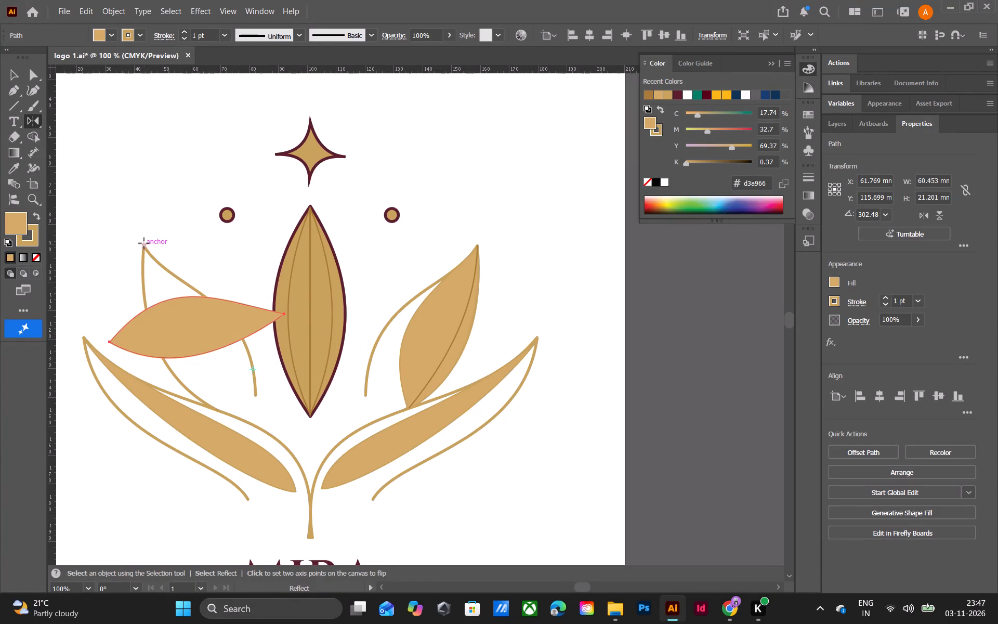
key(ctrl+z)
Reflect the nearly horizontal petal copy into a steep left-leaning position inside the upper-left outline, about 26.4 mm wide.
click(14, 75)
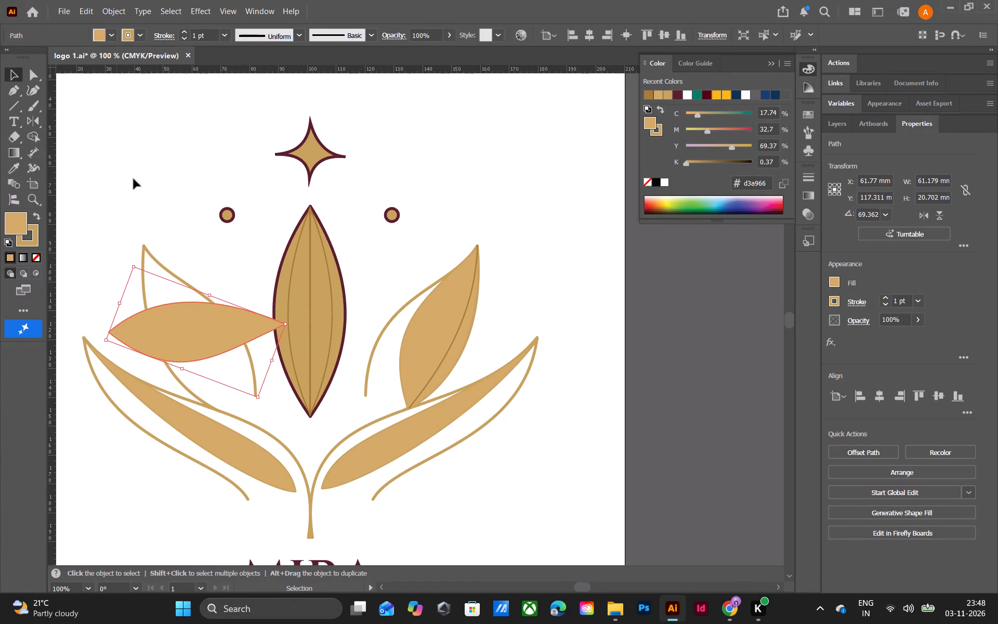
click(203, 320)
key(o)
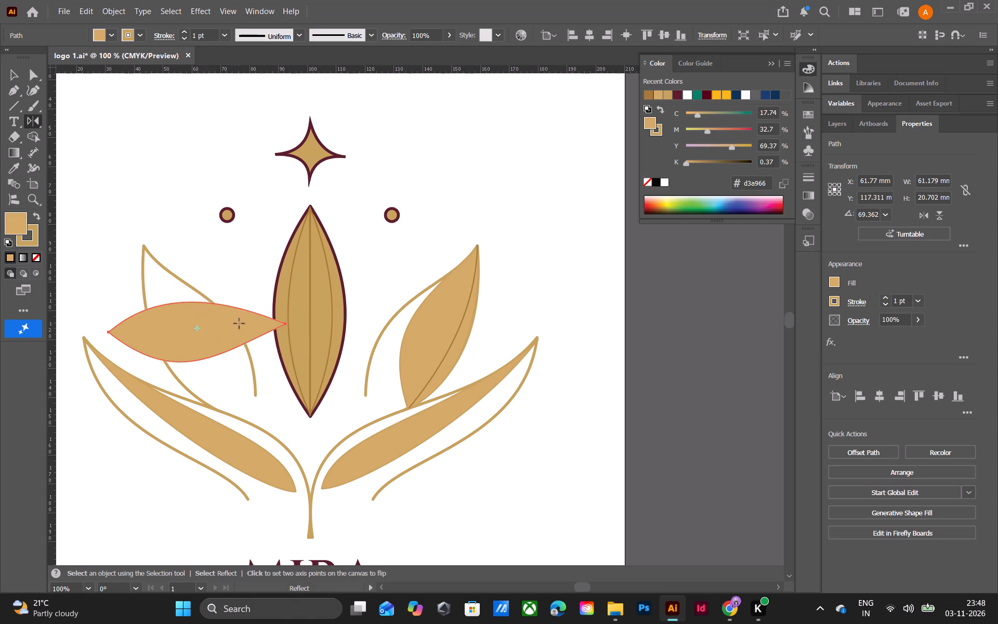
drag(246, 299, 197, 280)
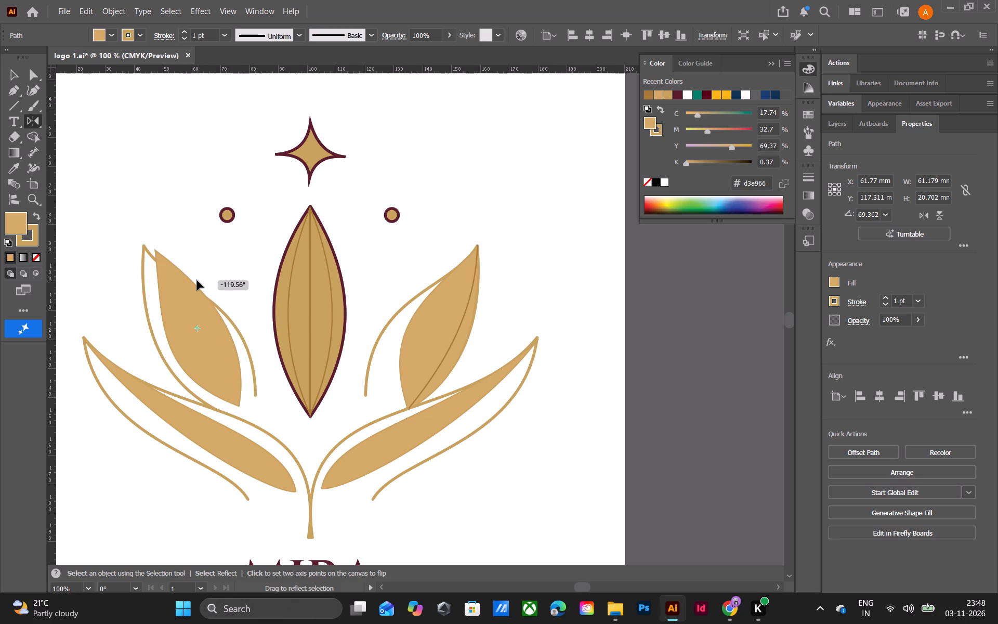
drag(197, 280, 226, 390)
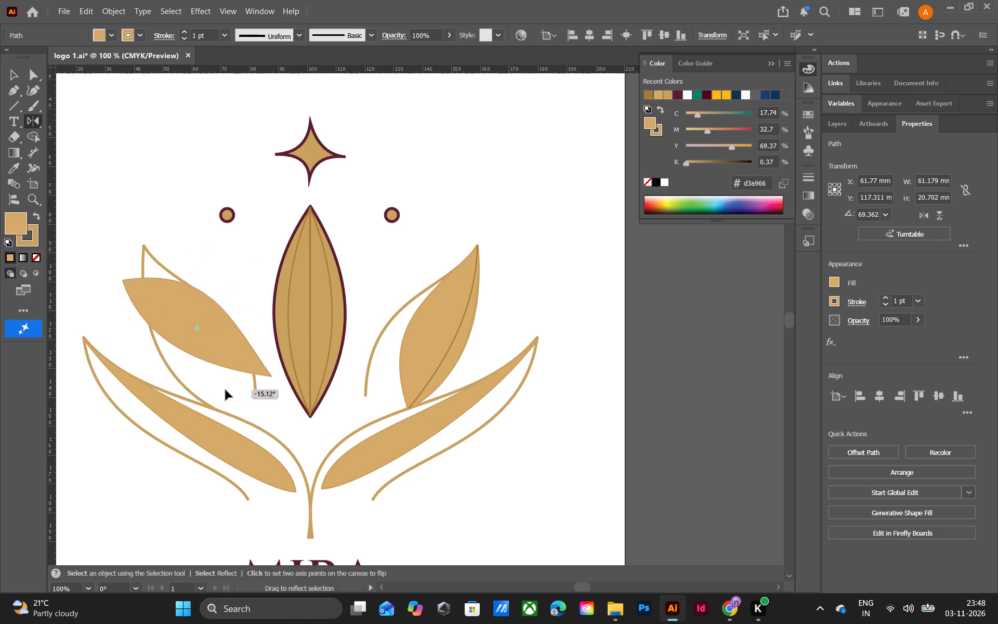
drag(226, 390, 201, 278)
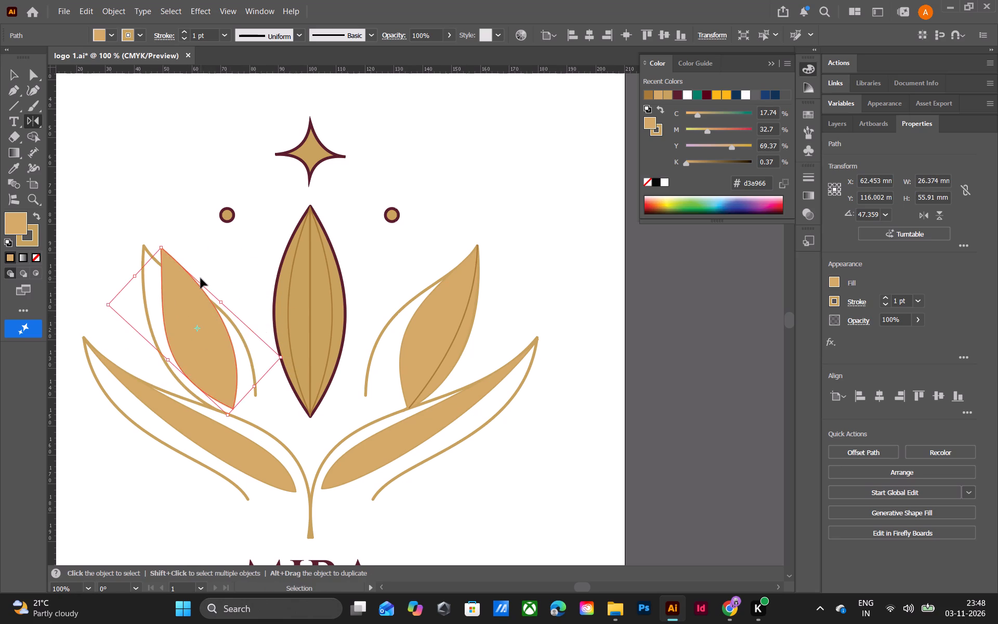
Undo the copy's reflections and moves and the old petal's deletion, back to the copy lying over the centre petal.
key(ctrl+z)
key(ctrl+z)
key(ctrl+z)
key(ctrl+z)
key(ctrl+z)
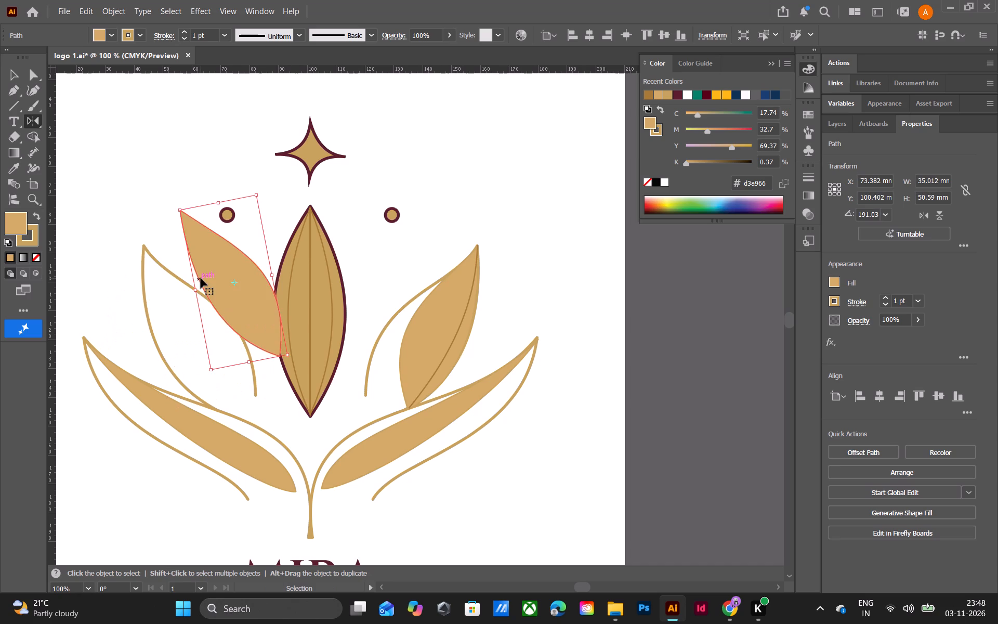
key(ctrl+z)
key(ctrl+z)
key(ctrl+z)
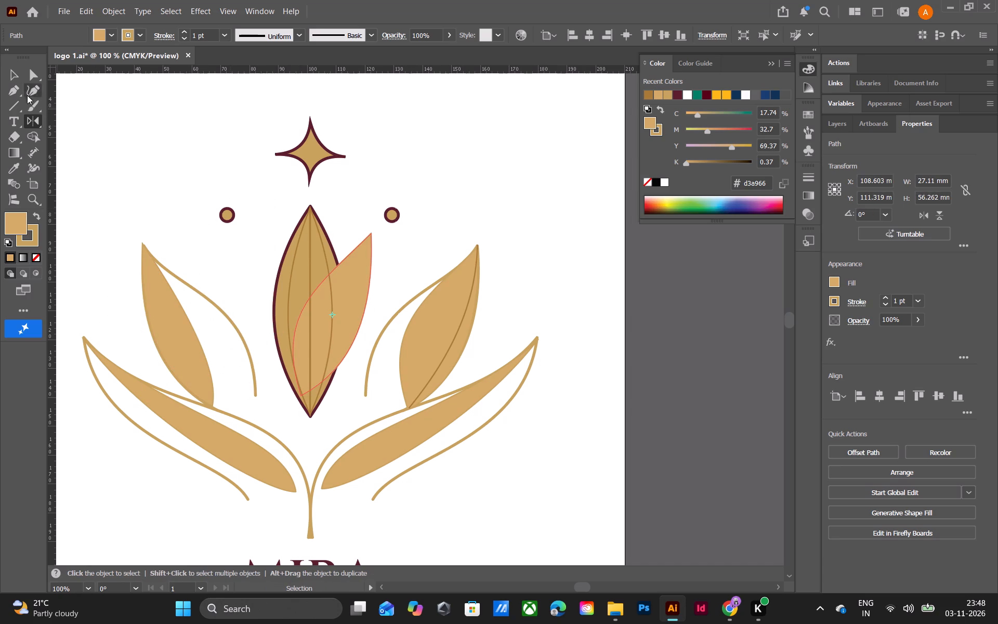
Delete the old narrow upper-left filled petal, keeping its outline.
click(16, 76)
click(194, 334)
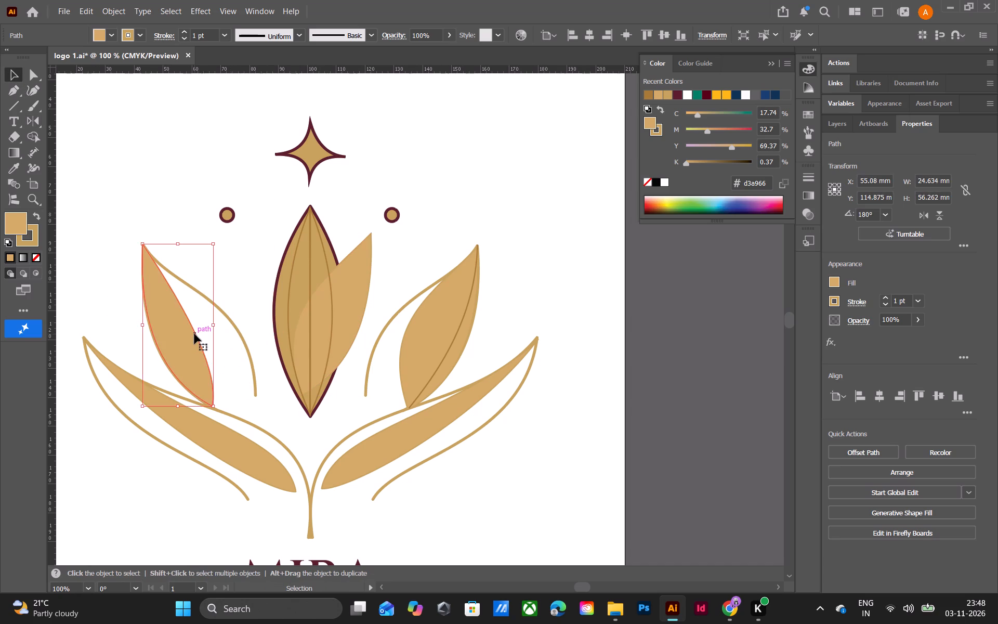
key(BackSpace)
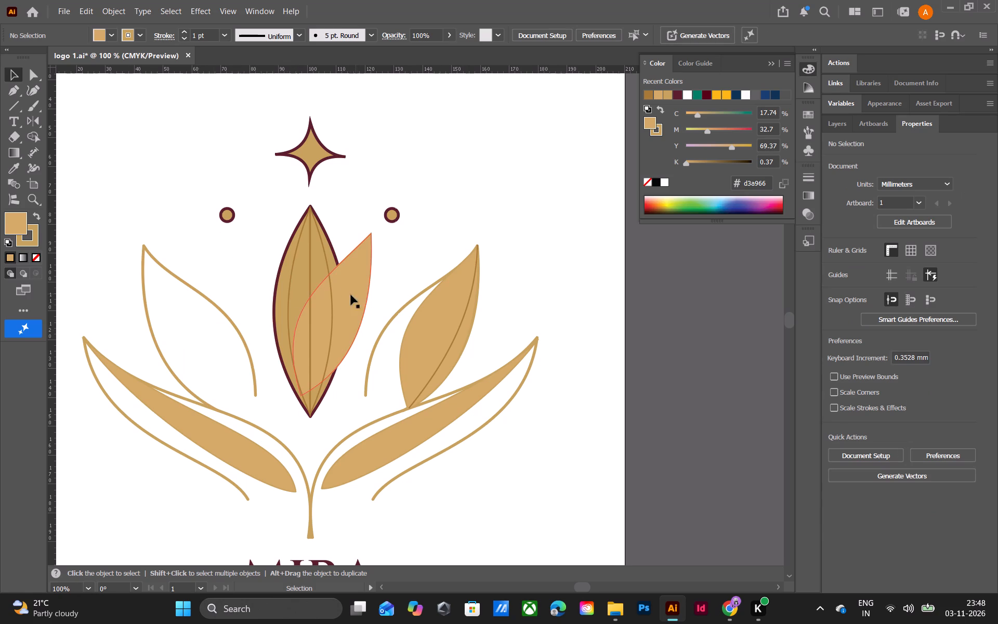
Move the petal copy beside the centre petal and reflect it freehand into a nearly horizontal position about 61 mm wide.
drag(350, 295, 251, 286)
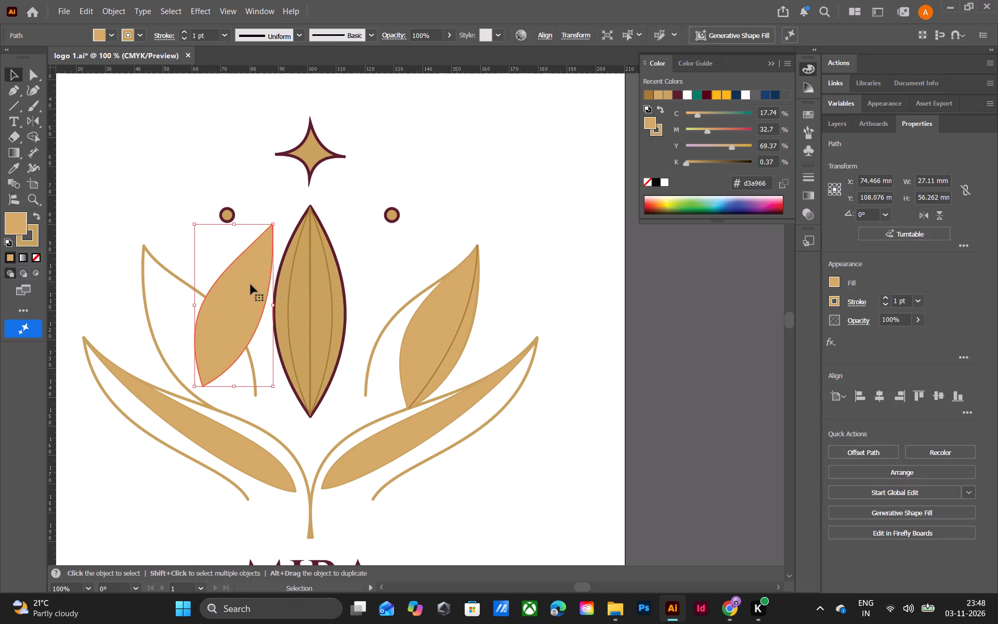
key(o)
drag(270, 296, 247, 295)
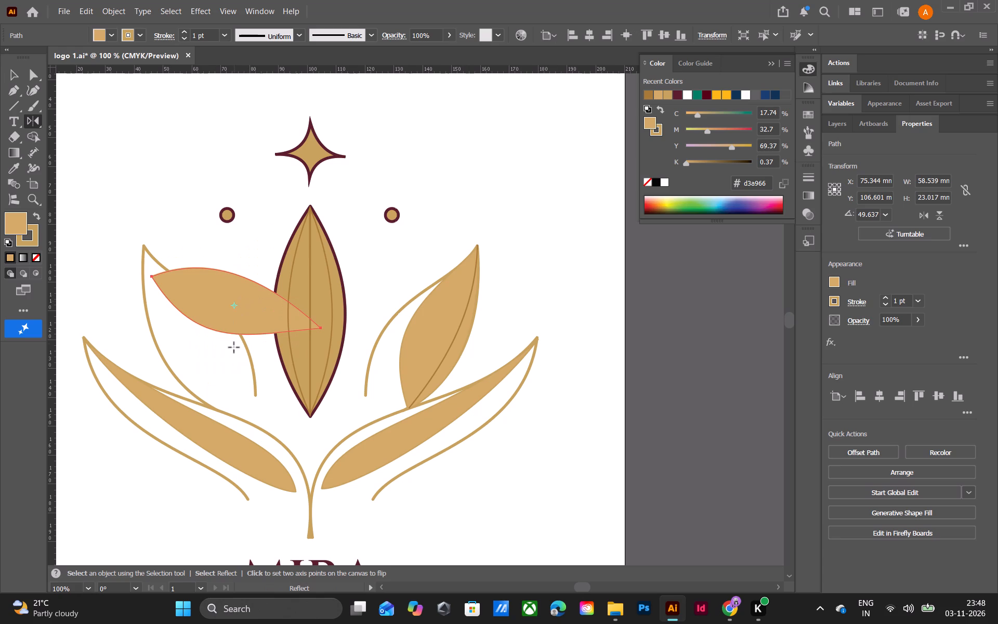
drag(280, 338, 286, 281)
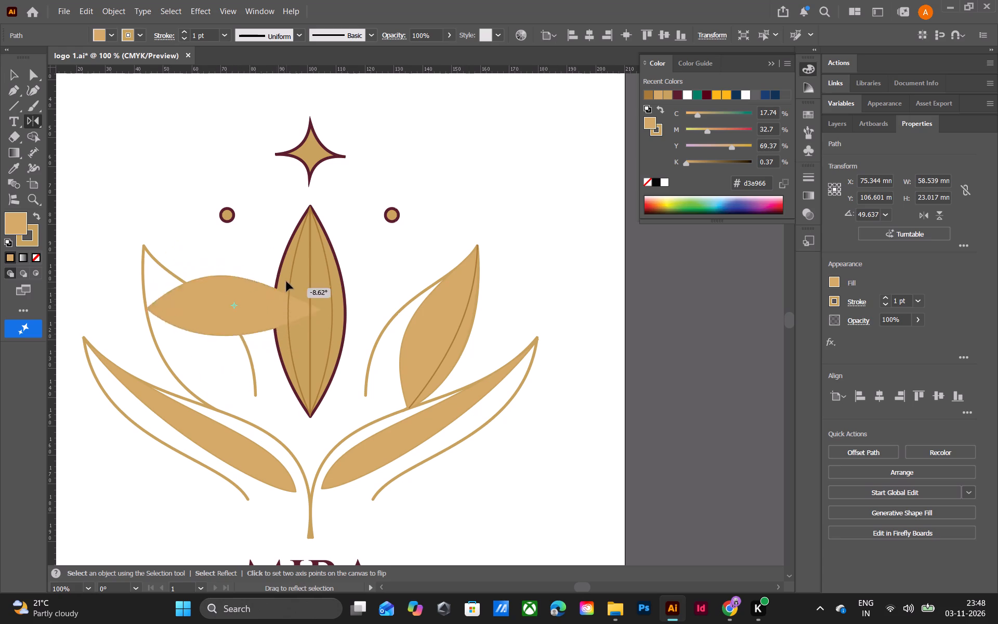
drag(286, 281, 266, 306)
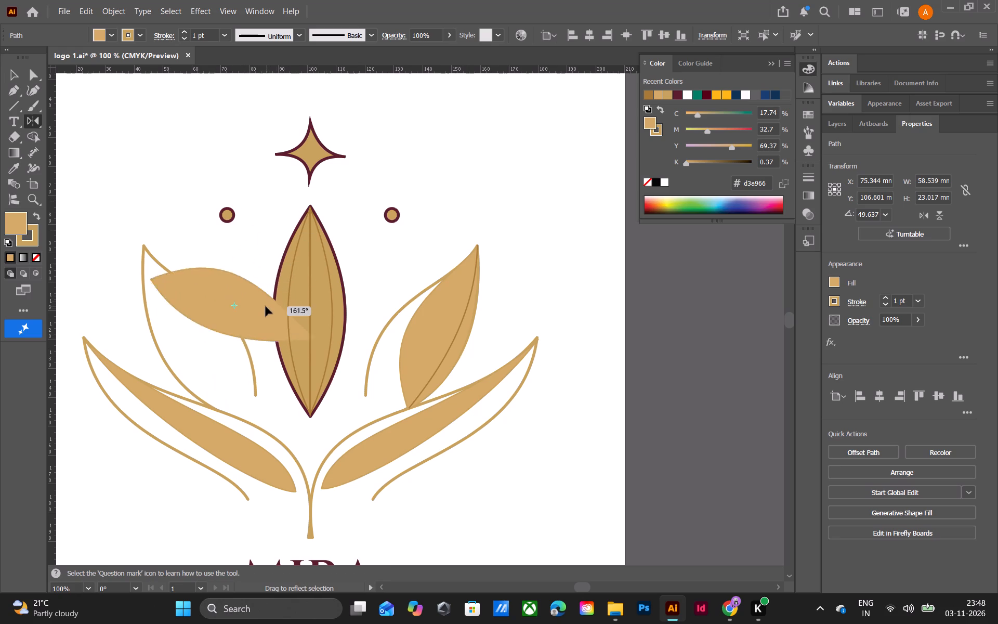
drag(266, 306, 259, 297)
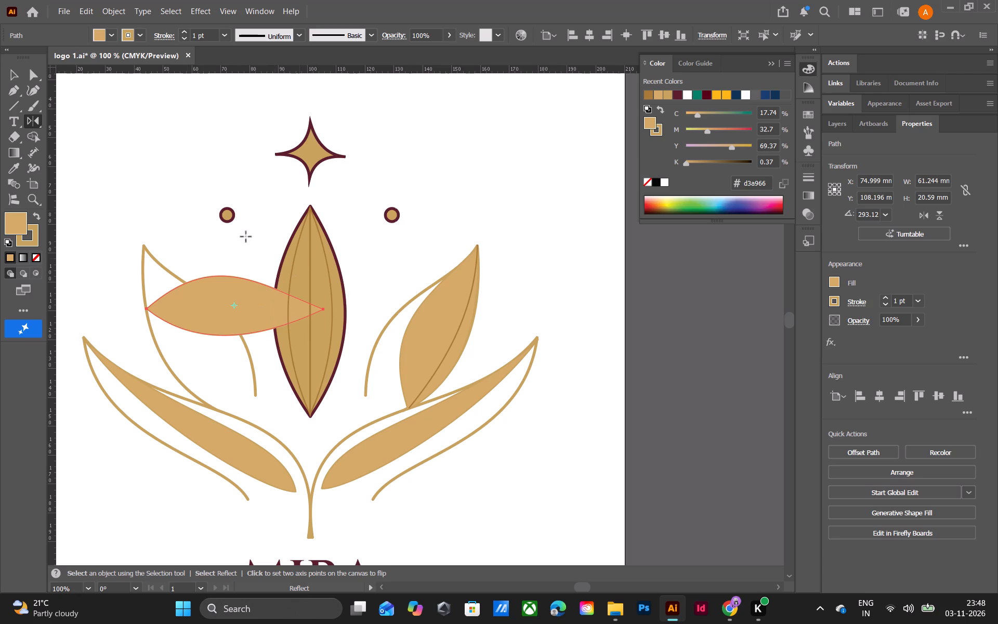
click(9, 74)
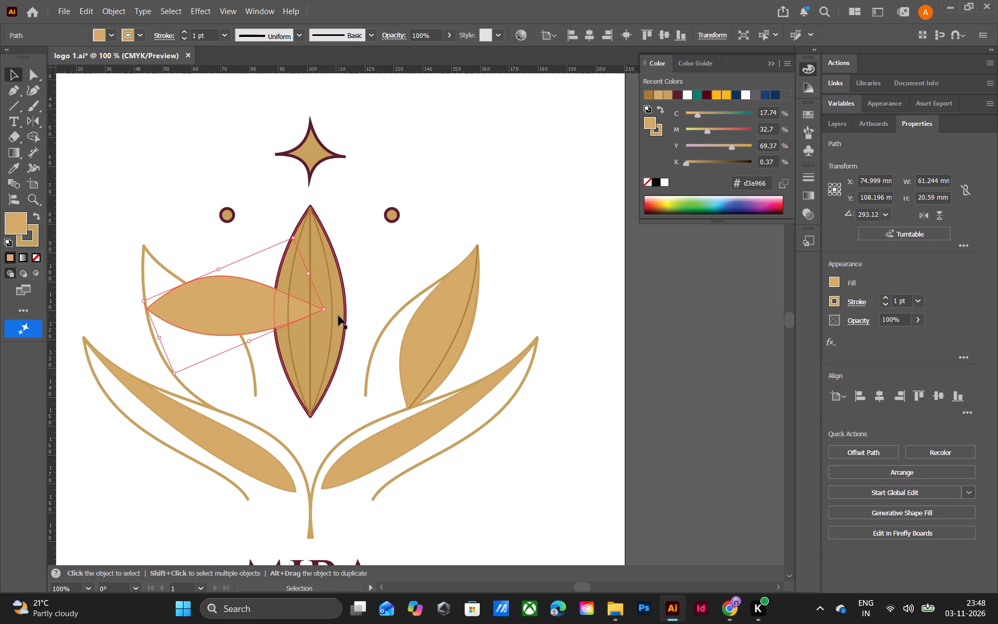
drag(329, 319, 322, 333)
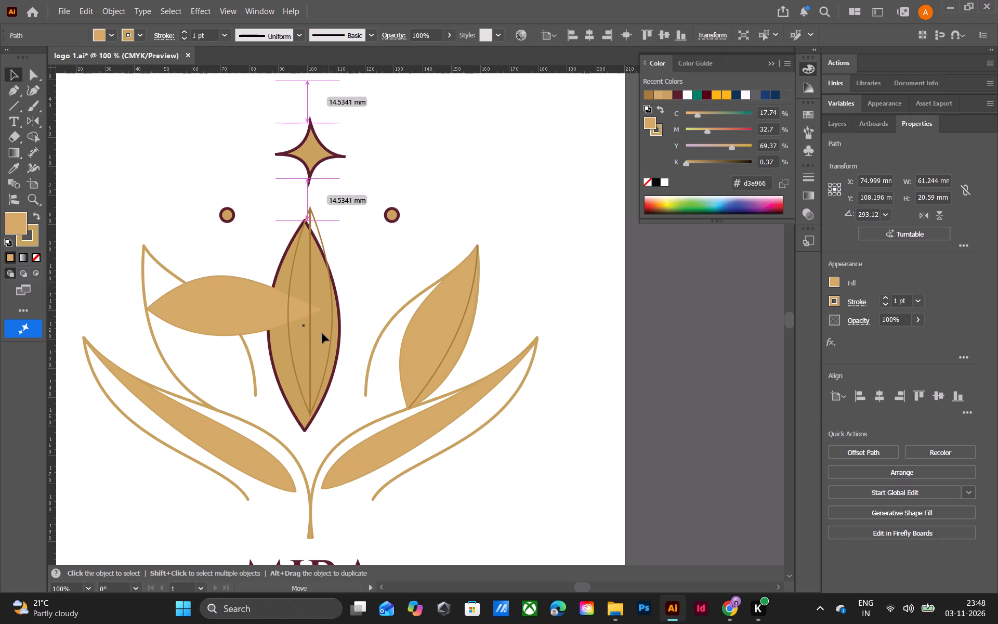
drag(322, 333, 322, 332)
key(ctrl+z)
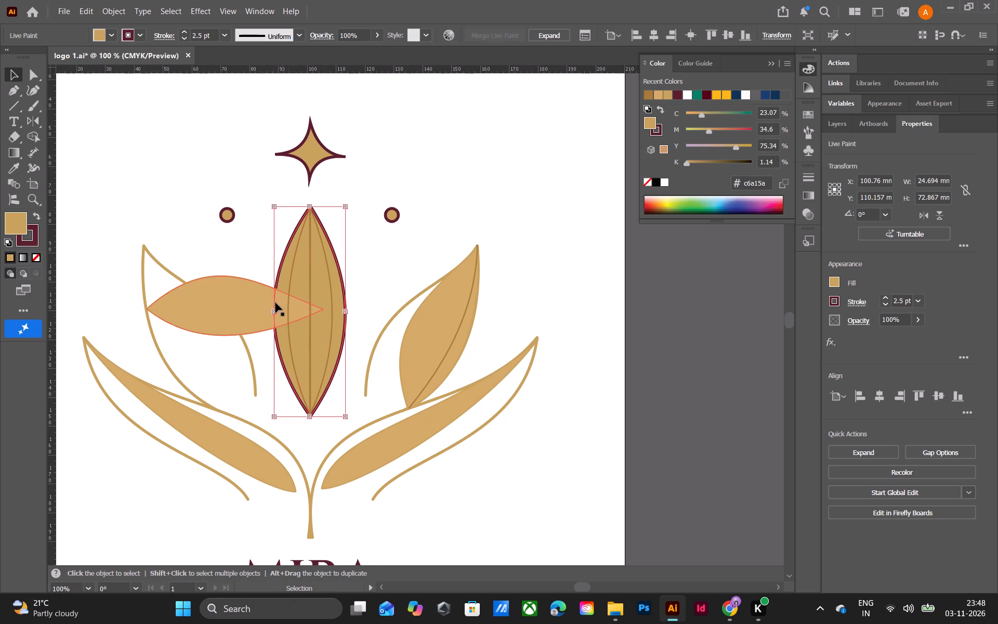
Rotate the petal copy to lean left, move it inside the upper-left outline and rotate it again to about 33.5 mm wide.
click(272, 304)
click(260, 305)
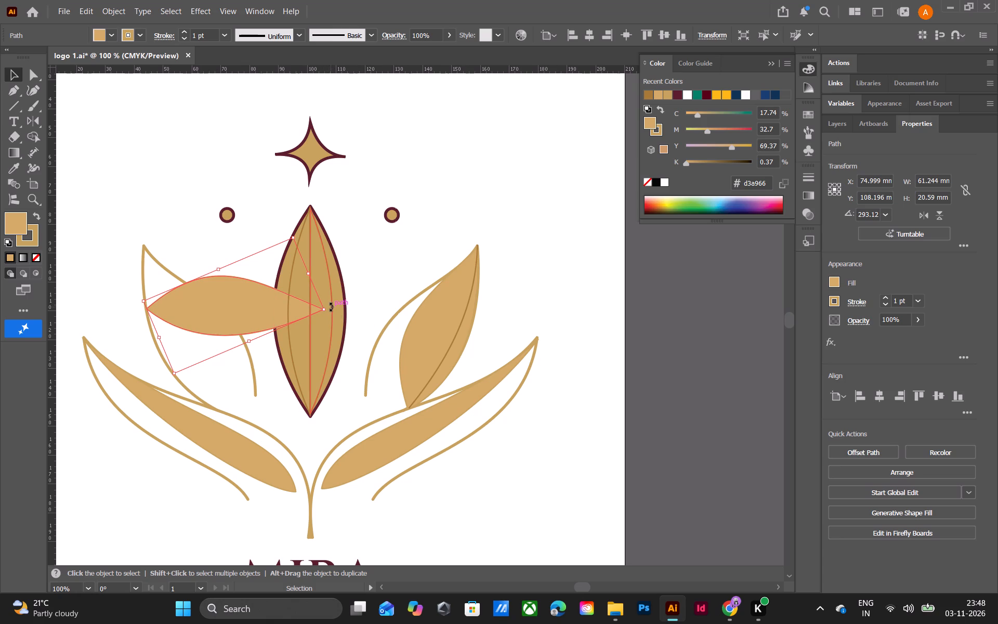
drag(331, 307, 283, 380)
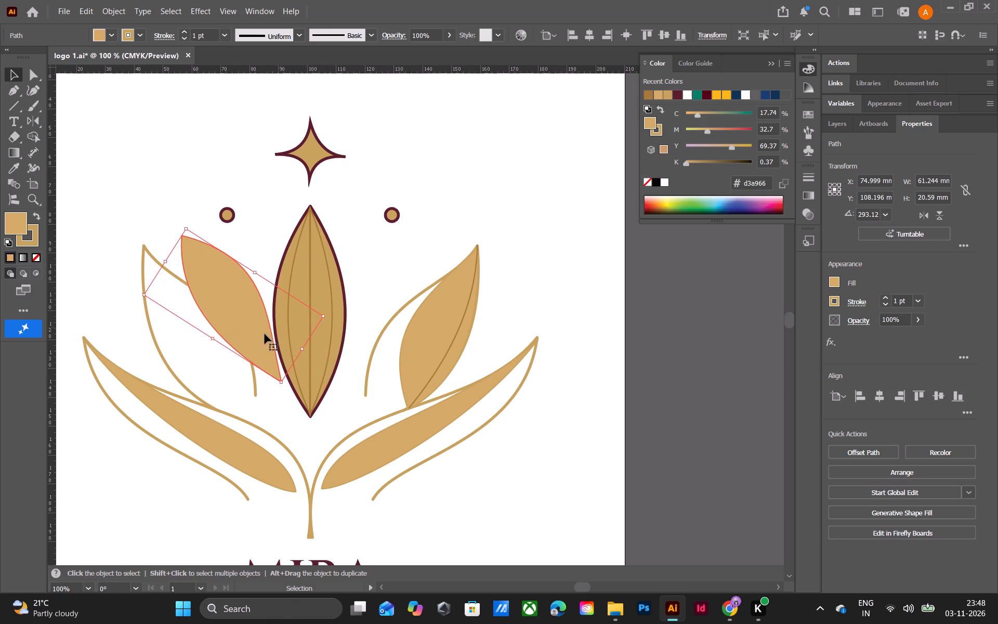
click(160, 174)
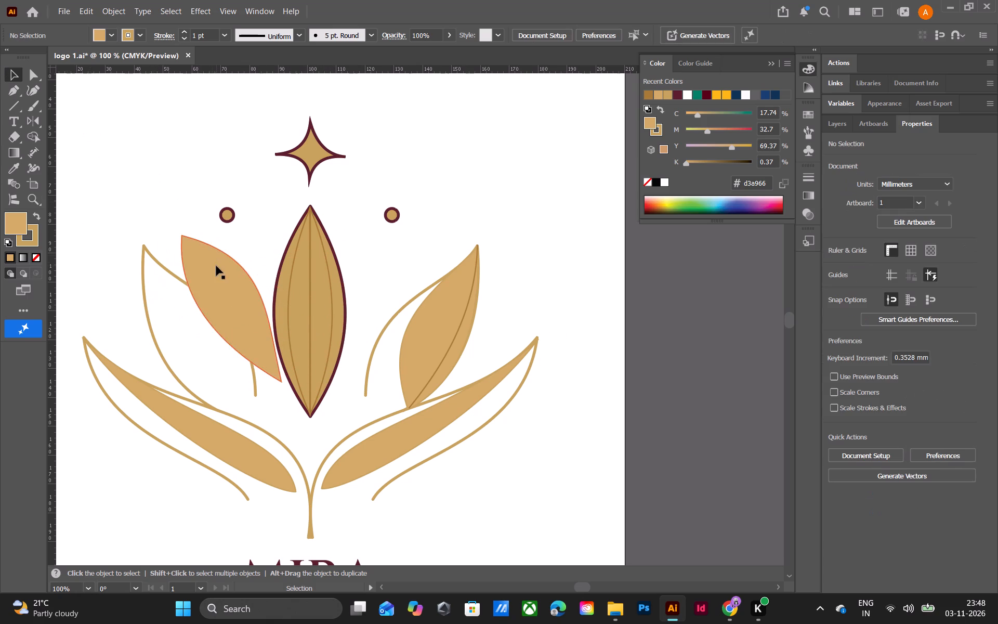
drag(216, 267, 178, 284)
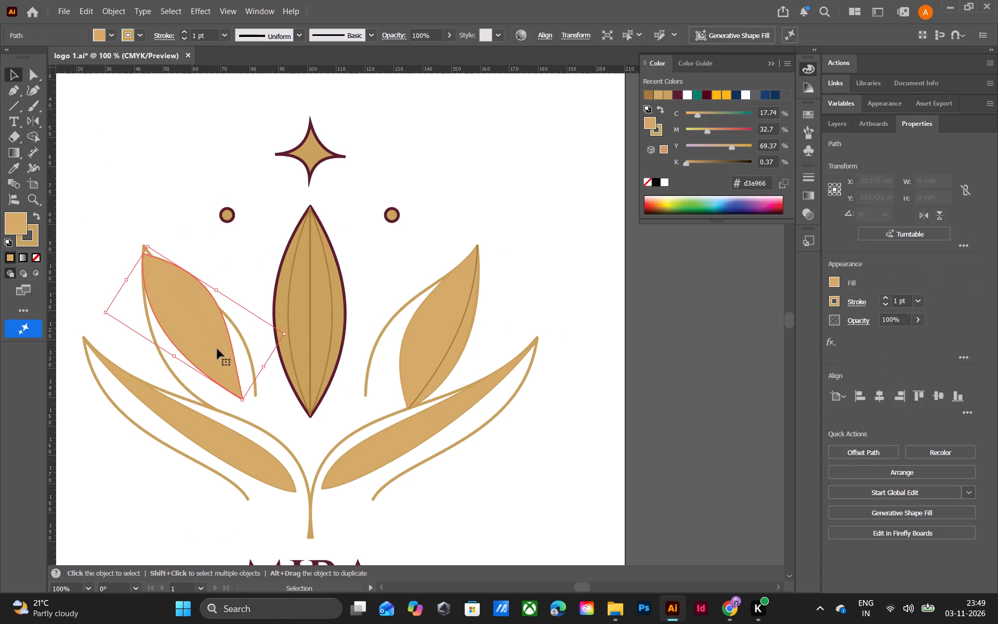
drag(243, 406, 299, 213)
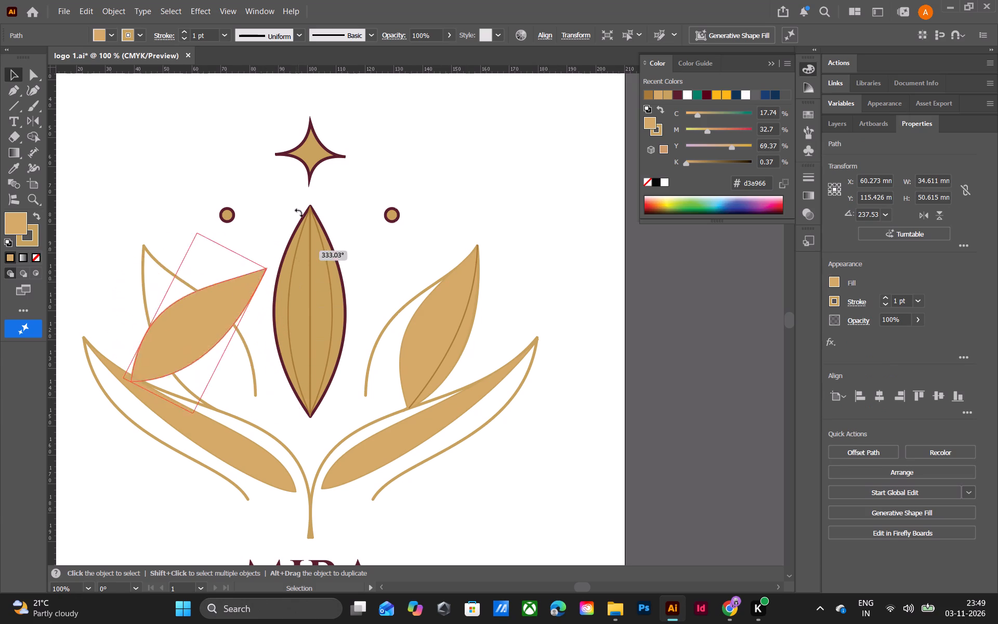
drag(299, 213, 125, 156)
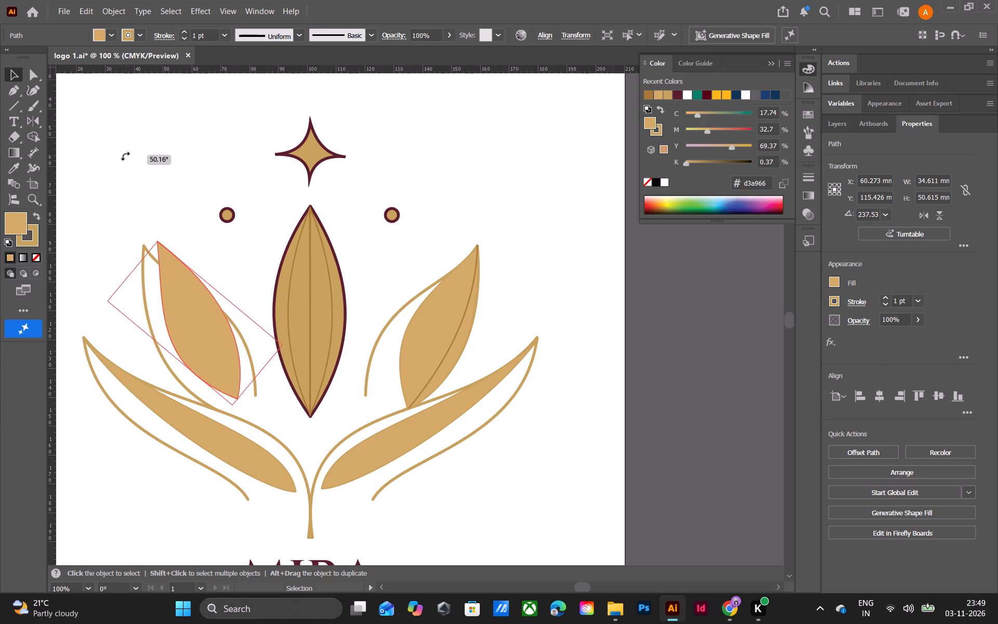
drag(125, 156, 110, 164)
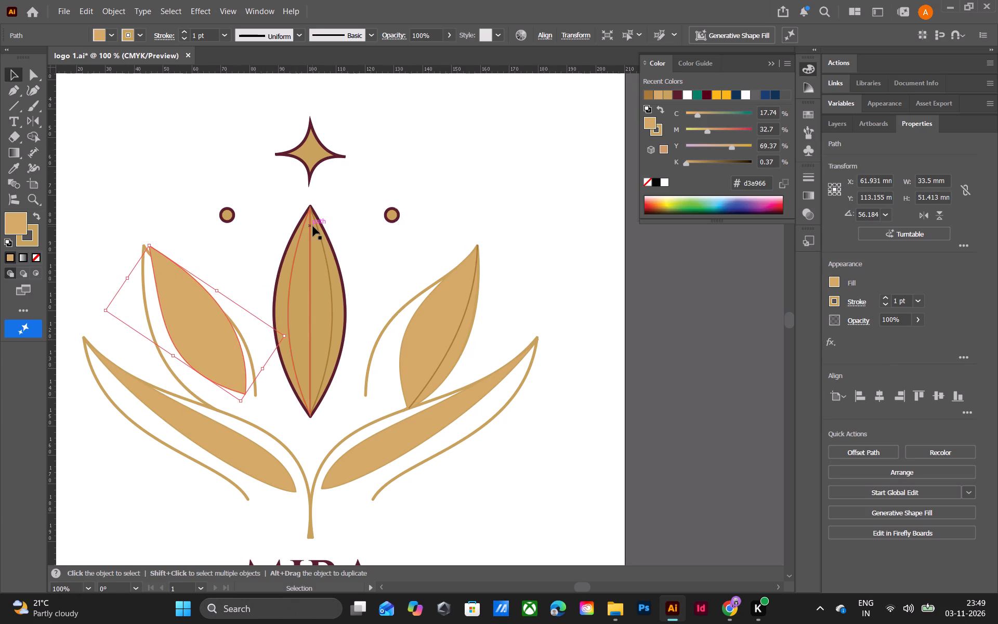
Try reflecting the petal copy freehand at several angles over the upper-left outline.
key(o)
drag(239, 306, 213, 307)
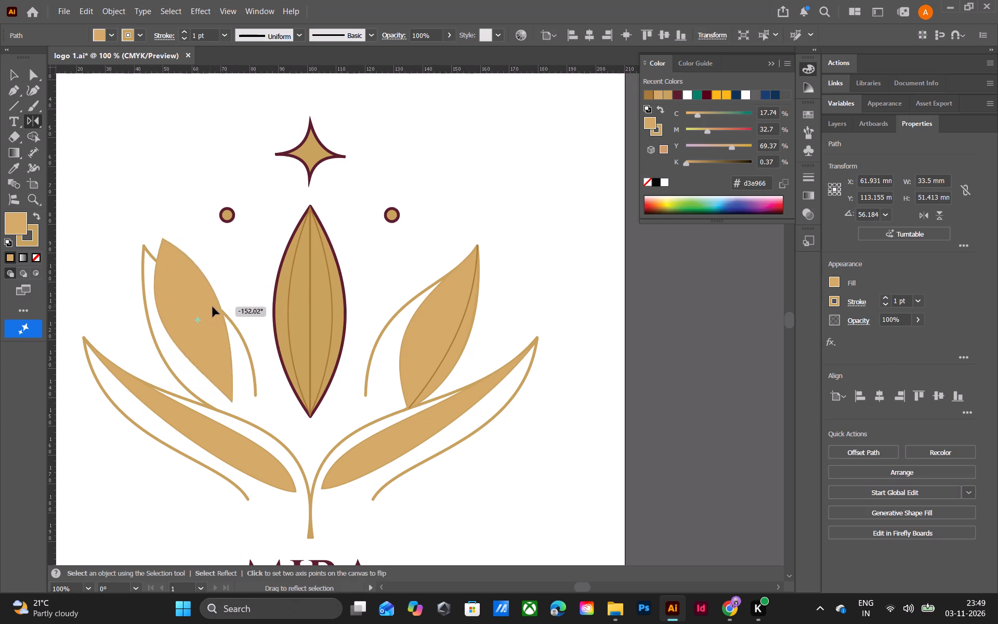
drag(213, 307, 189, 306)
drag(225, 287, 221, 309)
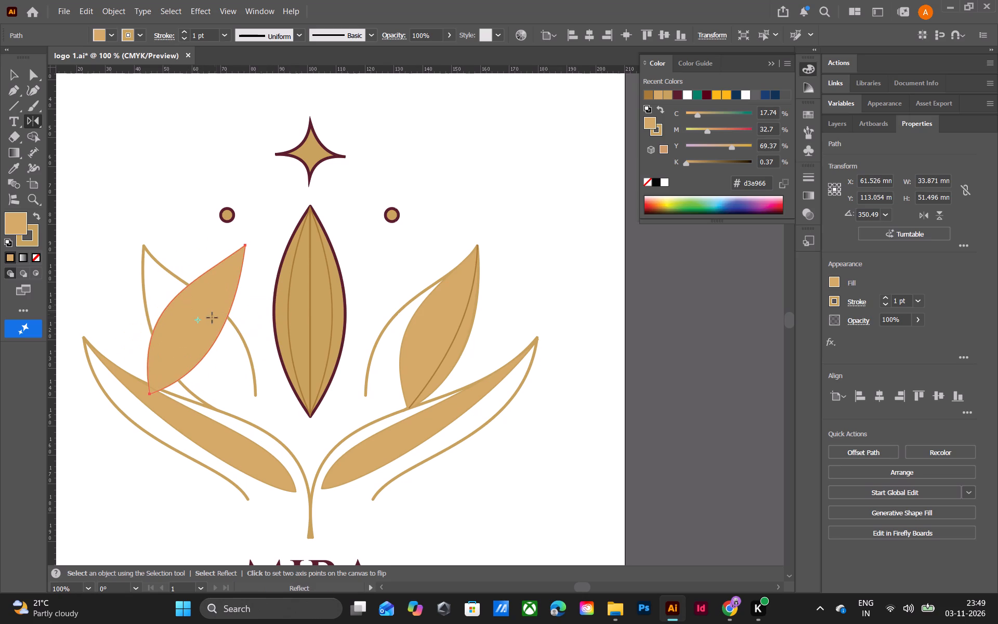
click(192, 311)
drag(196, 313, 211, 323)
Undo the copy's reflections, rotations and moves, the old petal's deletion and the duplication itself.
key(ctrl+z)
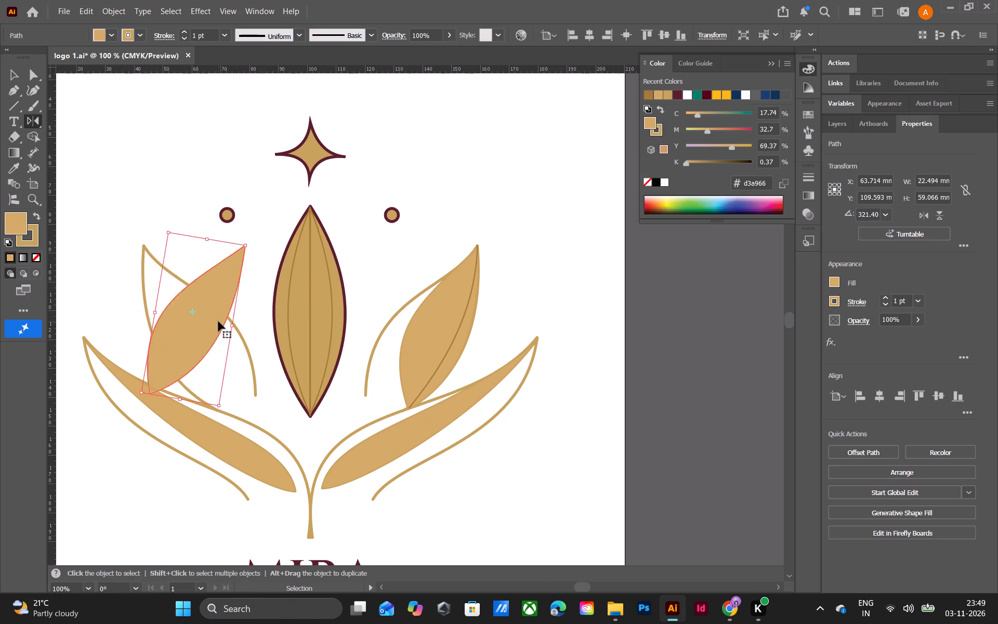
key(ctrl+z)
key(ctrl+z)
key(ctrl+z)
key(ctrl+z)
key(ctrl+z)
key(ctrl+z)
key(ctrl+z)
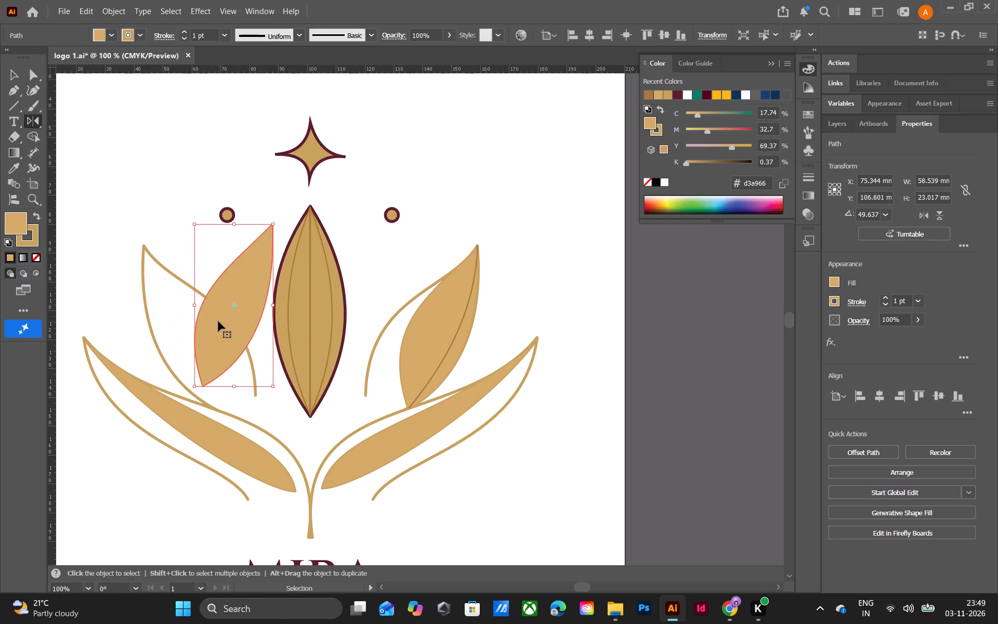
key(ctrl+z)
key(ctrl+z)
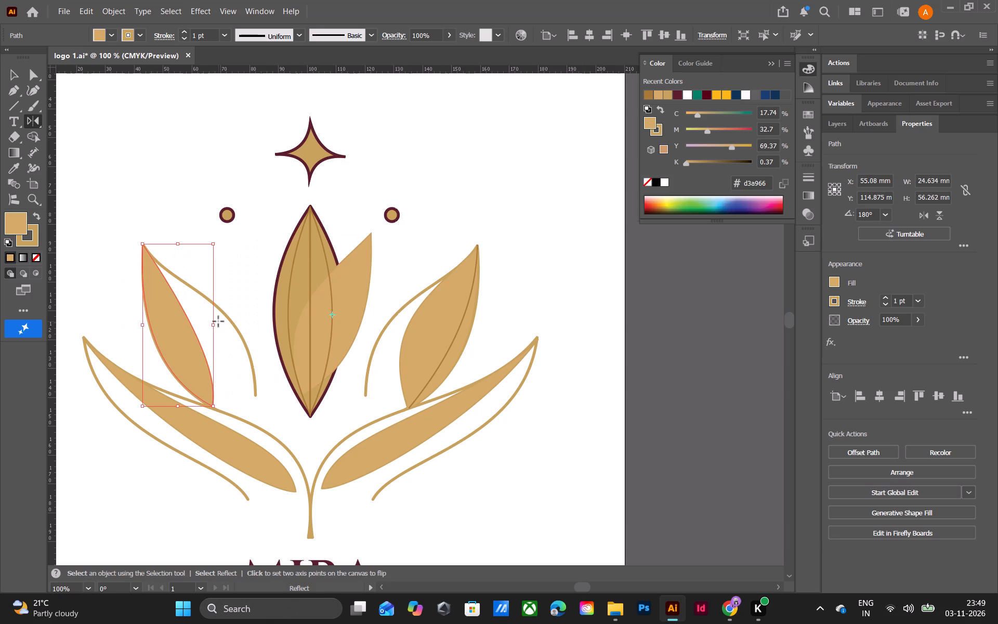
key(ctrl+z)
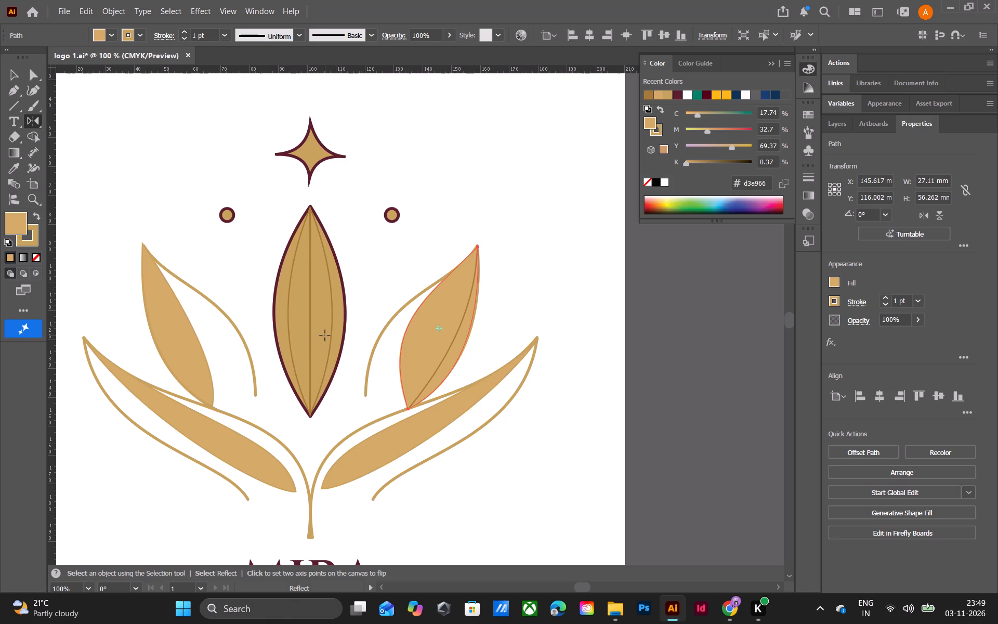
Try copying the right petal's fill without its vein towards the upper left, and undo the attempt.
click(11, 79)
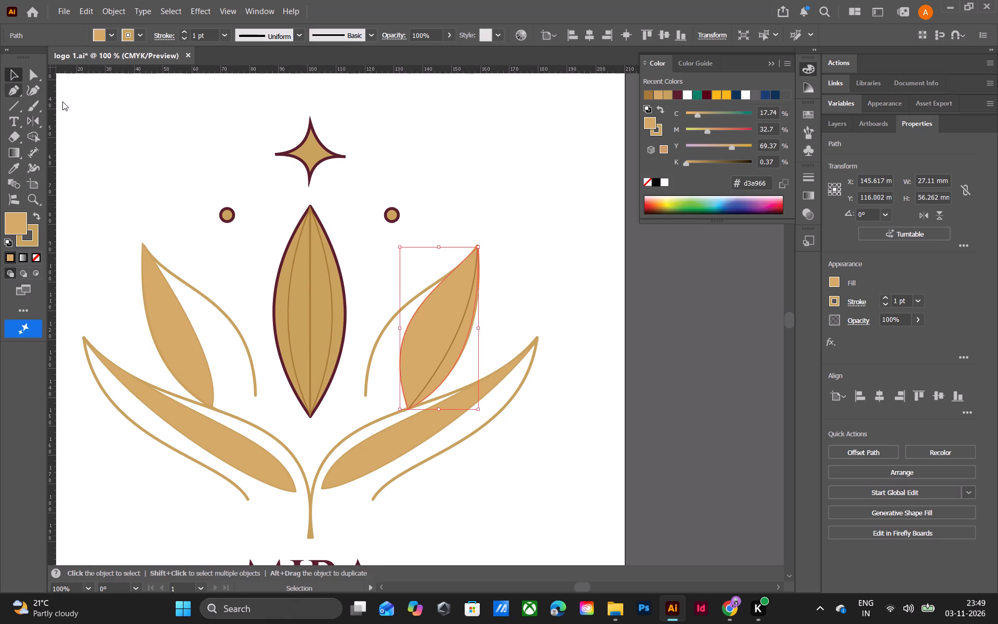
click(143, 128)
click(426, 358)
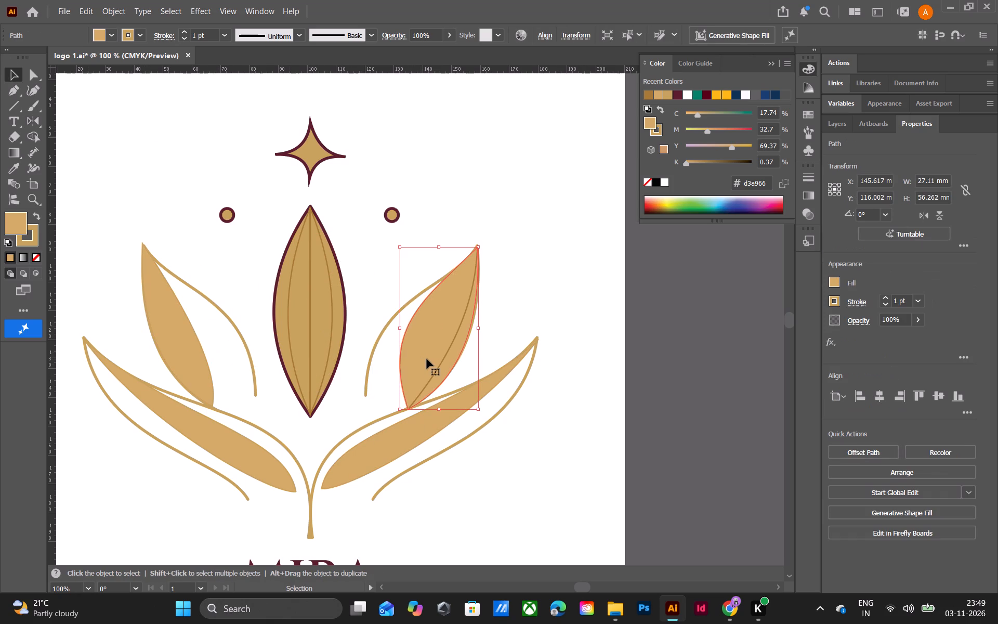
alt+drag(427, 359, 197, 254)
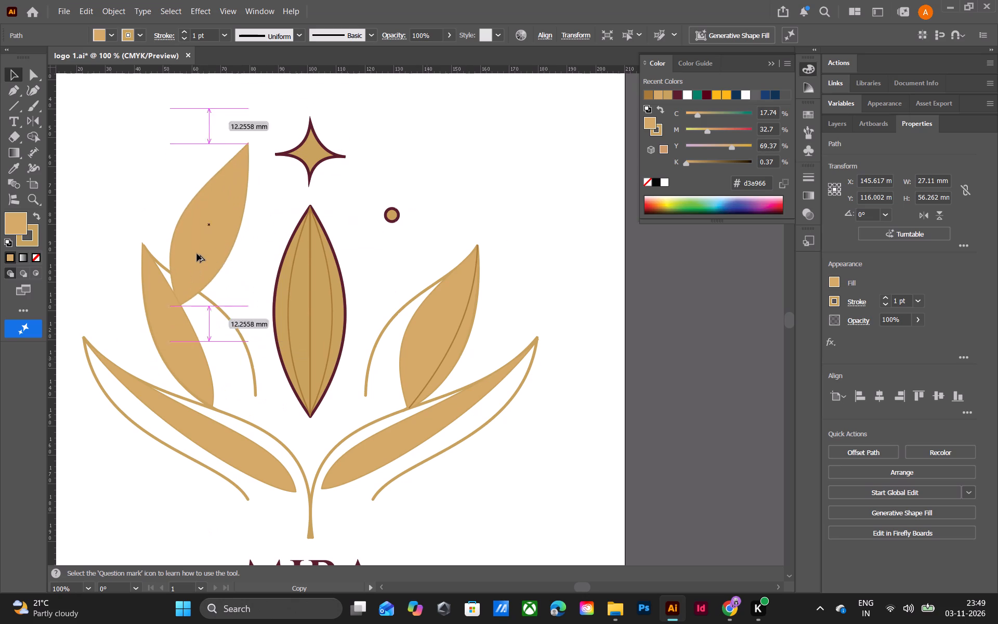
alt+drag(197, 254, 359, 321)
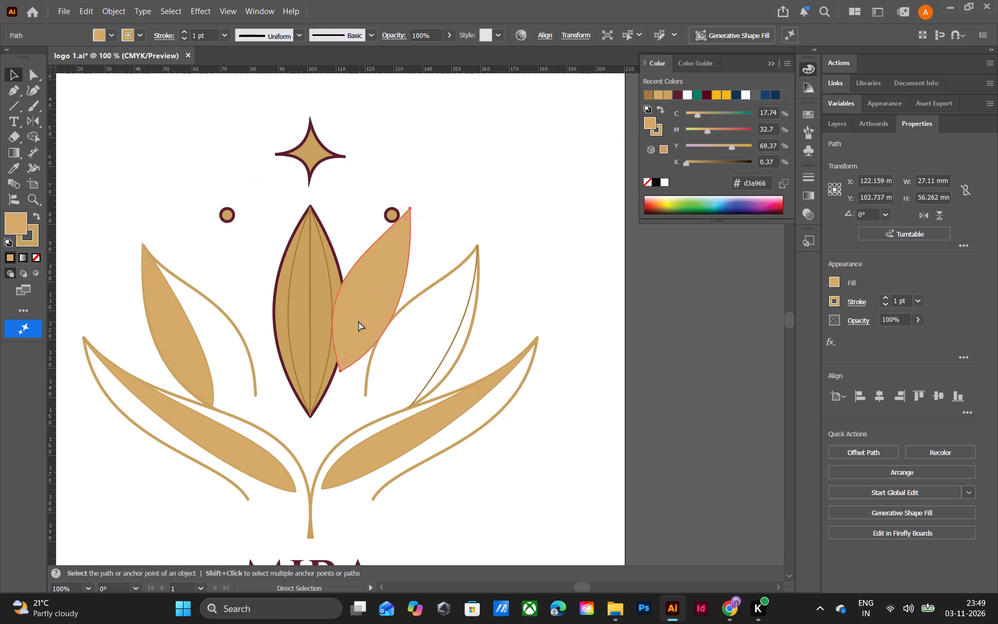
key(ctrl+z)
Duplicate the right petal's fill together with its vein and place the copy above the narrow upper-left petal.
click(435, 332)
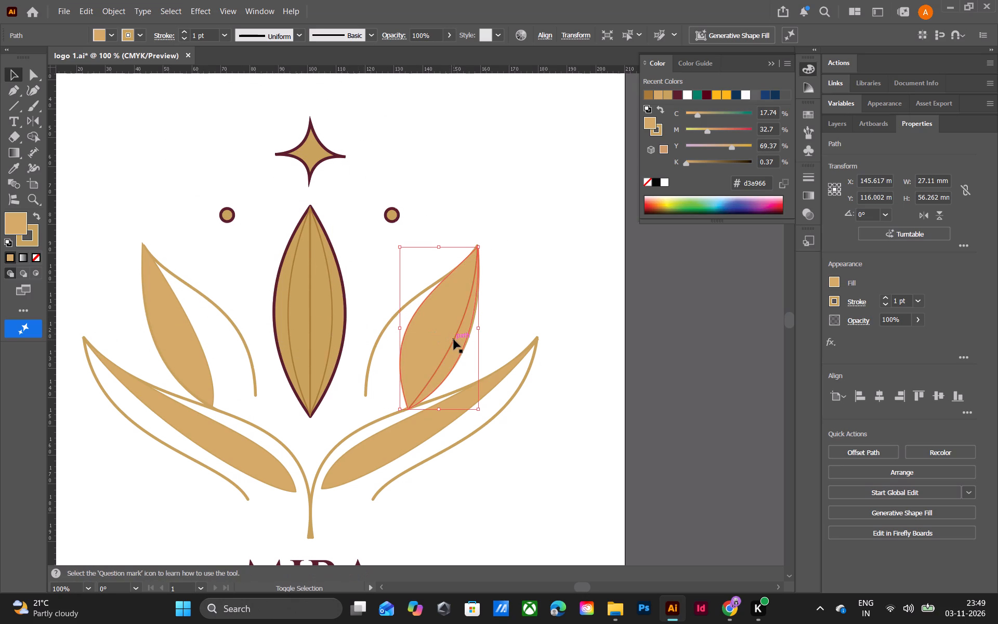
shift+click(454, 340)
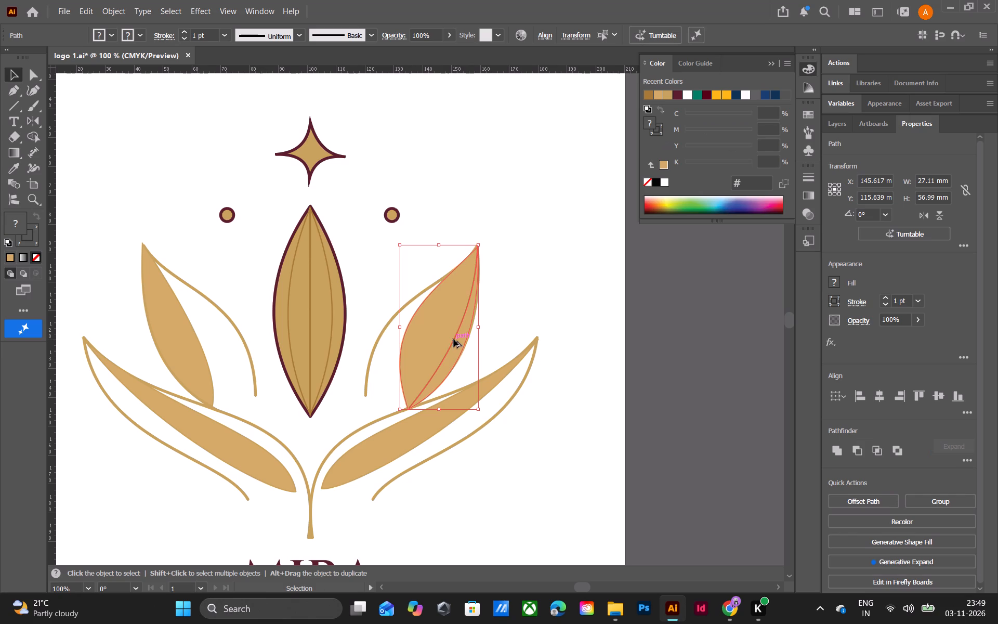
alt+drag(454, 340, 176, 212)
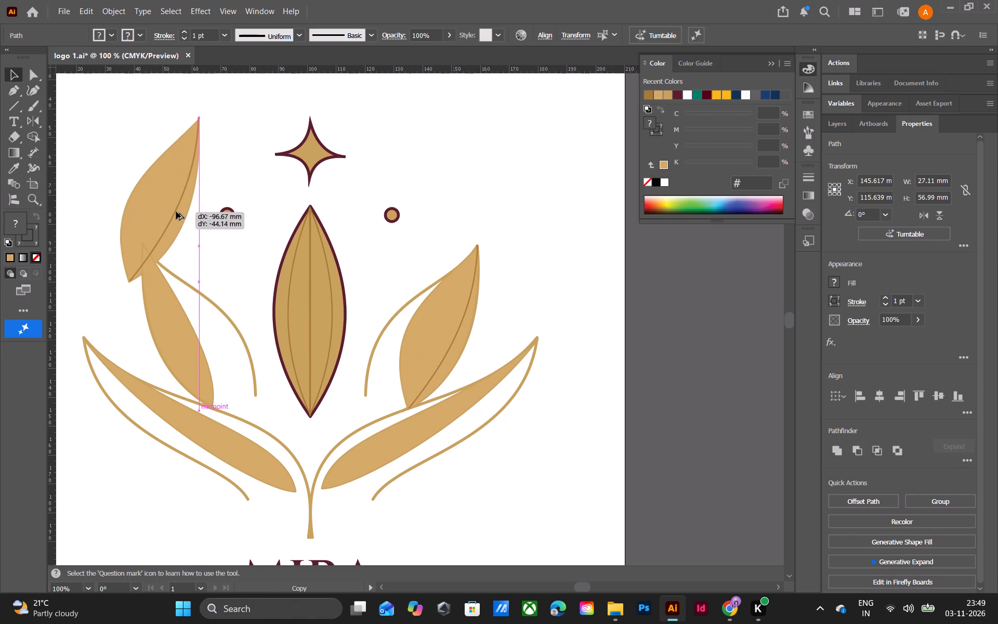
alt+drag(176, 212, 176, 211)
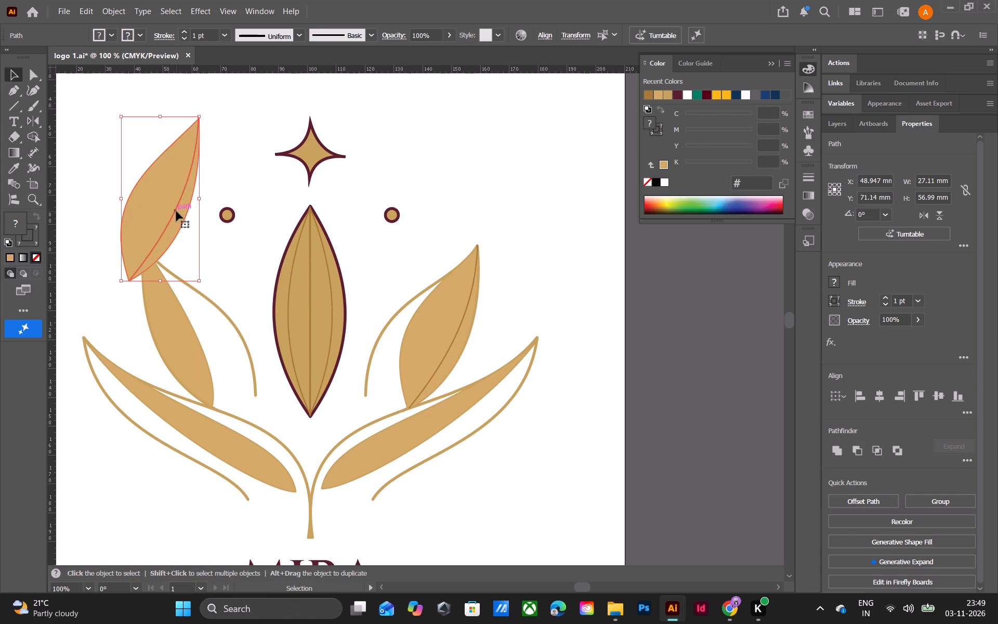
Reflect the veined petal copy freehand so it leans left, about 34.4 mm wide and 51.8 mm high.
key(o)
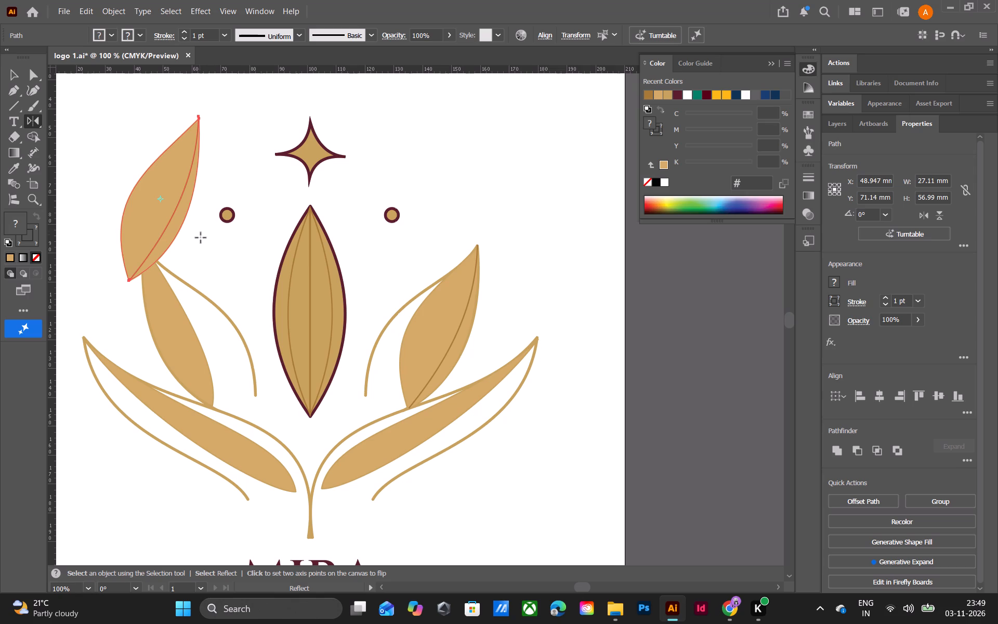
drag(201, 248, 162, 239)
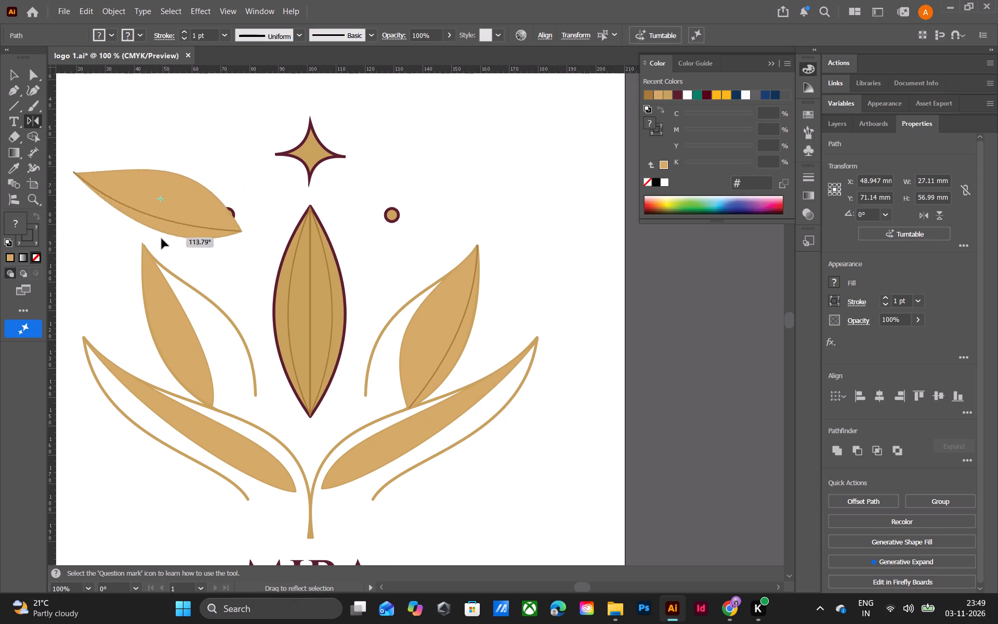
drag(162, 239, 135, 244)
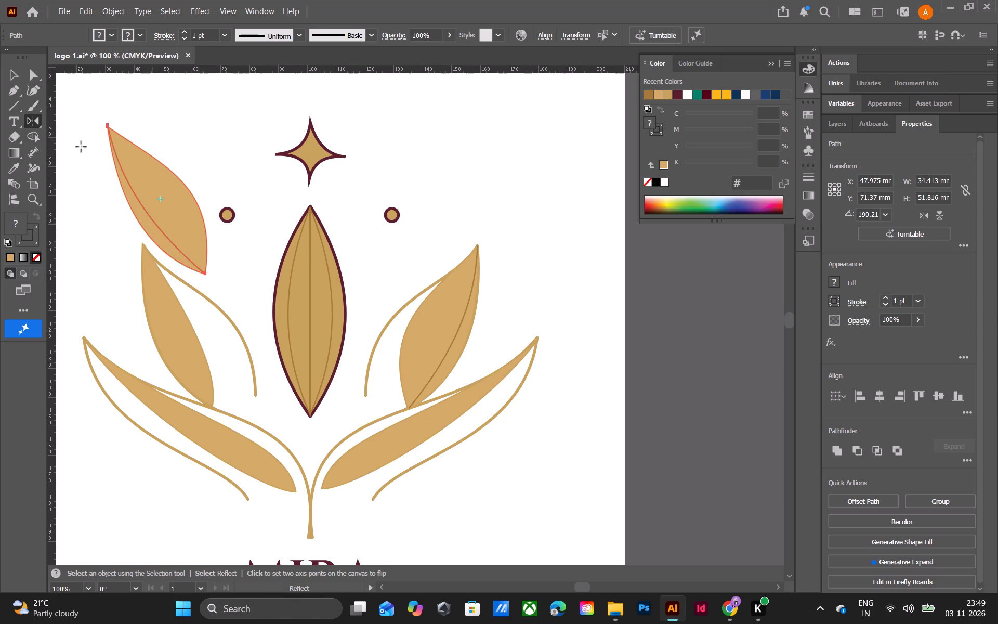
Delete the old narrow upper-left filled petal, keeping its outline.
click(15, 72)
click(173, 328)
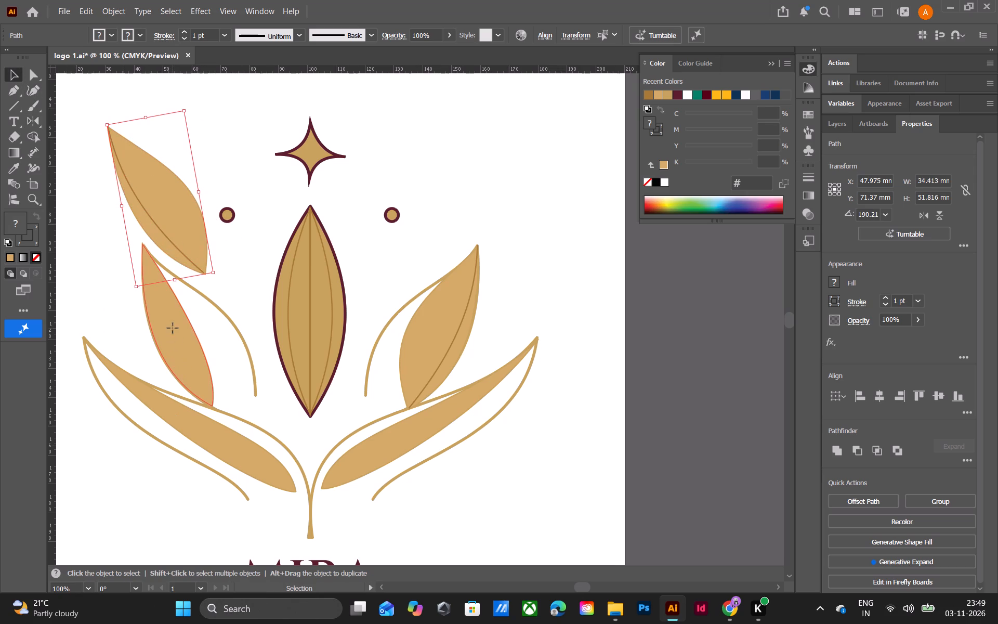
key(BackSpace)
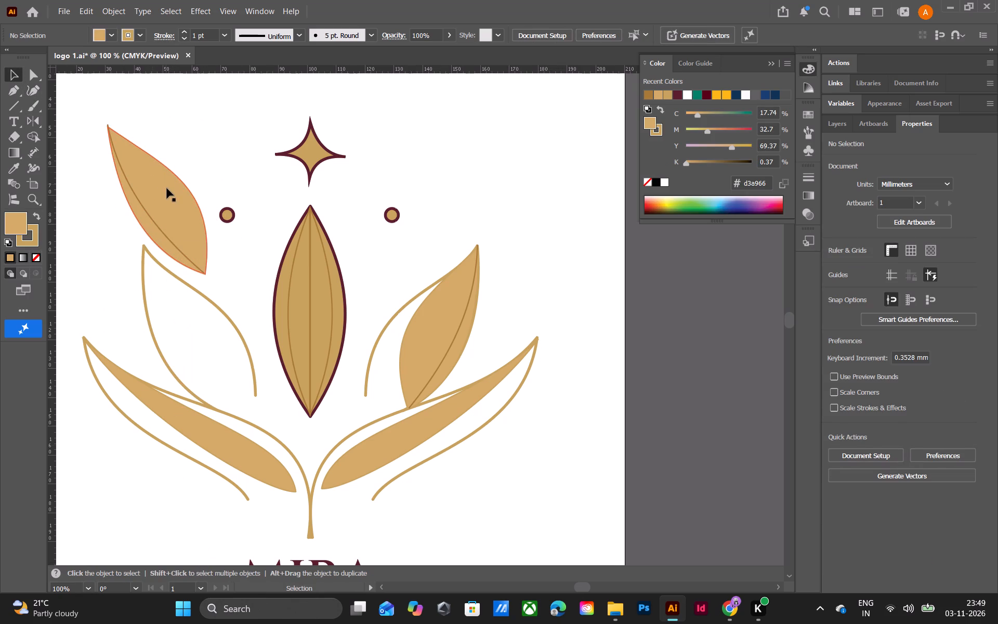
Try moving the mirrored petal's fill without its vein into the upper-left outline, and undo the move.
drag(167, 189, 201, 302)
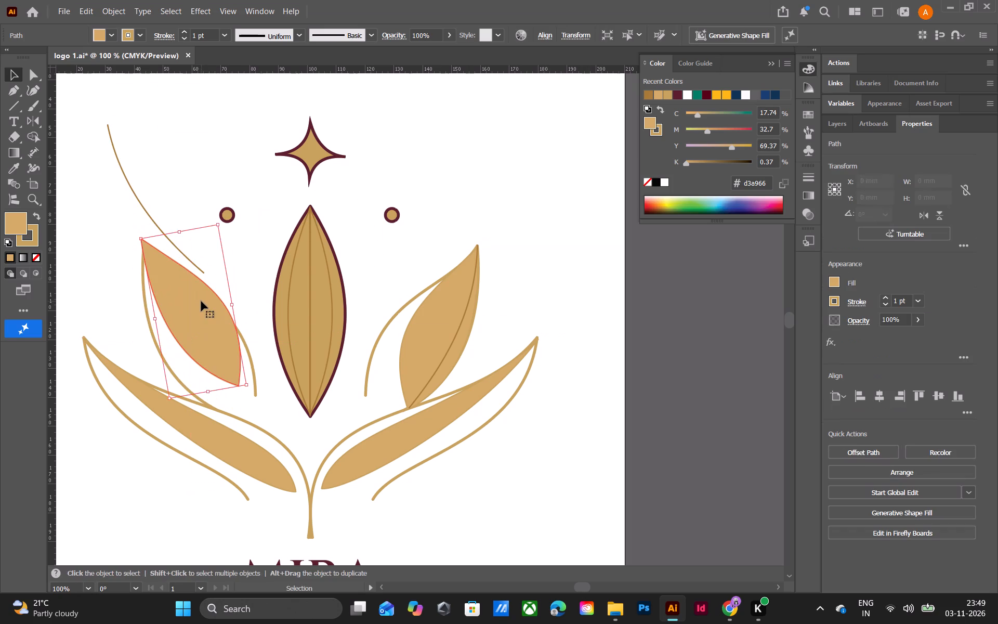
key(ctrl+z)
Move the mirrored petal's fill and vein together into the upper-left outline, centred at about X 57.3 mm, Y 117.8 mm.
click(191, 231)
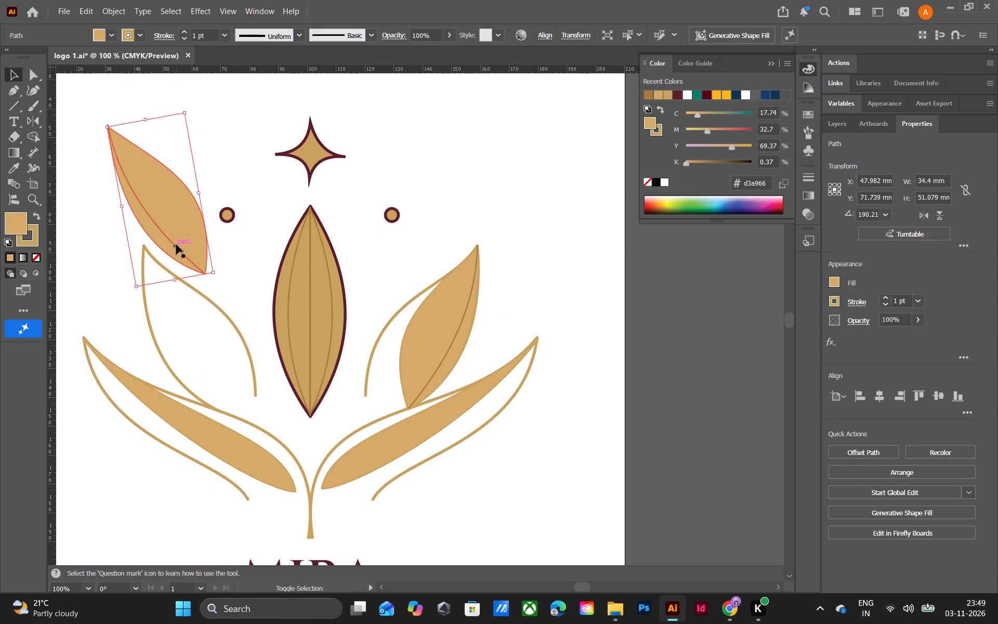
shift+click(176, 244)
drag(173, 213, 179, 322)
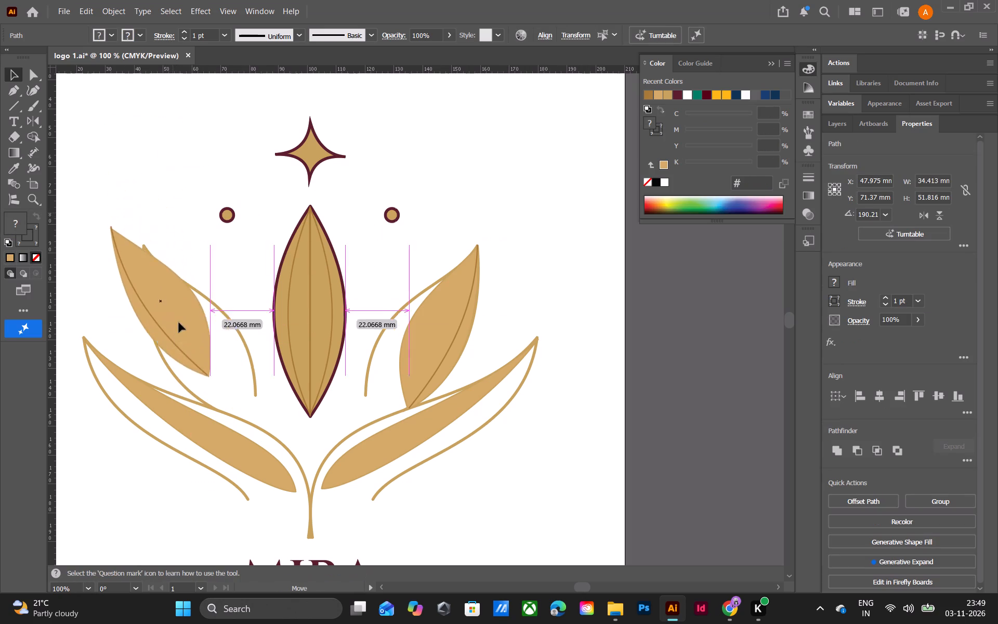
drag(179, 322, 208, 341)
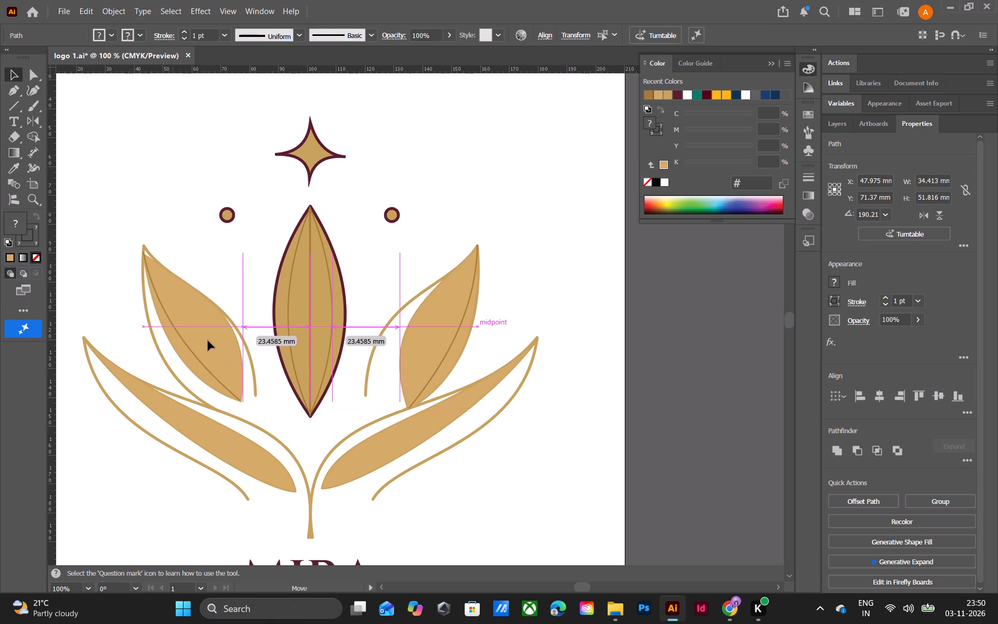
drag(208, 341, 200, 342)
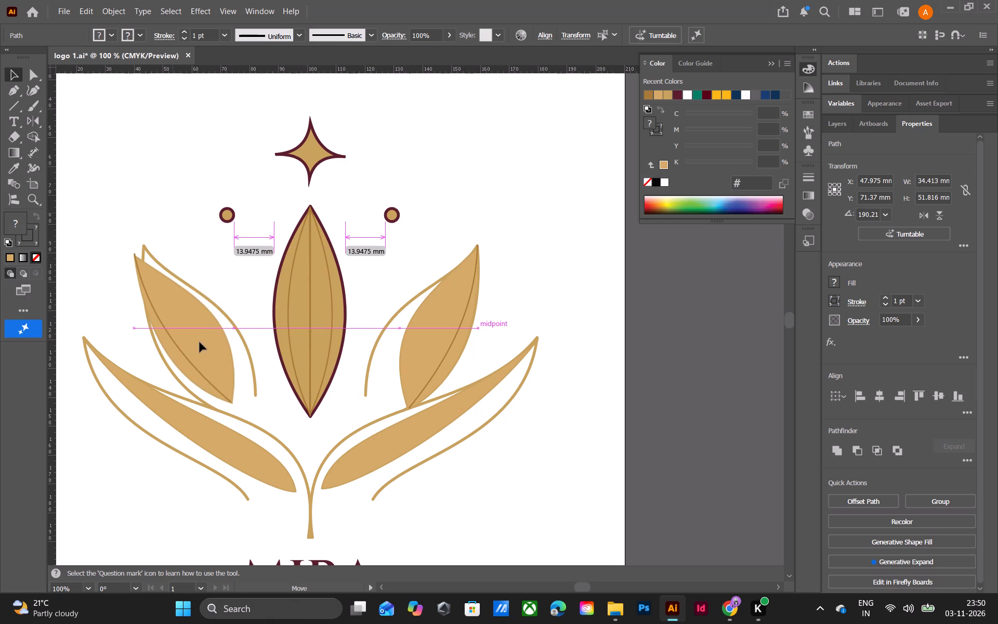
drag(200, 342, 200, 346)
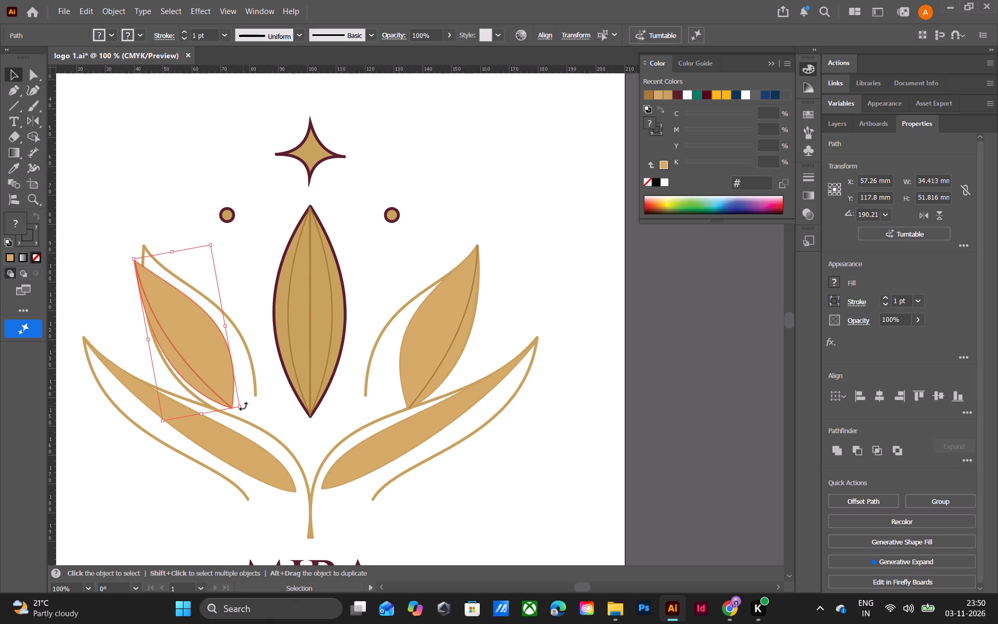
Rotate the veined upper-left petal to about 182.9° and nudge it up to about Y 116.2 mm.
drag(243, 406, 231, 411)
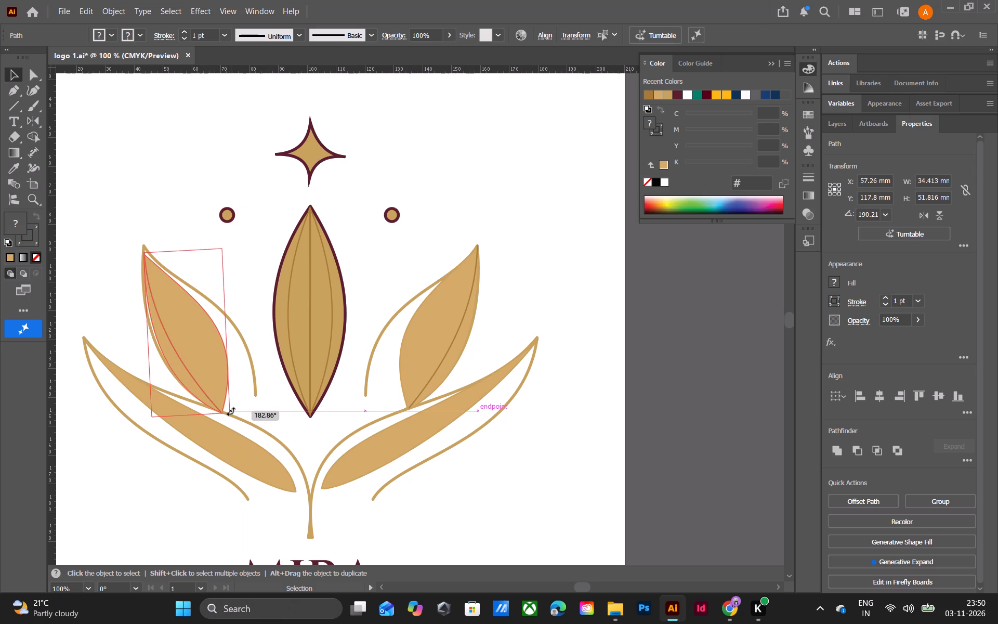
drag(231, 411, 231, 411)
key(Up)
key(Up)
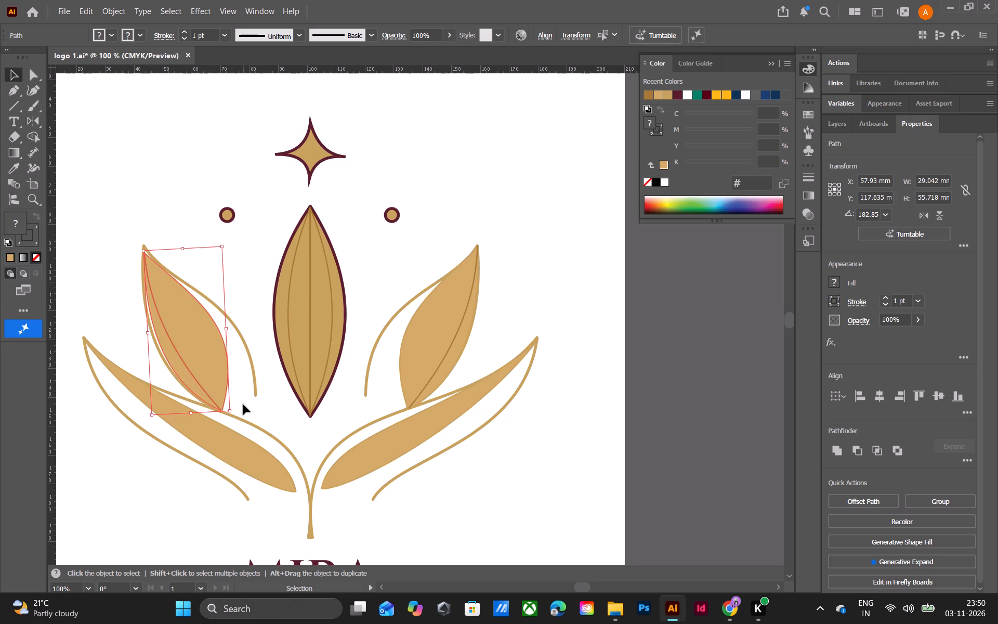
key(Up)
key(Up)
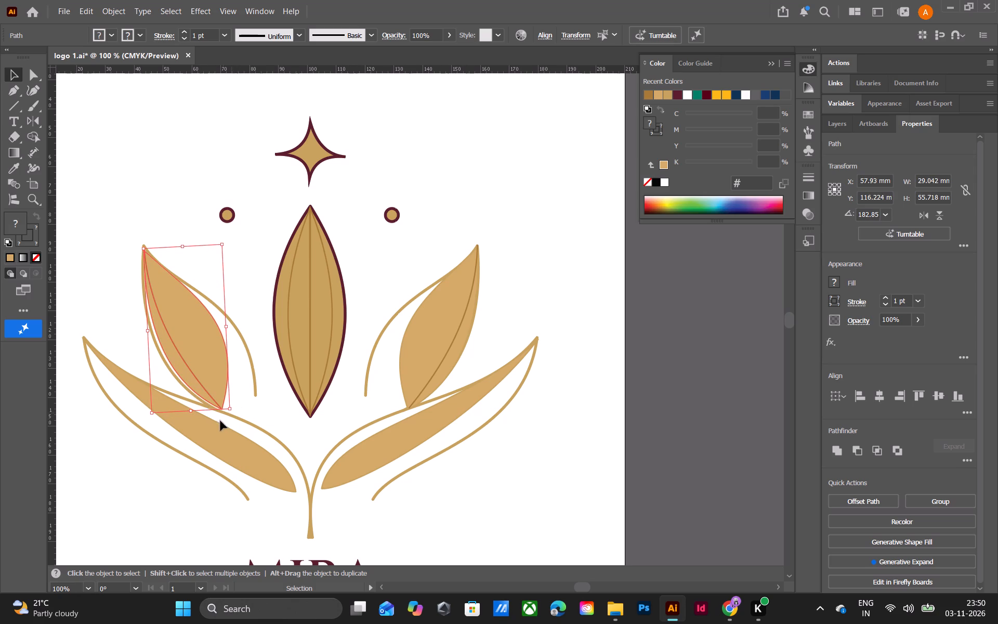
Fit the veined petal's tip and base to the upper-left outline by nudging it left and rotating it to about 180°.
click(233, 413)
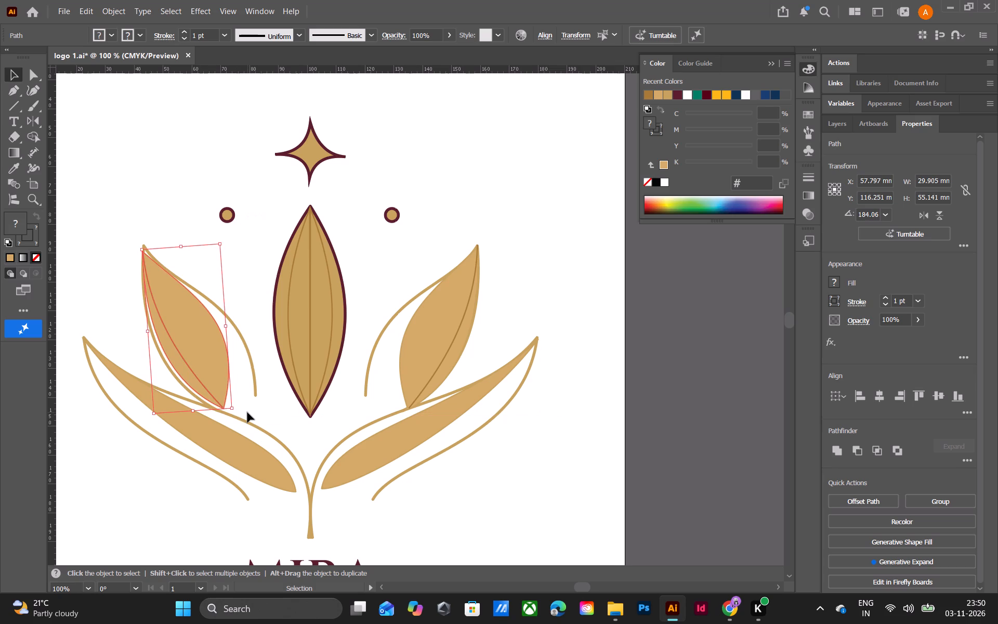
key(Left)
key(Left)
key(Left)
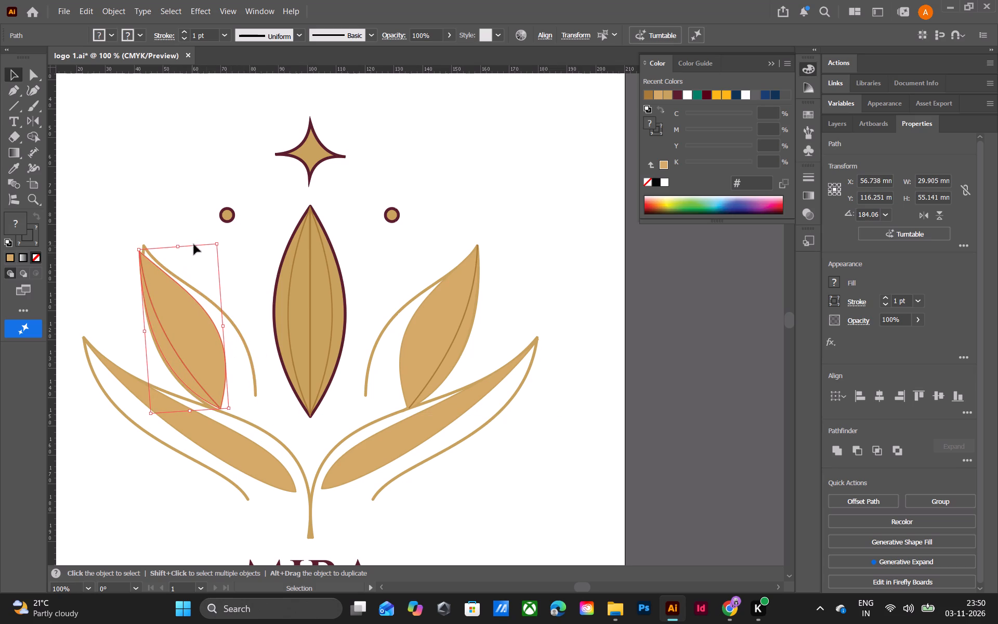
click(134, 244)
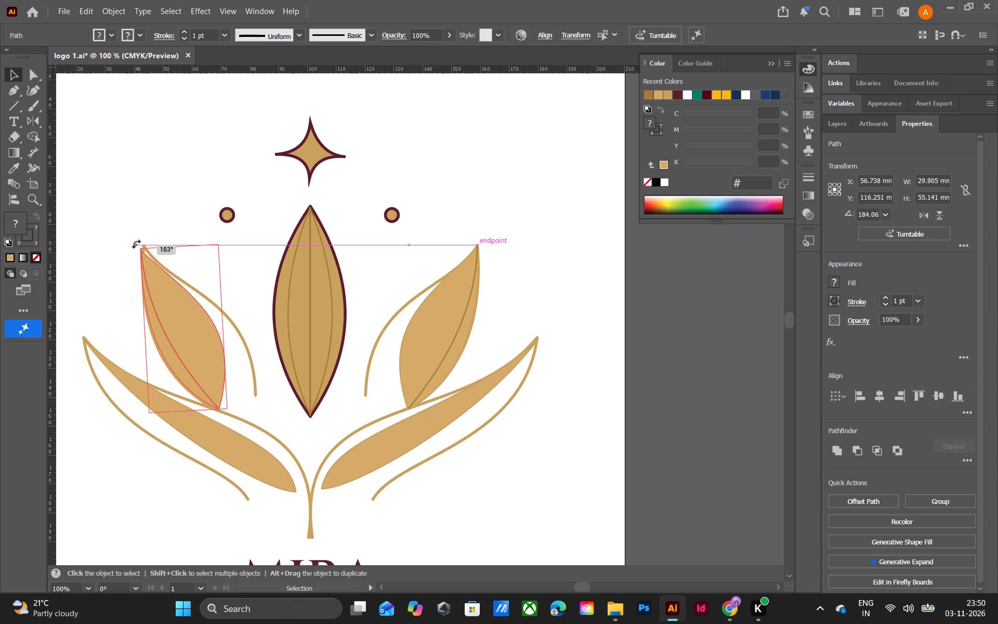
click(86, 240)
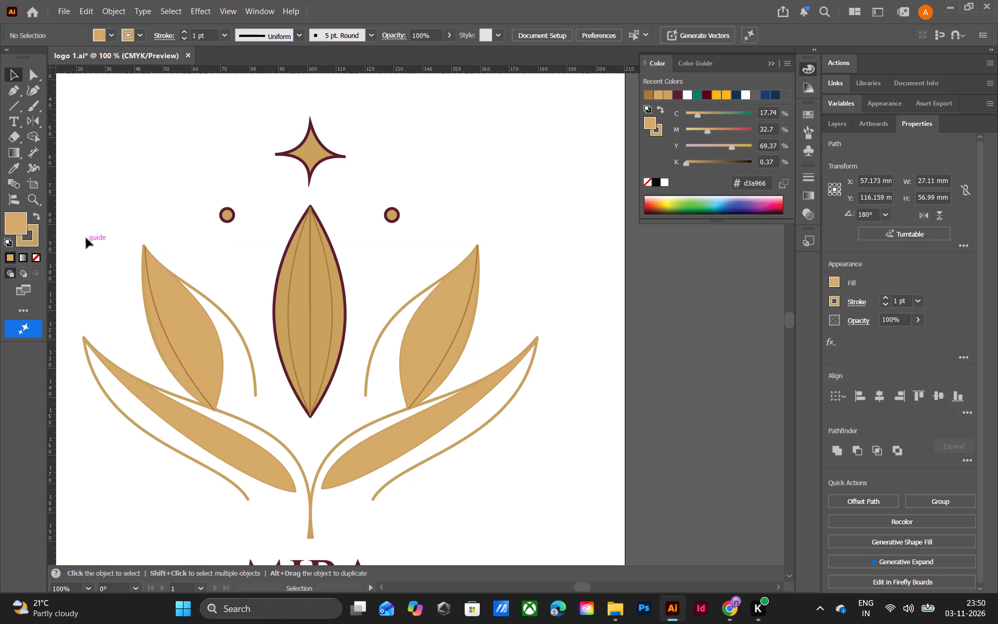
Nudge only the upper-left petal's fill up one increment, leaving its vein in place.
click(215, 385)
key(Up)
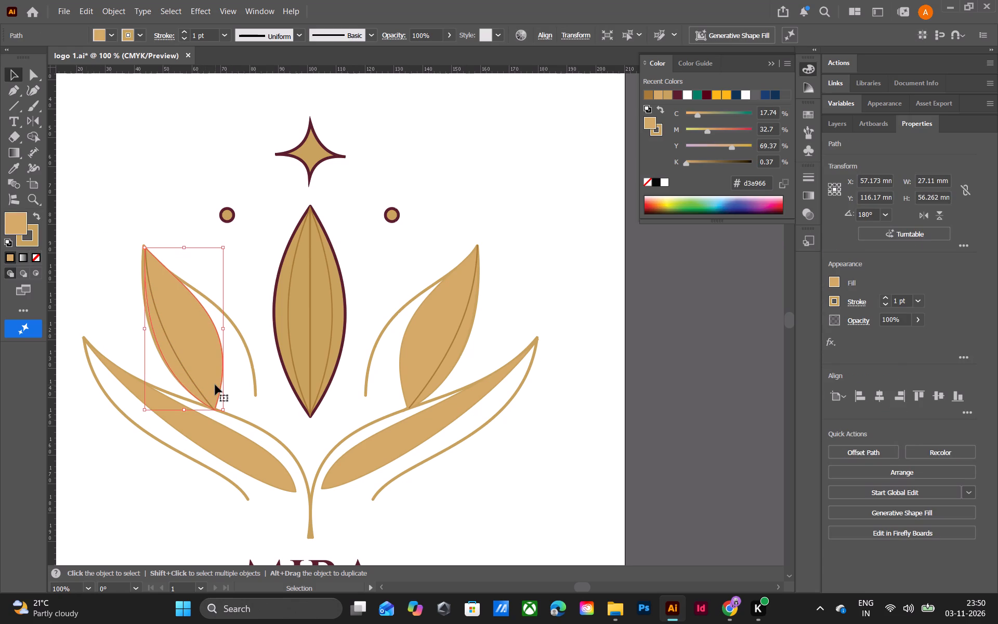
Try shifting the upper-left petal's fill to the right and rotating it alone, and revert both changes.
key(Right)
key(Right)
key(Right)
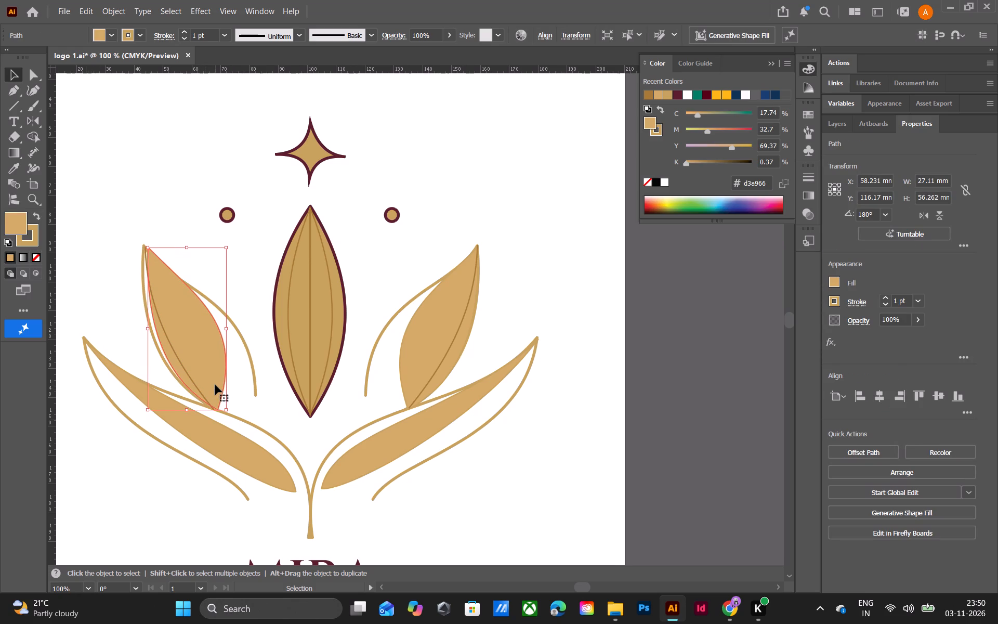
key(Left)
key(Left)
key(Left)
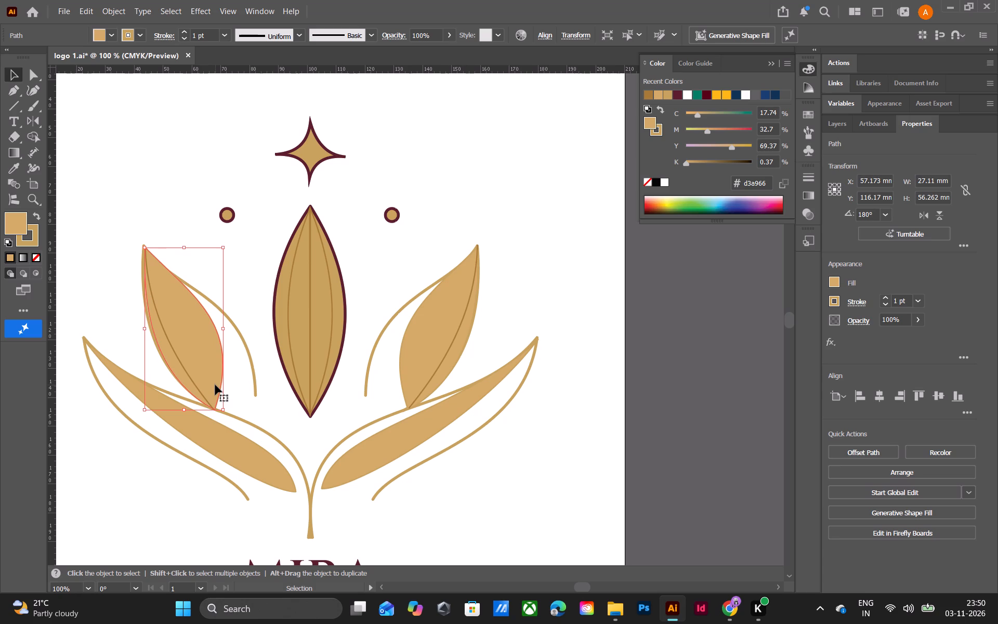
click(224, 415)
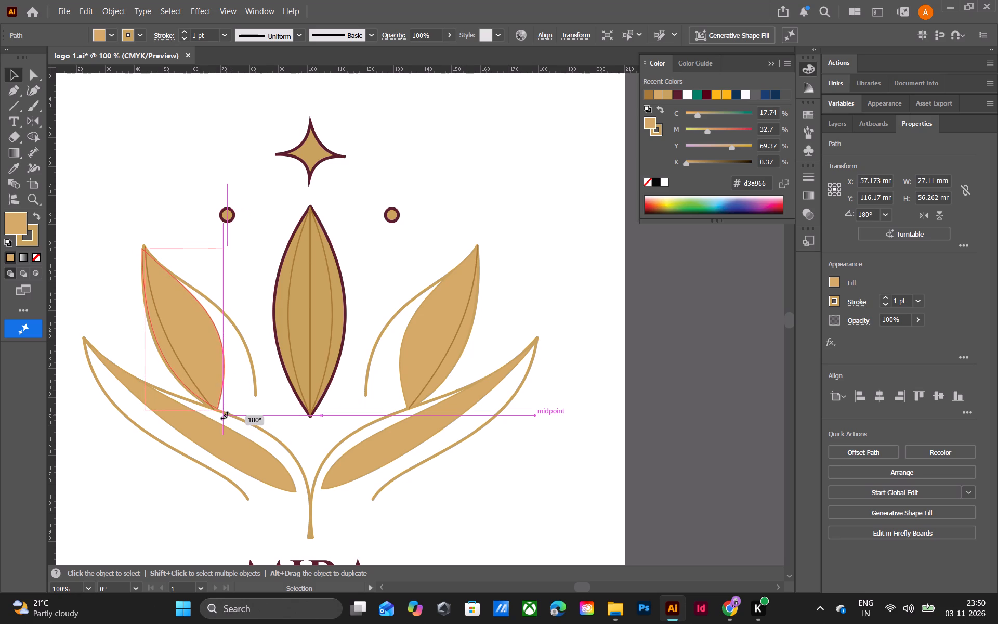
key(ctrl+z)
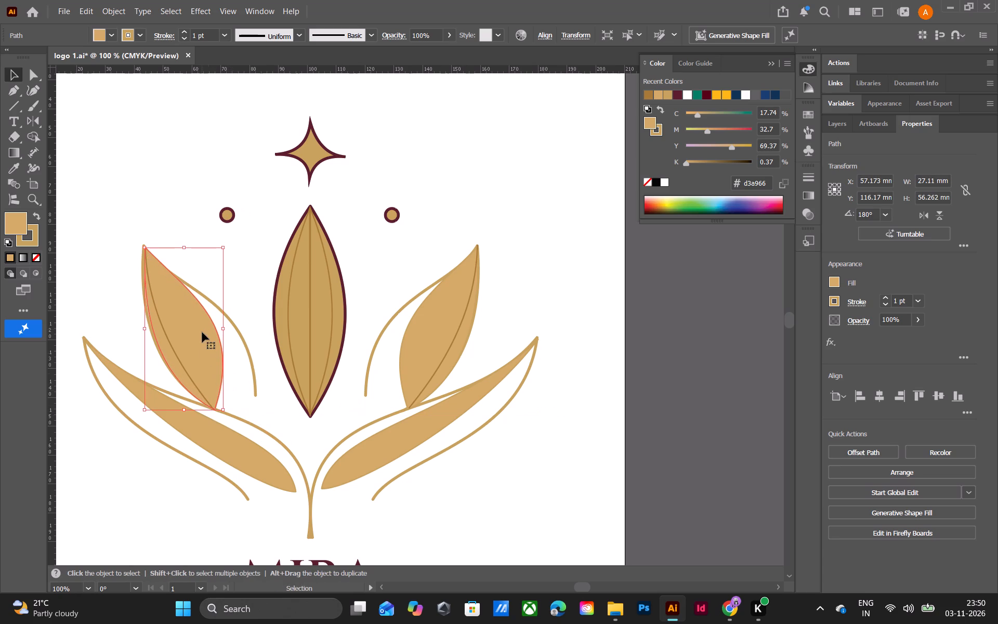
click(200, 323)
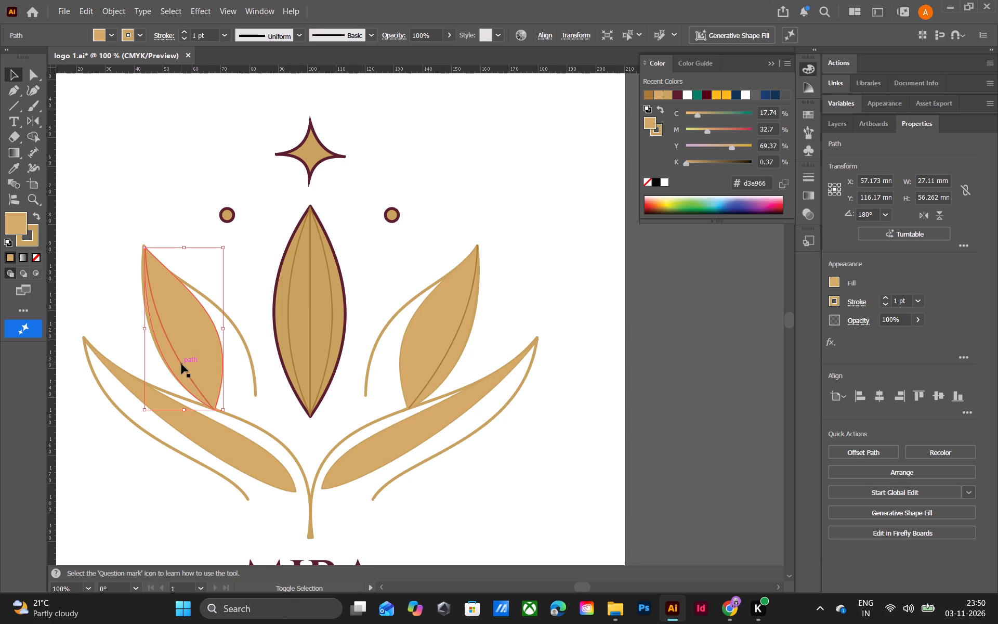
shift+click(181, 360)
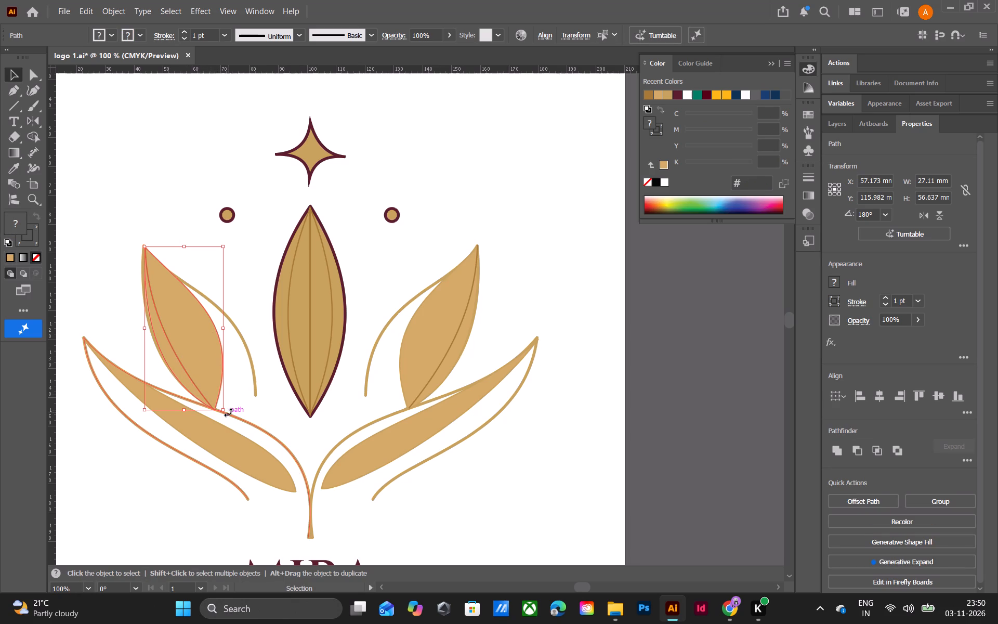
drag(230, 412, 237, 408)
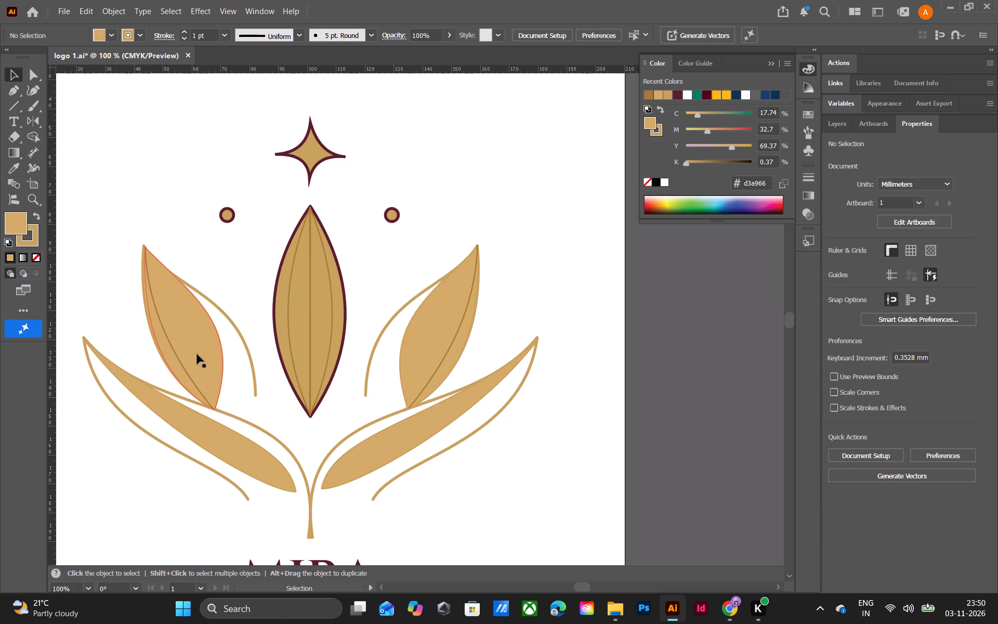
Rotate the upper-left petal's fill and vein together to about 181.6° inside the outline.
click(195, 345)
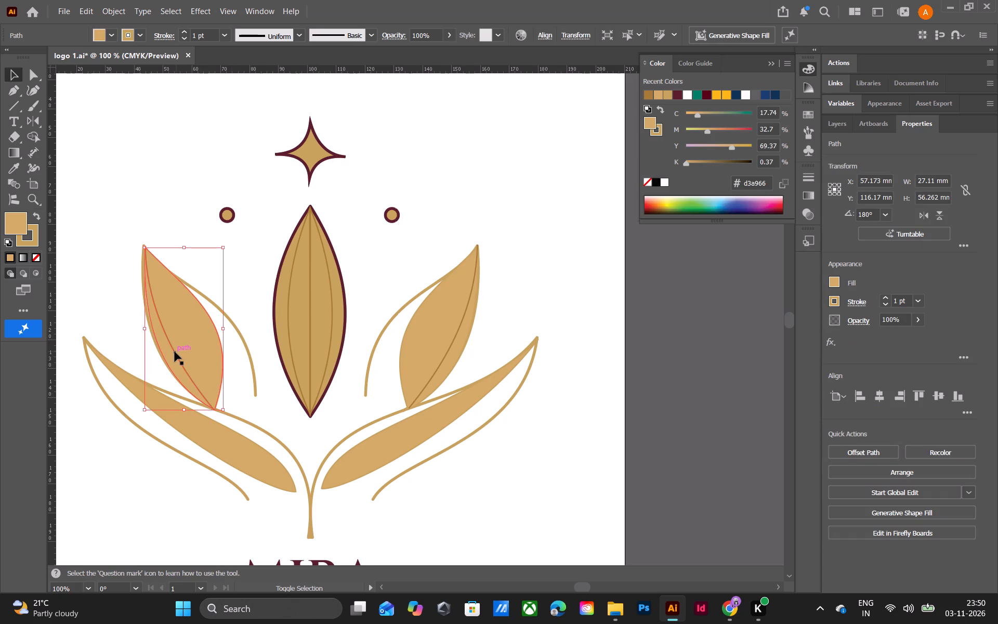
shift+click(174, 353)
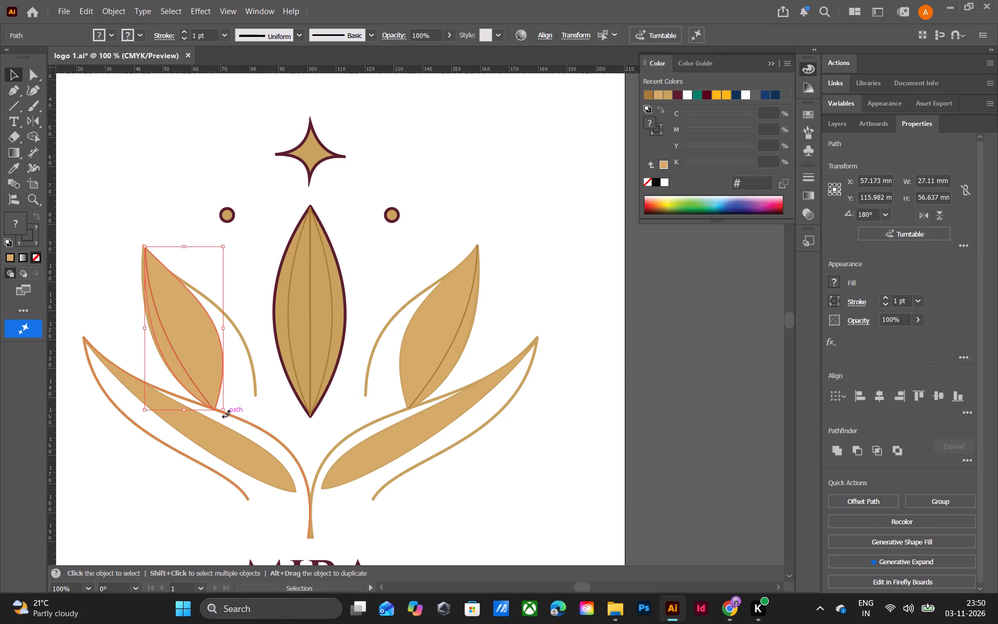
drag(226, 414, 228, 409)
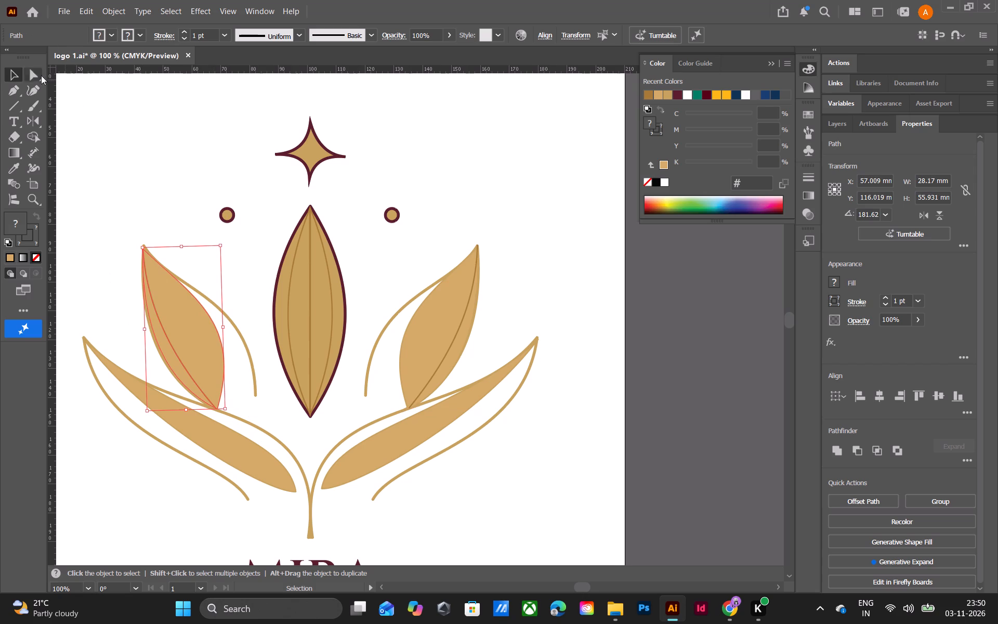
click(94, 132)
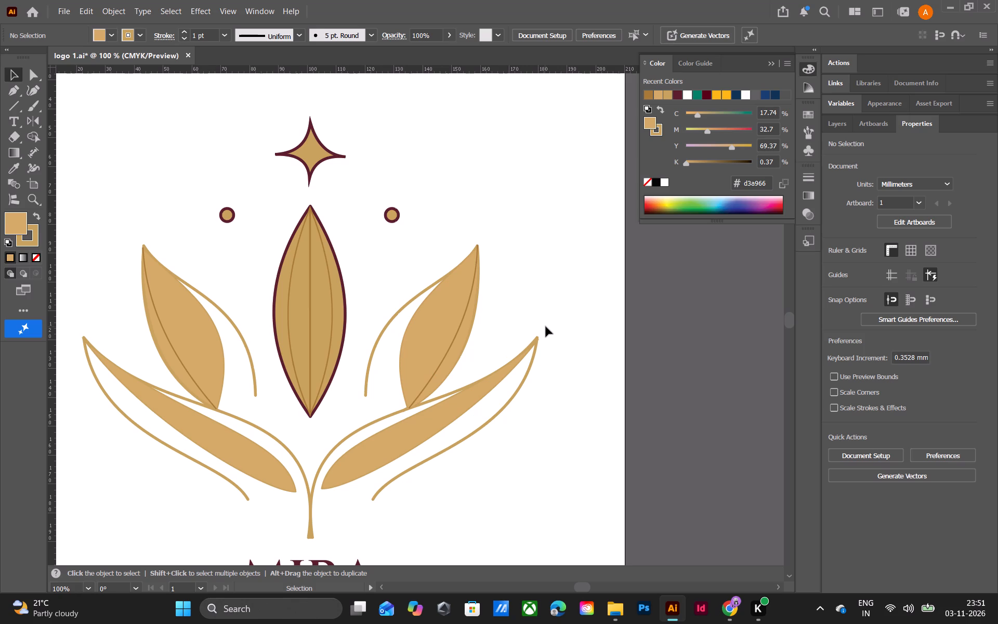
Reshape the lower-right filled petal's upper edge so it bulges outward to the surrounding outline's upper curve.
click(252, 459)
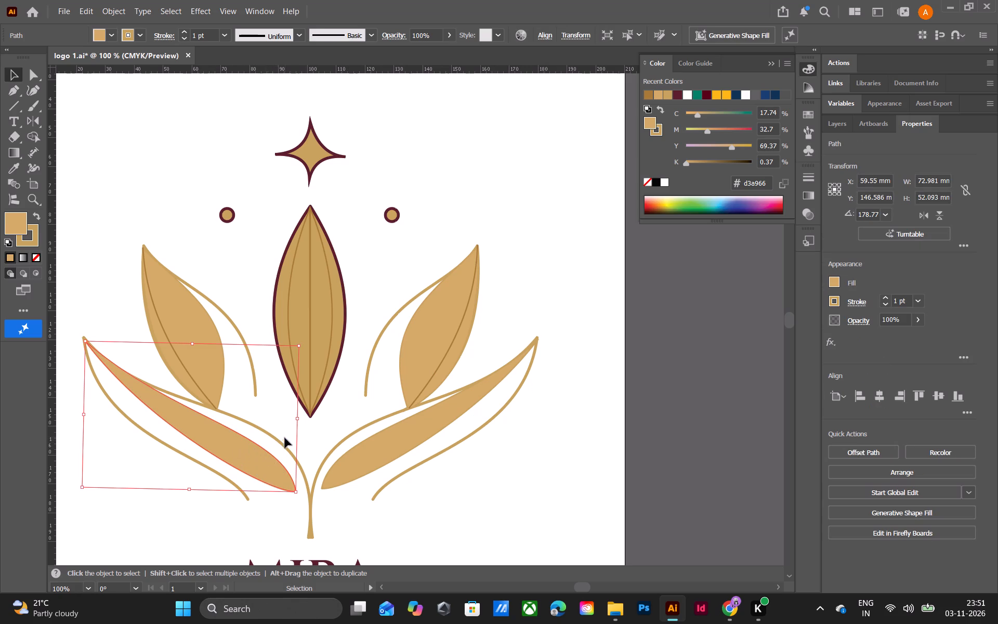
click(424, 440)
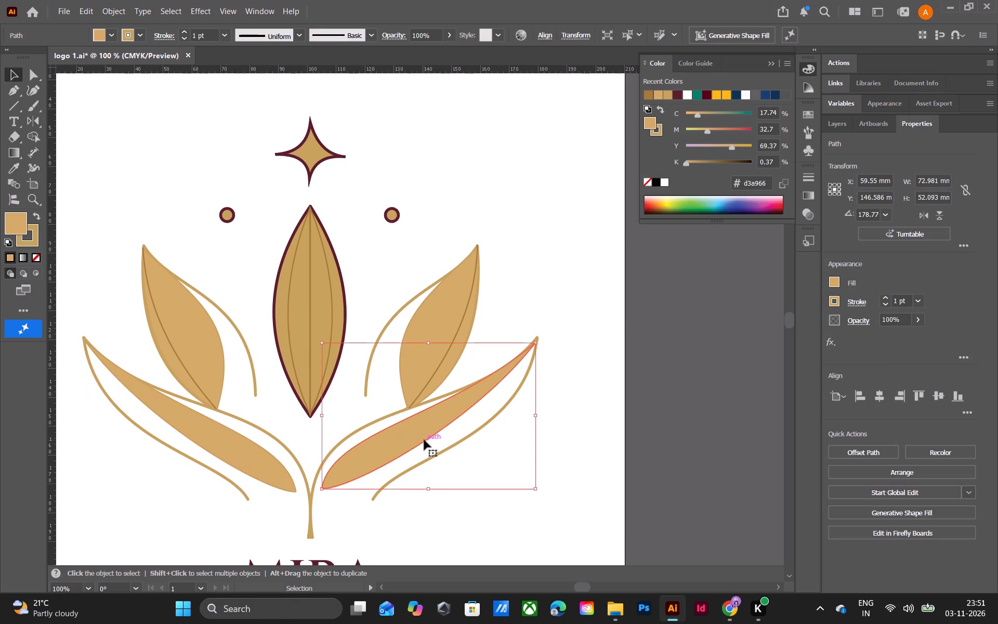
click(9, 96)
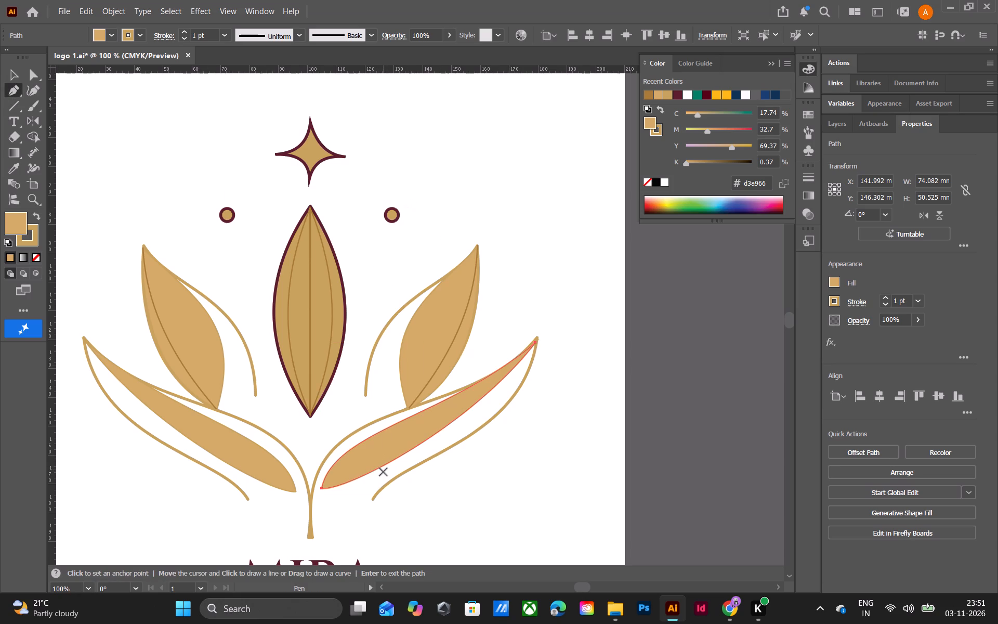
alt+click(366, 440)
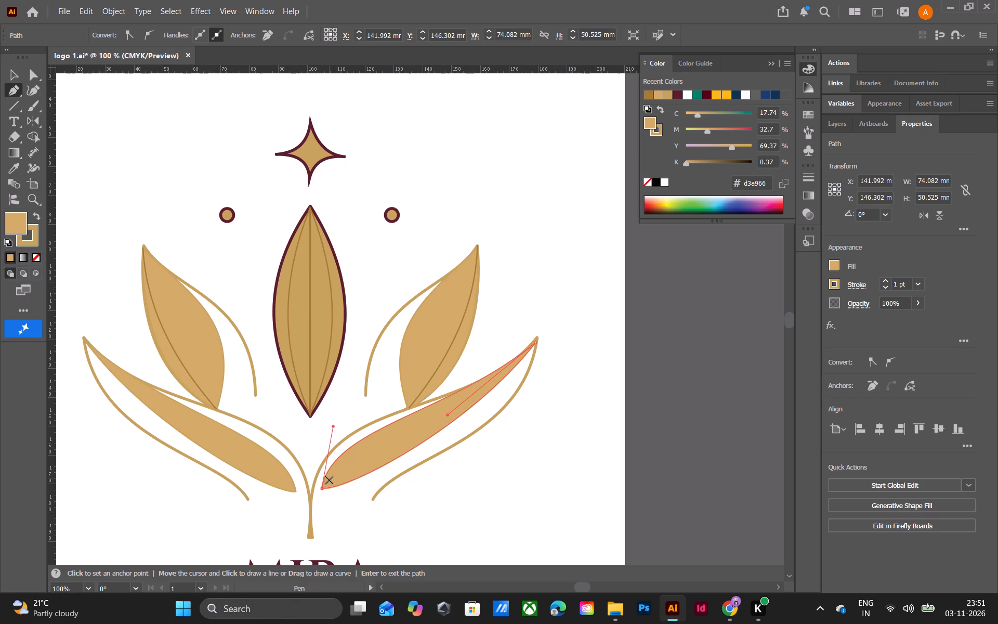
alt+drag(333, 427, 332, 427)
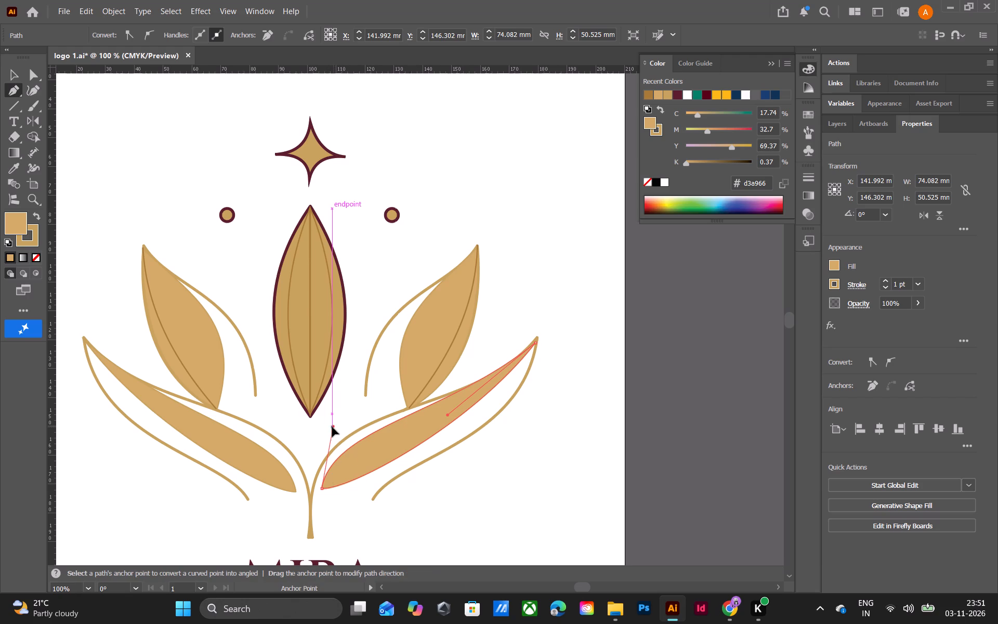
alt+drag(332, 427, 339, 410)
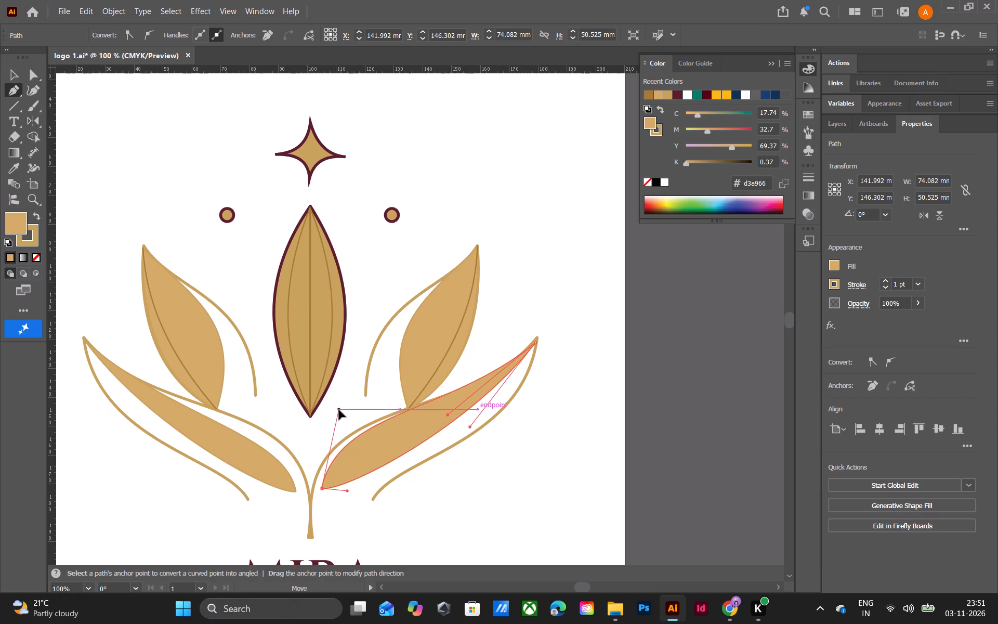
alt+drag(339, 410, 340, 410)
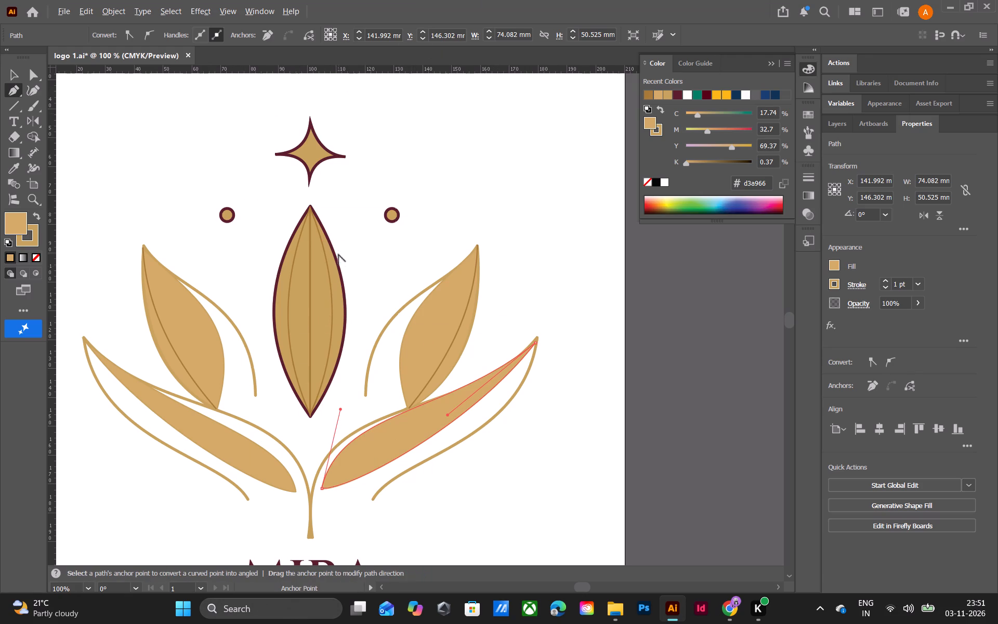
Reshape the lower-right filled petal's lower edge into a fuller curve, making the petal about 50.5 mm high.
alt+drag(347, 483, 347, 489)
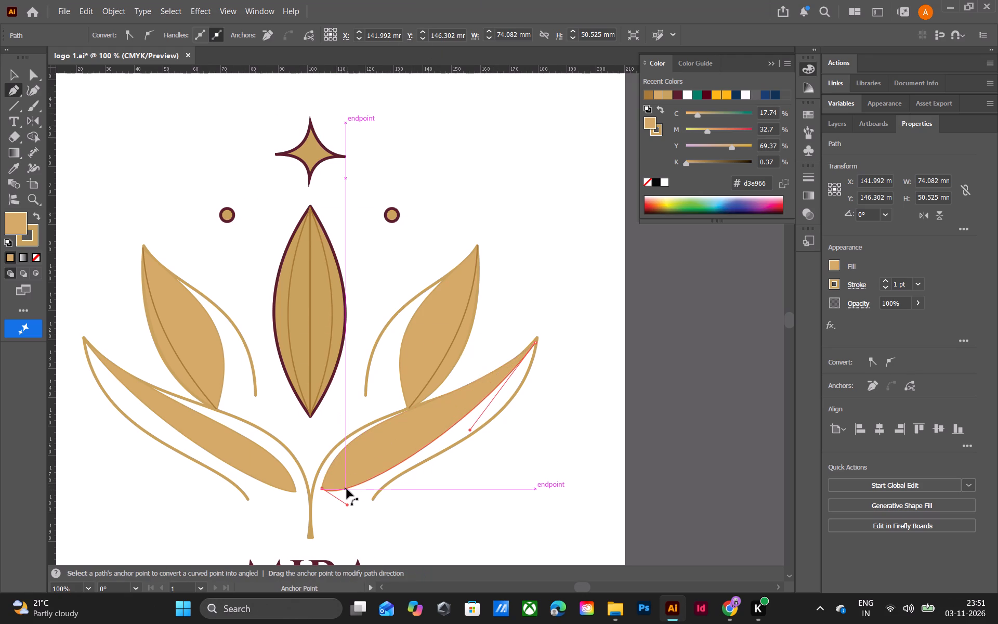
alt+drag(347, 489, 348, 485)
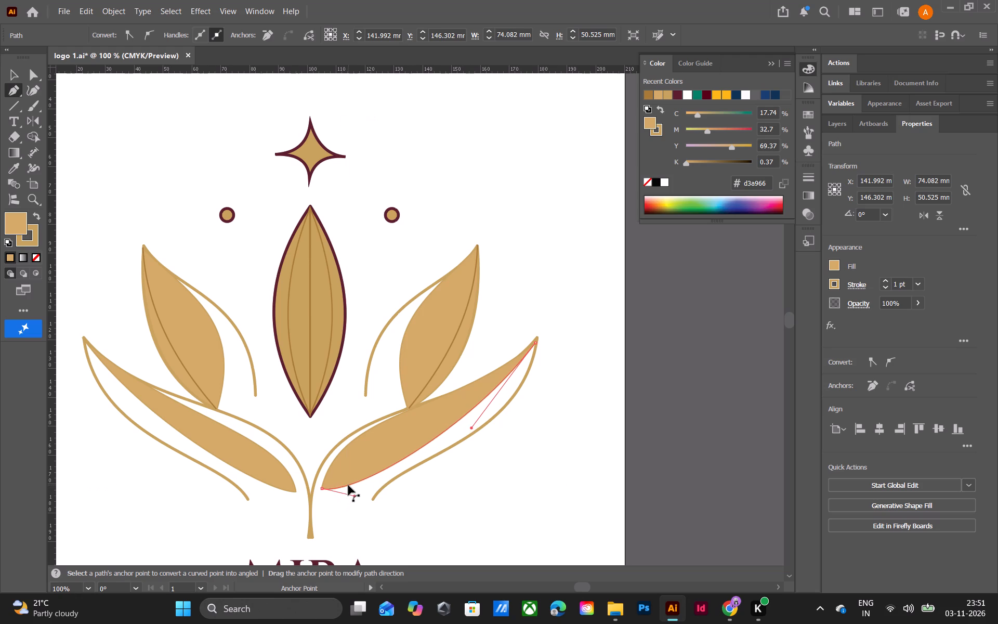
alt+drag(348, 485, 356, 482)
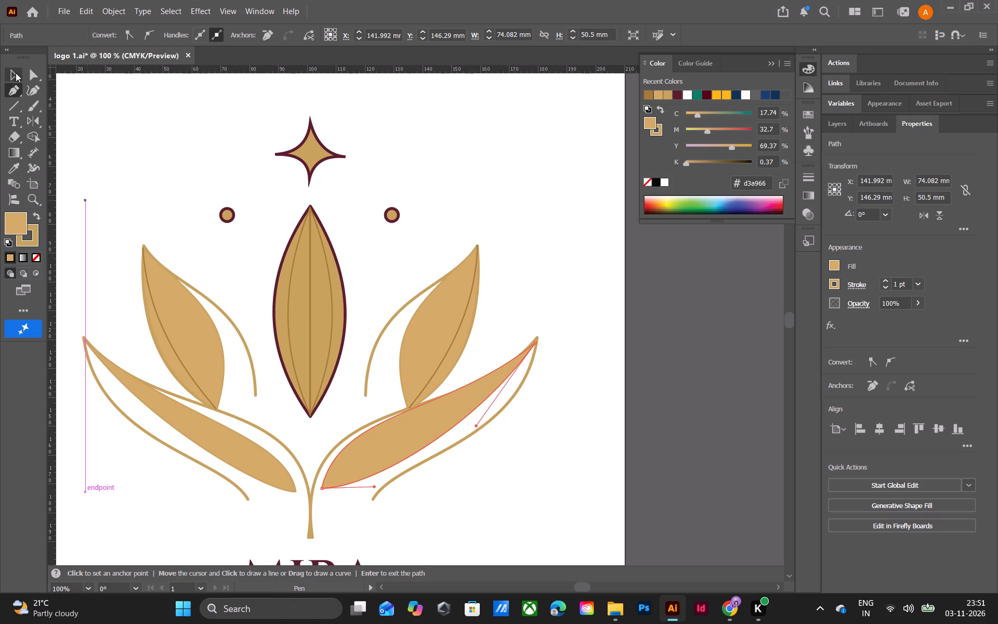
Compare the reshaped lower-right filled petal with the MIRA logo reference image in ChatGPT in Chrome.
click(16, 73)
click(623, 269)
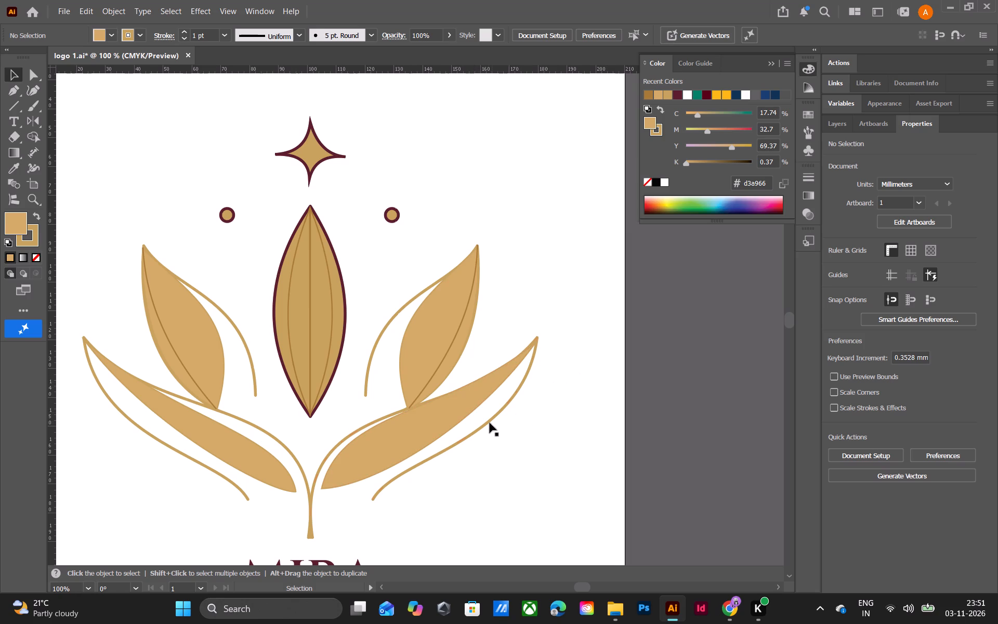
click(441, 417)
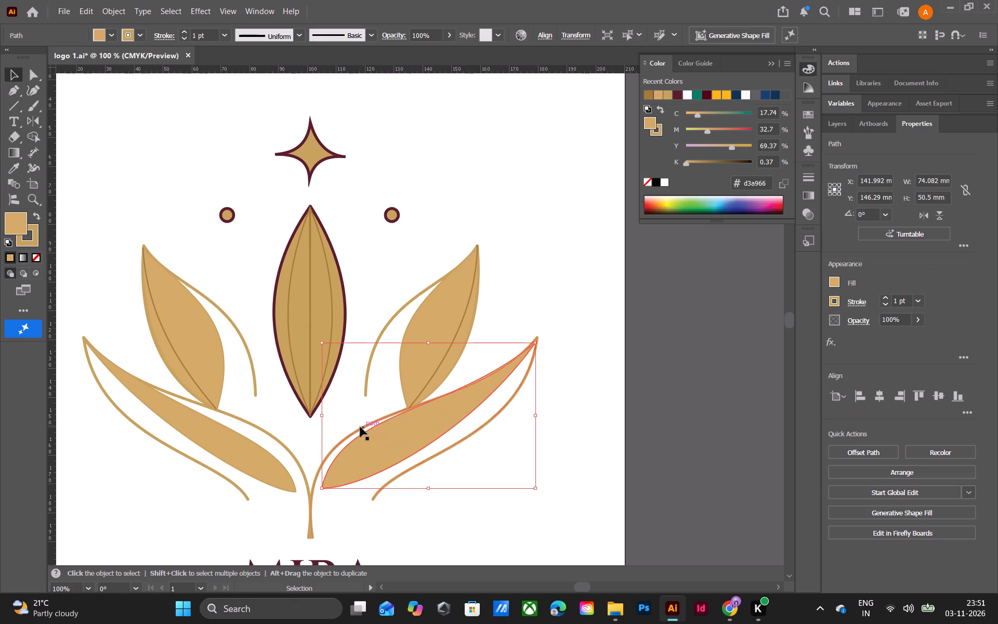
click(737, 610)
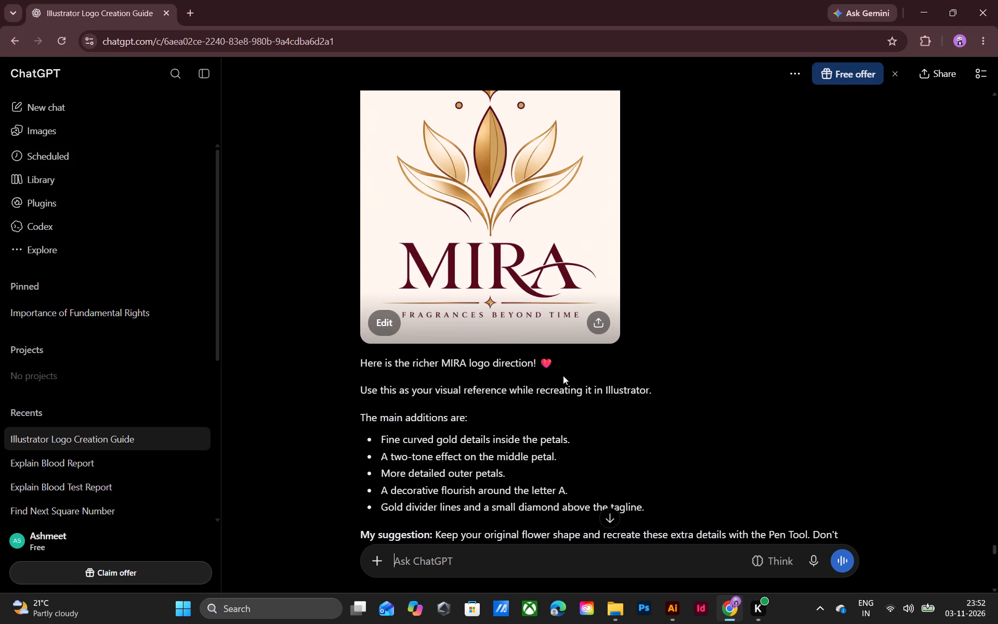
click(669, 616)
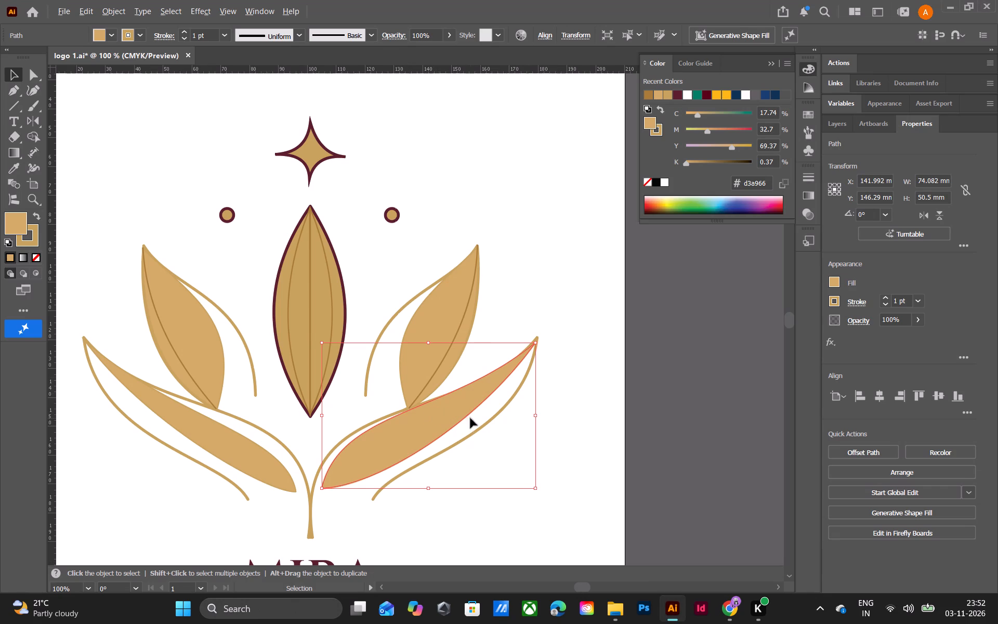
Reshape the lower-right filled petal's upper edge near its inner tip into a slightly fuller curve toward the surrounding outline.
click(466, 394)
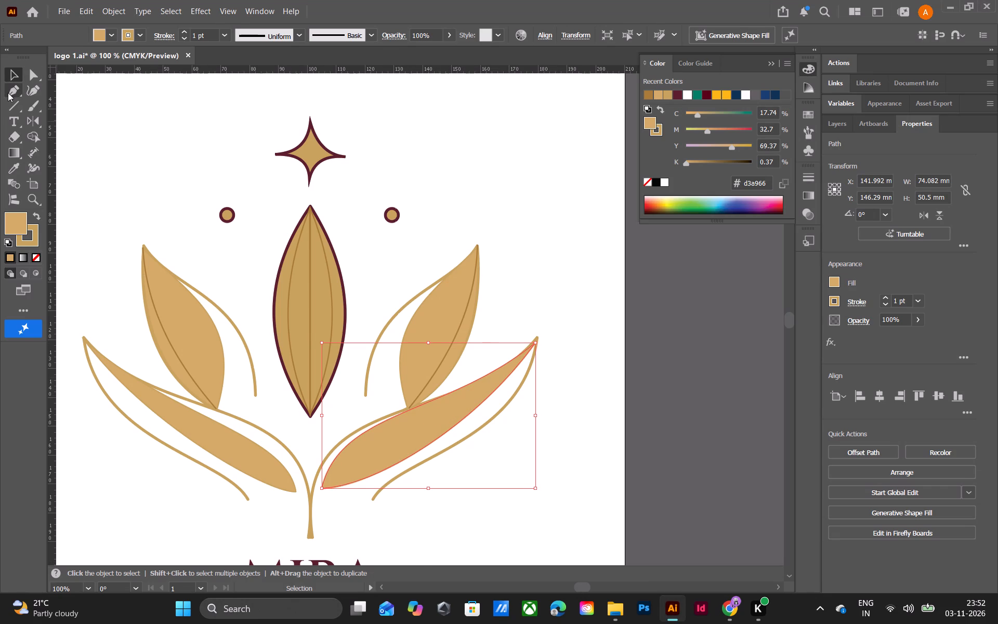
click(8, 93)
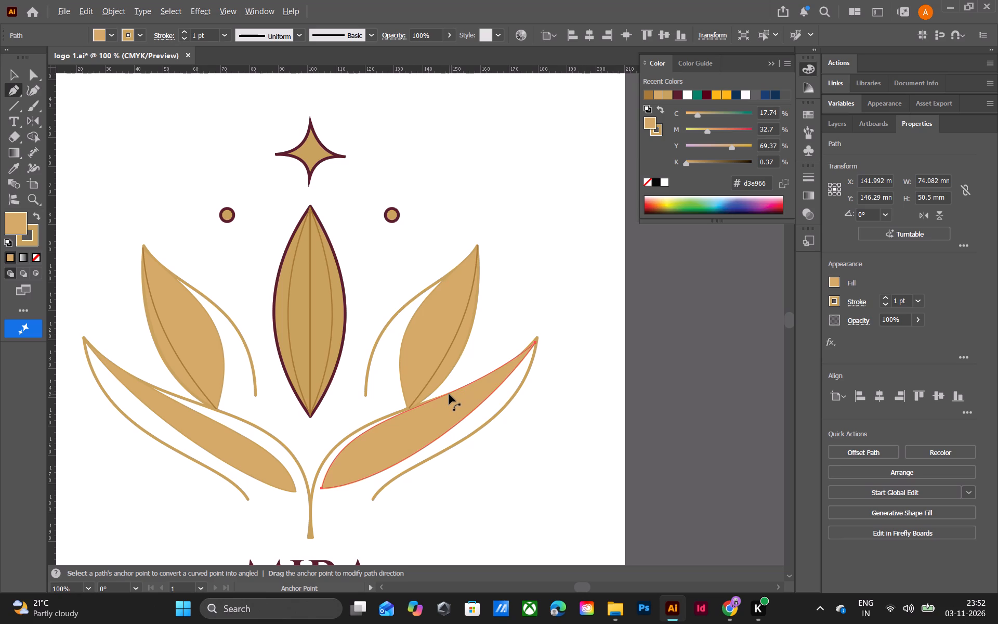
alt+drag(449, 394, 450, 399)
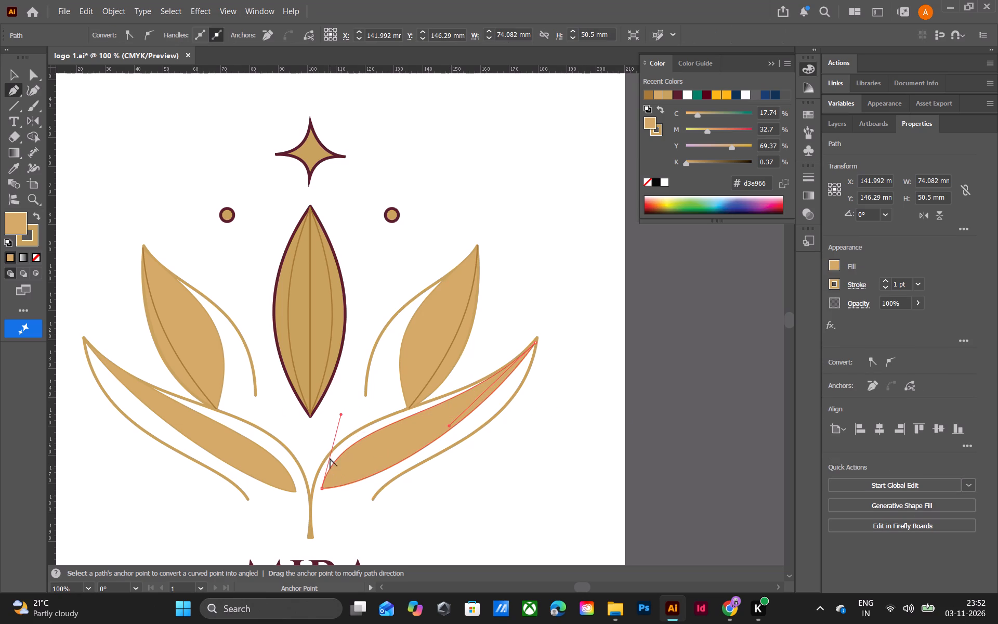
alt+drag(342, 415, 344, 410)
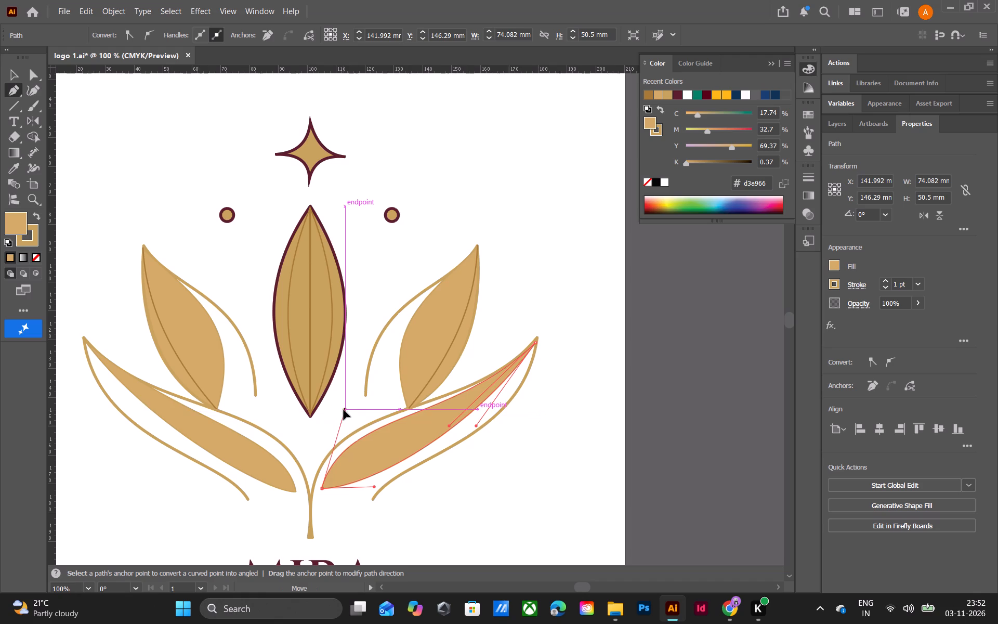
alt+drag(344, 410, 346, 401)
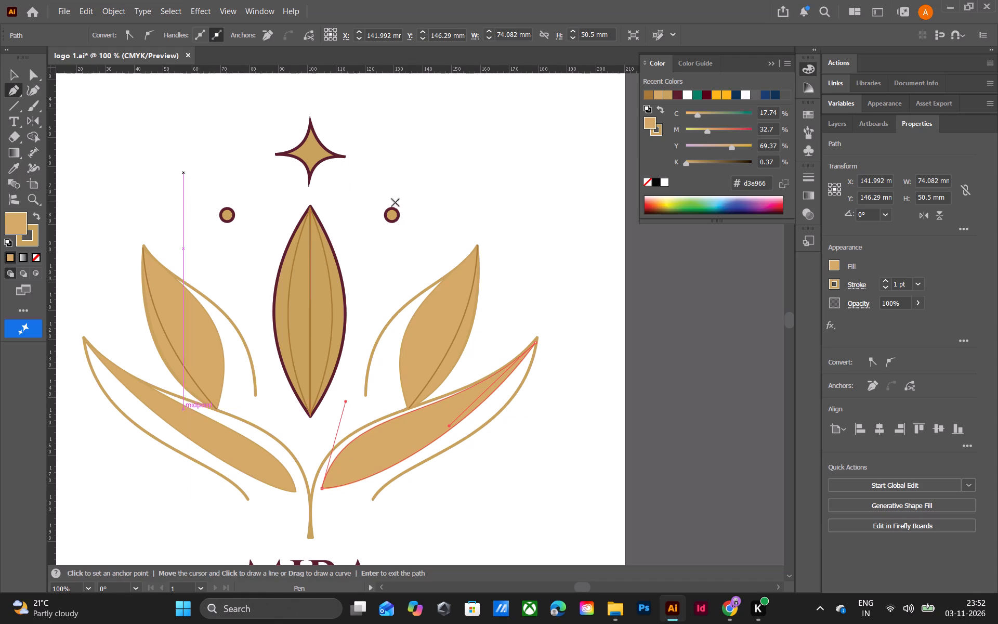
click(521, 188)
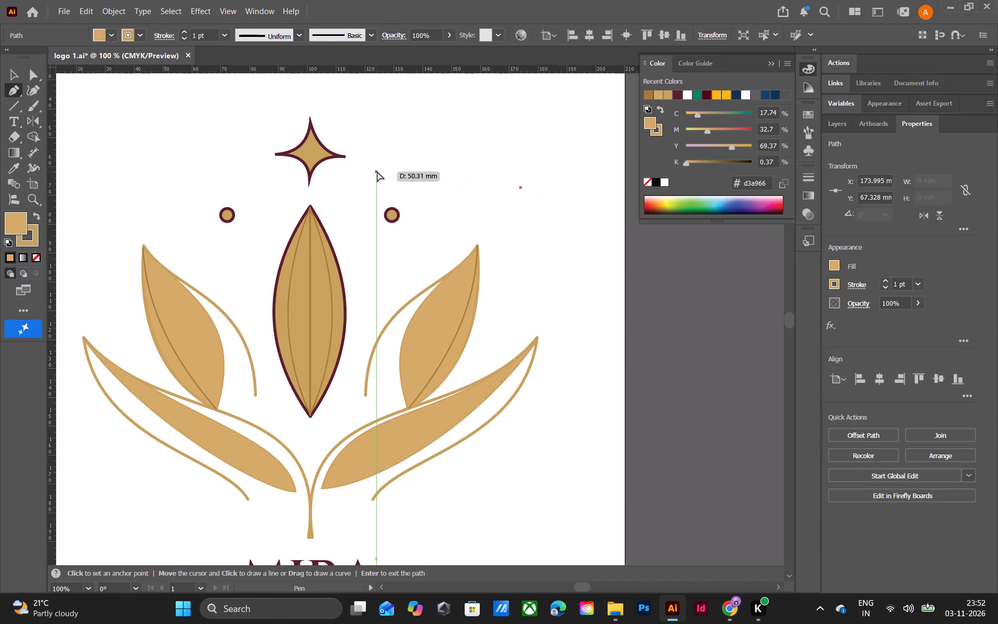
key(ctrl+z)
Duplicate the lower-right filled petal to the empty area above the upper-left petal, about 85 mm left and 79 mm up.
click(9, 71)
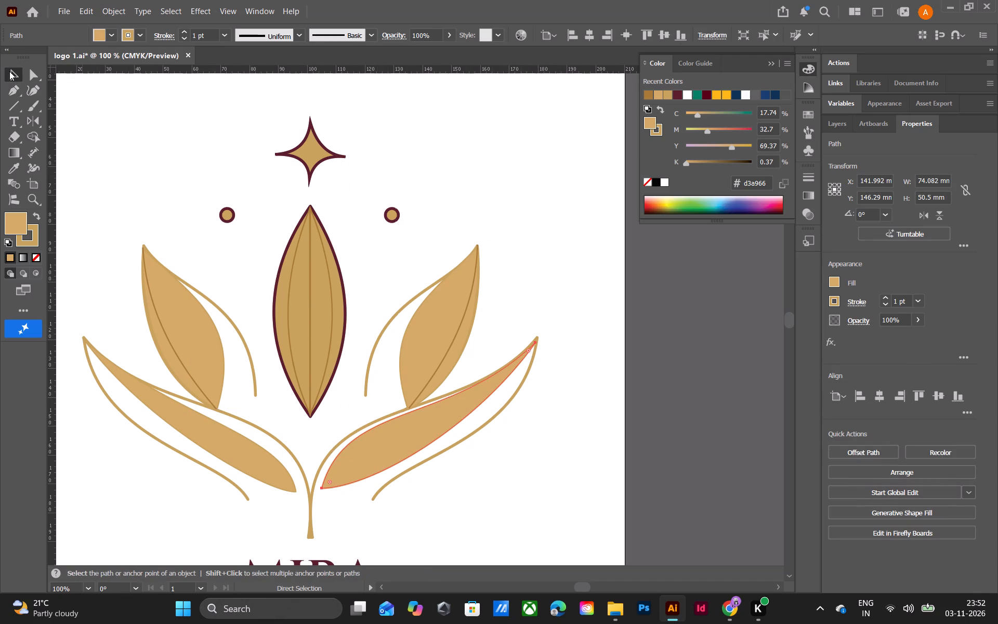
click(365, 435)
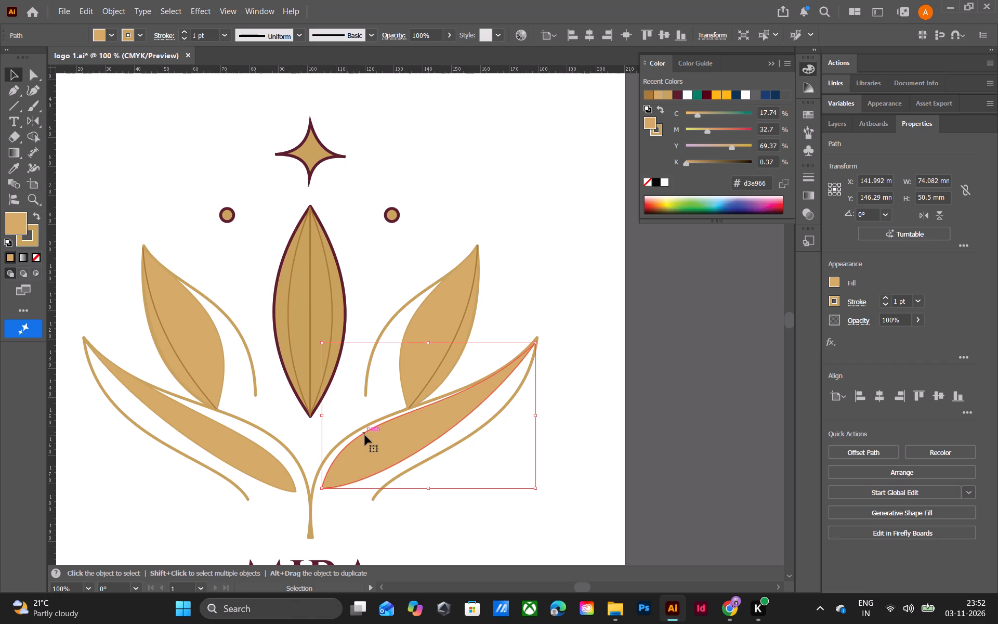
alt+drag(365, 439, 120, 219)
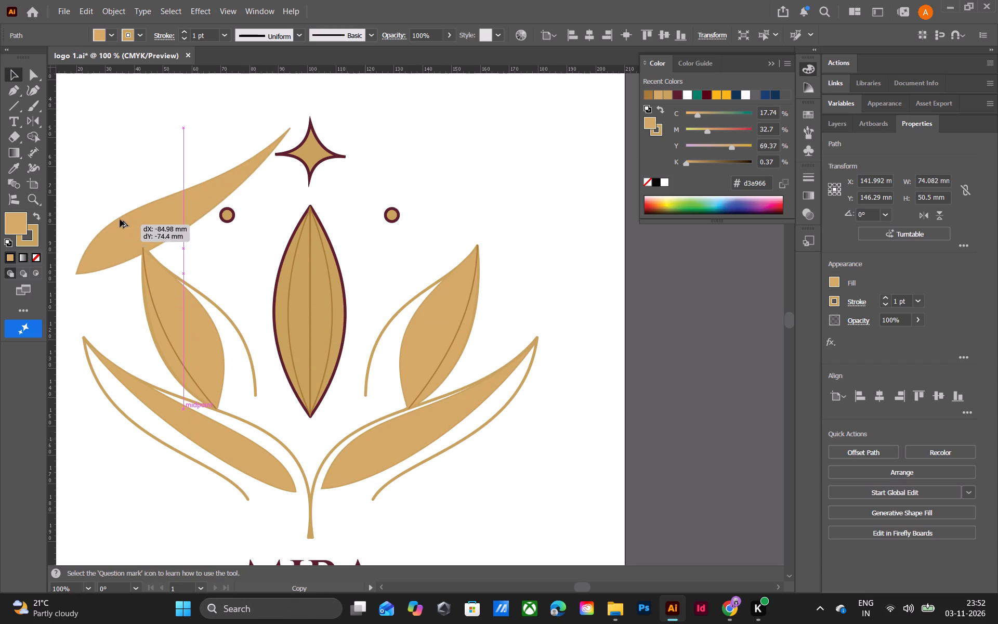
alt+drag(120, 219, 119, 212)
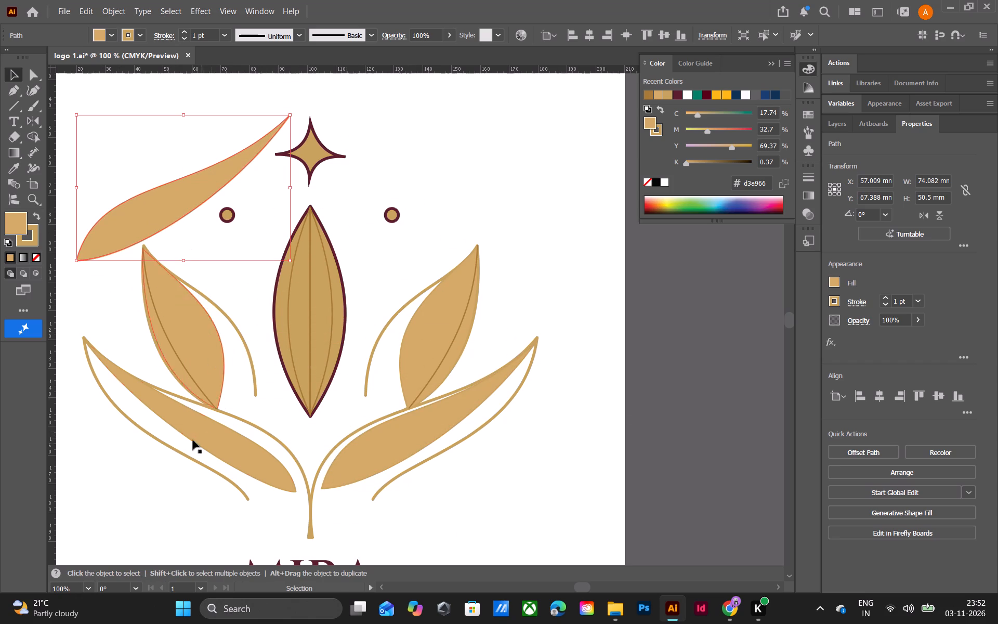
Delete the old narrow filled petal inside the lower-left outline.
click(209, 430)
key(BackSpace)
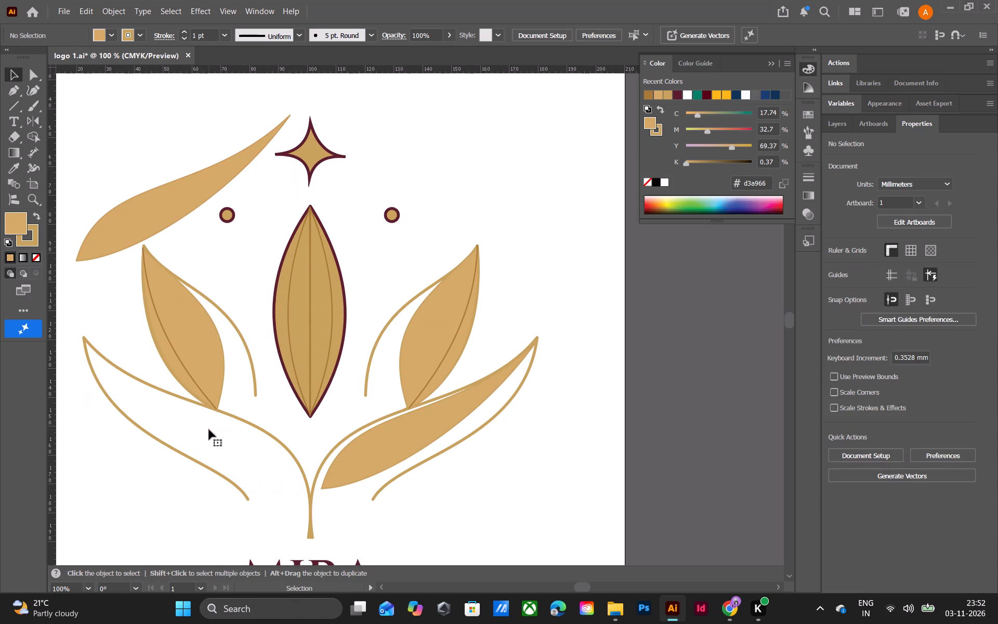
Reflect the duplicated petal so its pointed tip faces up and left, at an angle of about 165.6°.
click(176, 200)
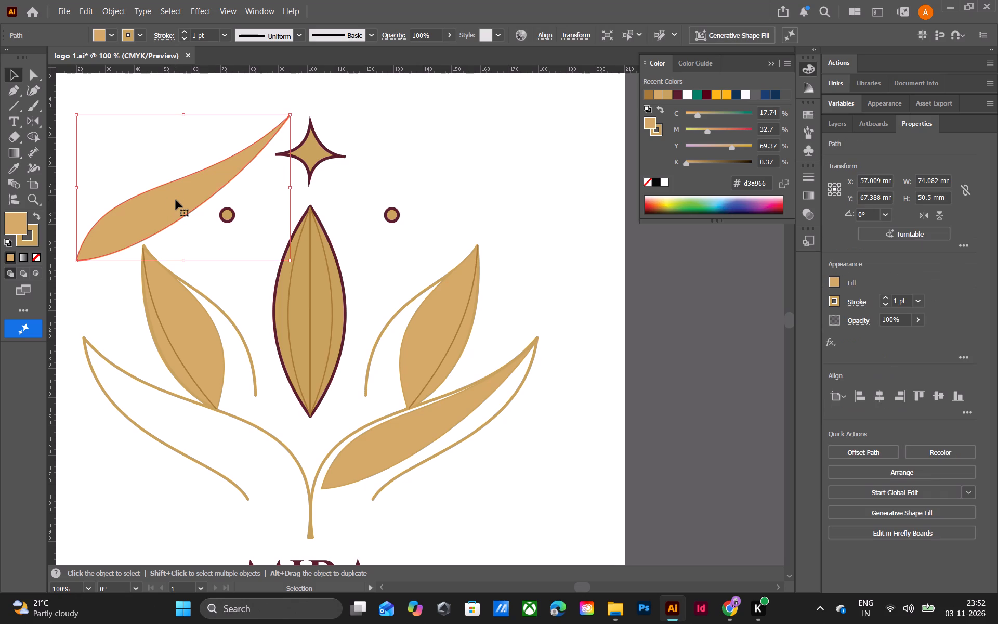
key(o)
drag(176, 200, 172, 174)
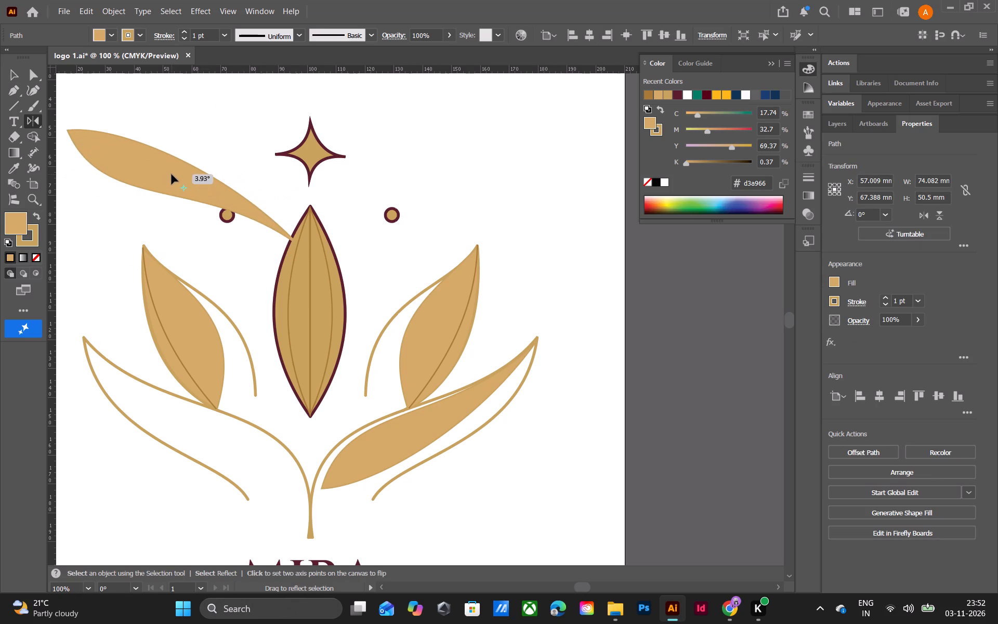
drag(172, 174, 207, 230)
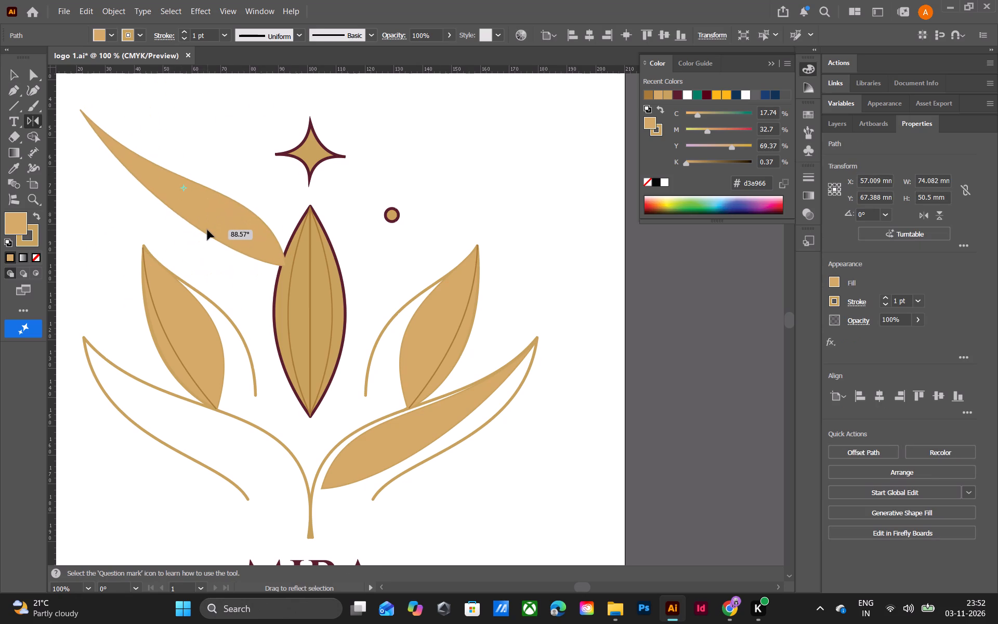
drag(207, 230, 198, 232)
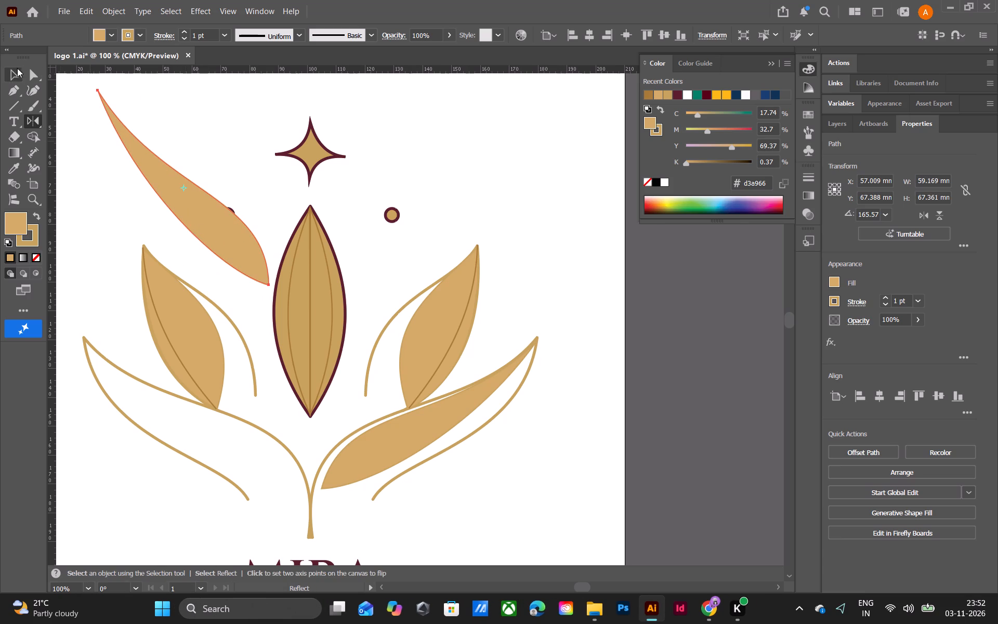
Move the mirrored petal onto the lower-left outline with the tips meeting, and rotate it to about 172.9°.
click(10, 70)
drag(163, 175, 172, 410)
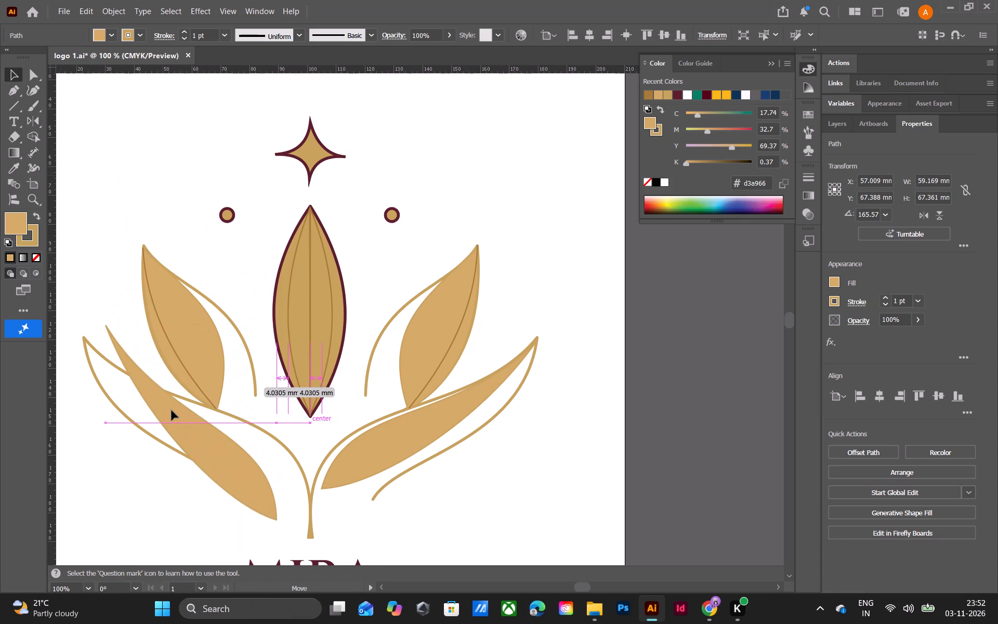
drag(172, 410, 150, 420)
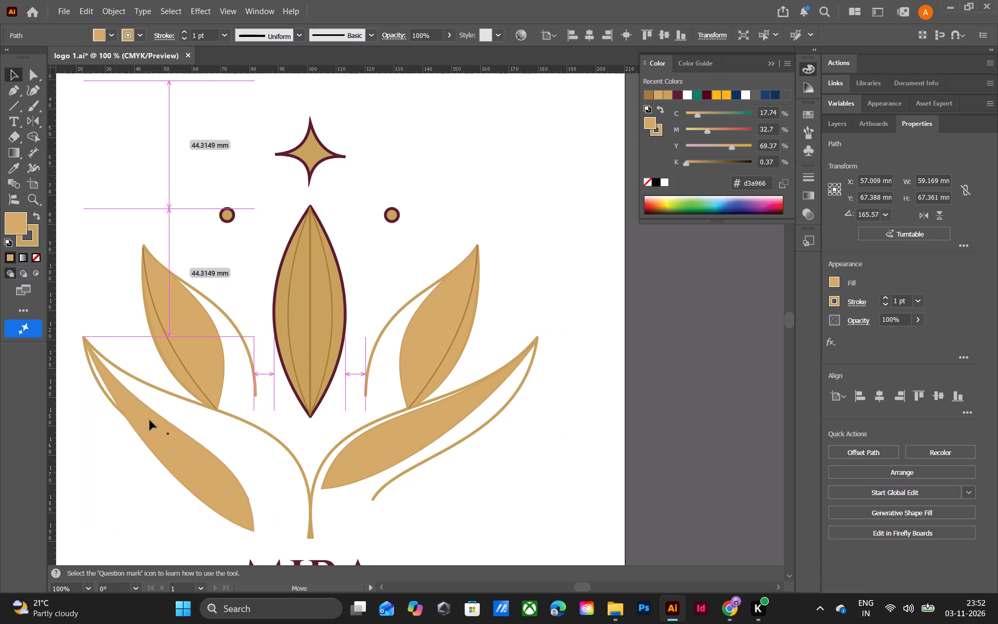
drag(150, 420, 150, 420)
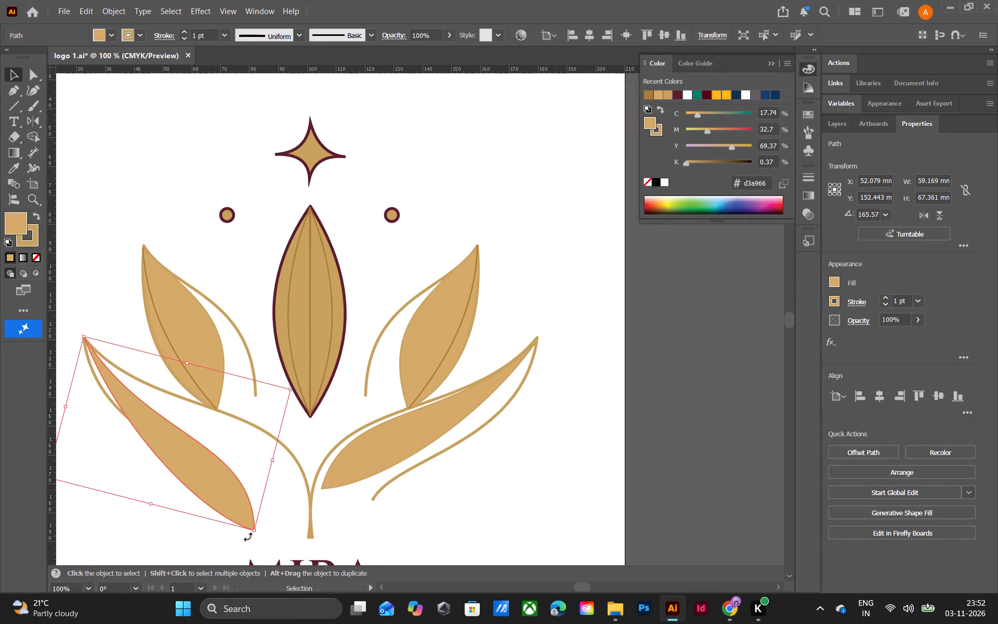
drag(248, 537, 265, 530)
Shift the lower-left filled petal up and right within its outline, to about X 58.2 mm, Y 149.8 mm.
click(205, 474)
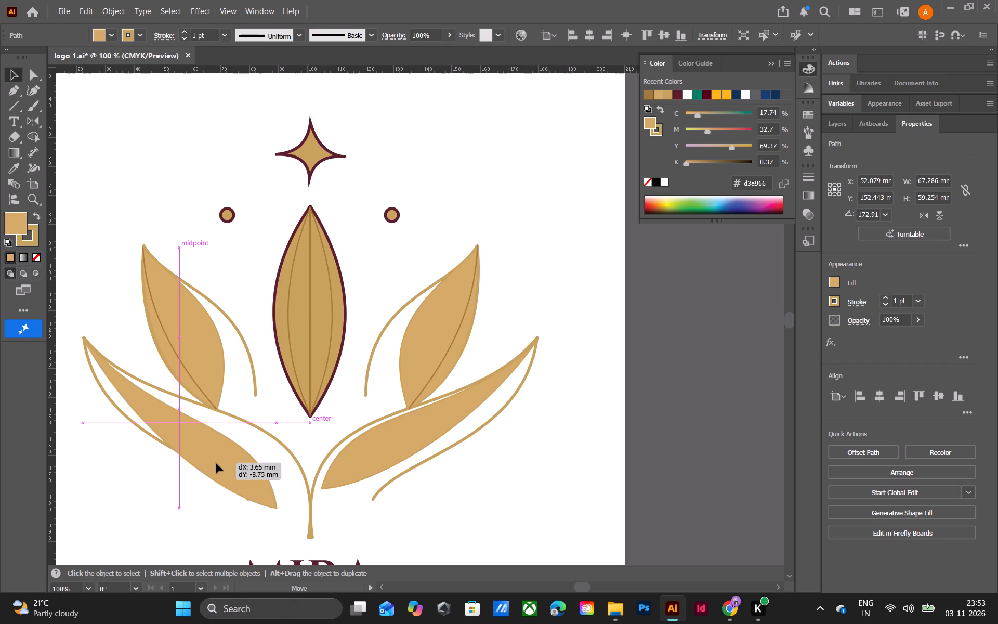
drag(218, 461, 228, 443)
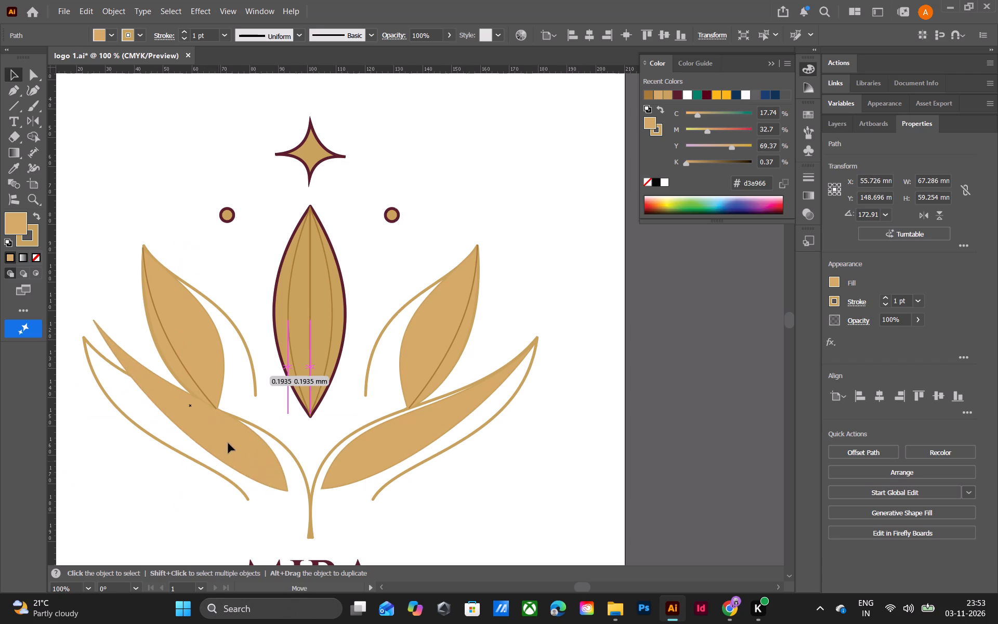
drag(228, 443, 222, 463)
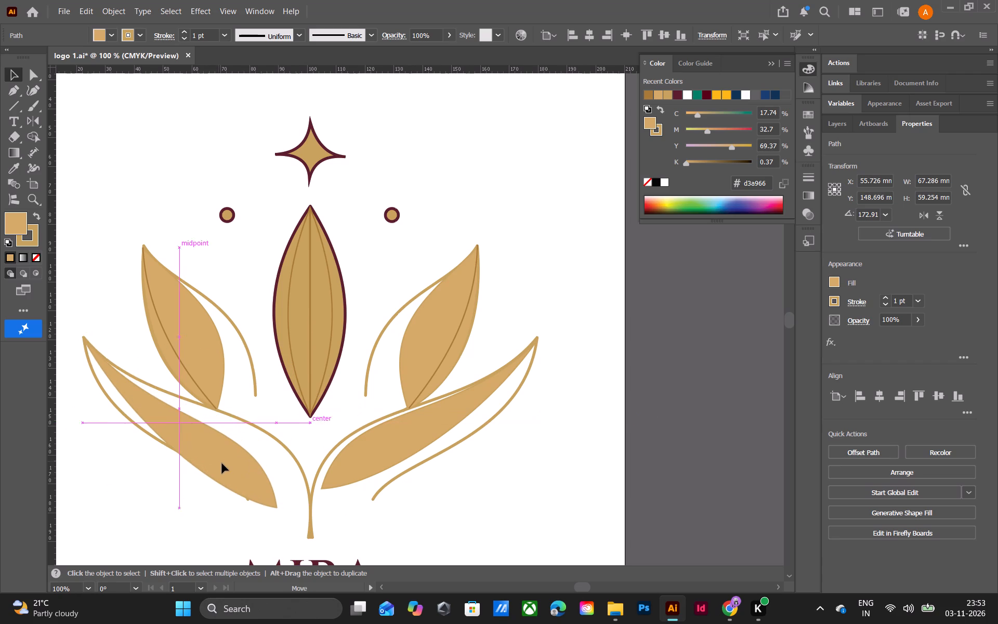
drag(222, 463, 219, 462)
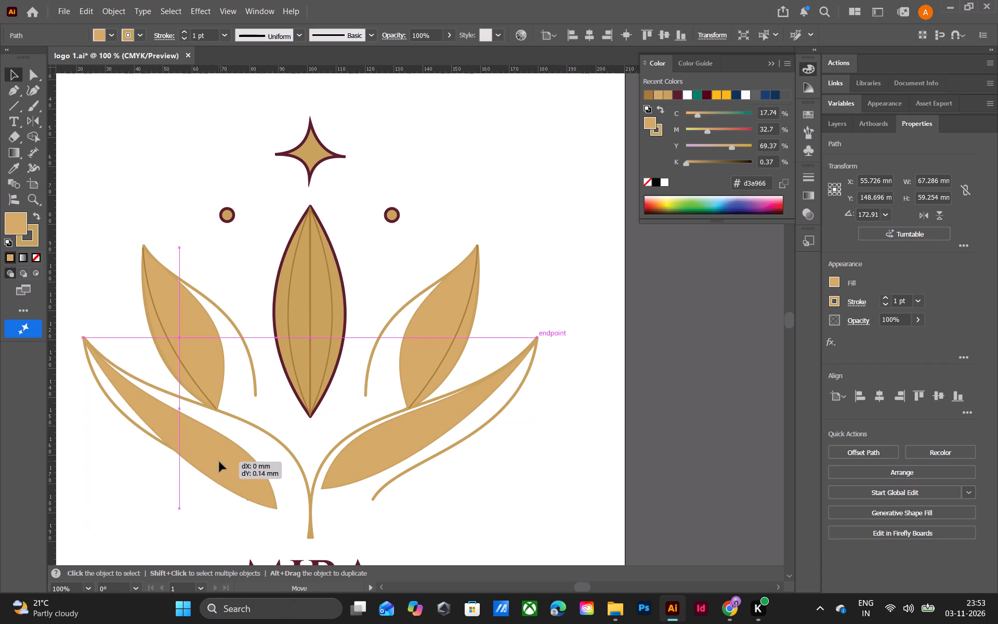
drag(219, 462, 218, 463)
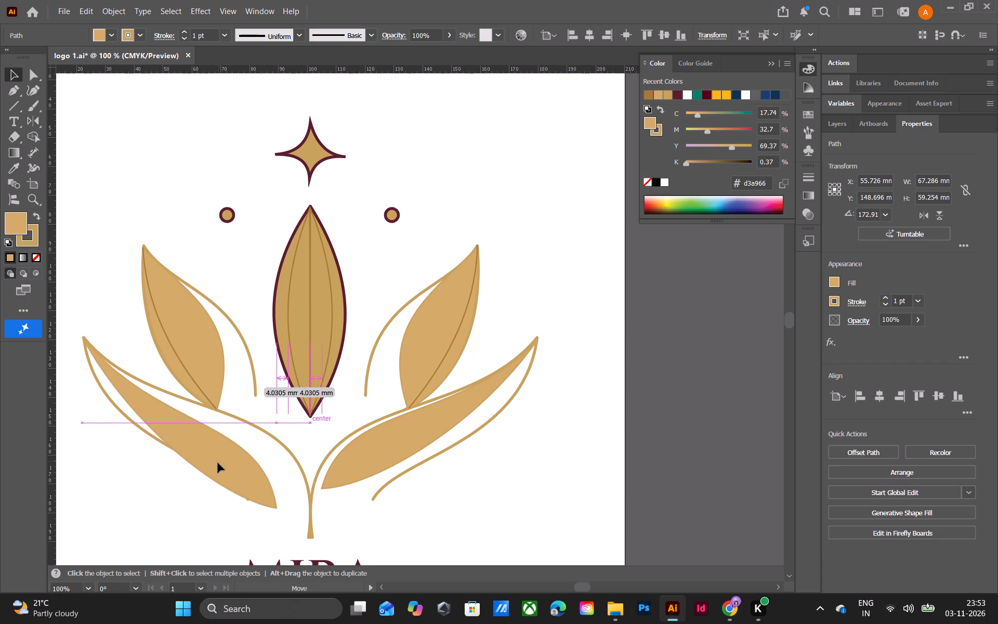
drag(218, 463, 226, 465)
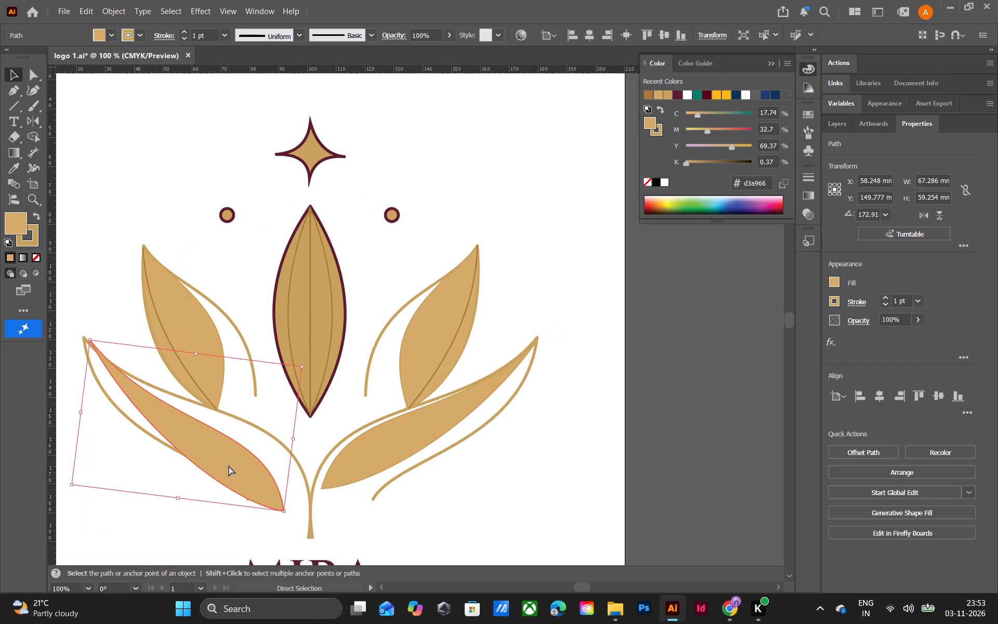
Nudge the lower-left filled petal left to about X 56.1 mm so its tip lines up with the outline's tip.
key(ctrl+equal)
key(ctrl+equal)
key(ctrl+equal)
ctrl+scroll(231, 462, up, 7)
ctrl+scroll(231, 462, down, 5)
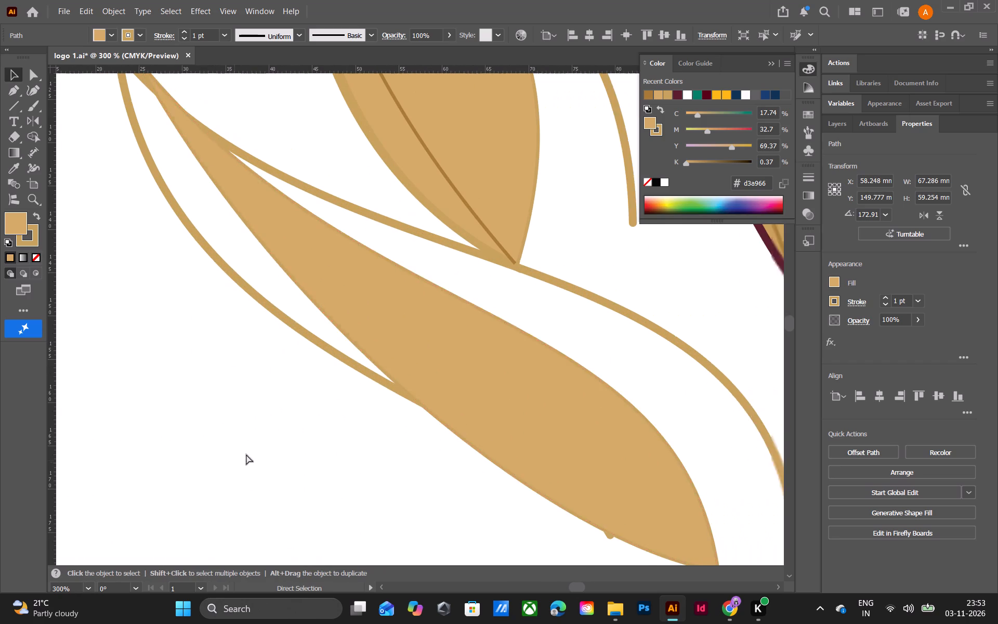
ctrl+scroll(246, 454, down, 1)
ctrl+scroll(282, 431, up, 16)
key(Left)
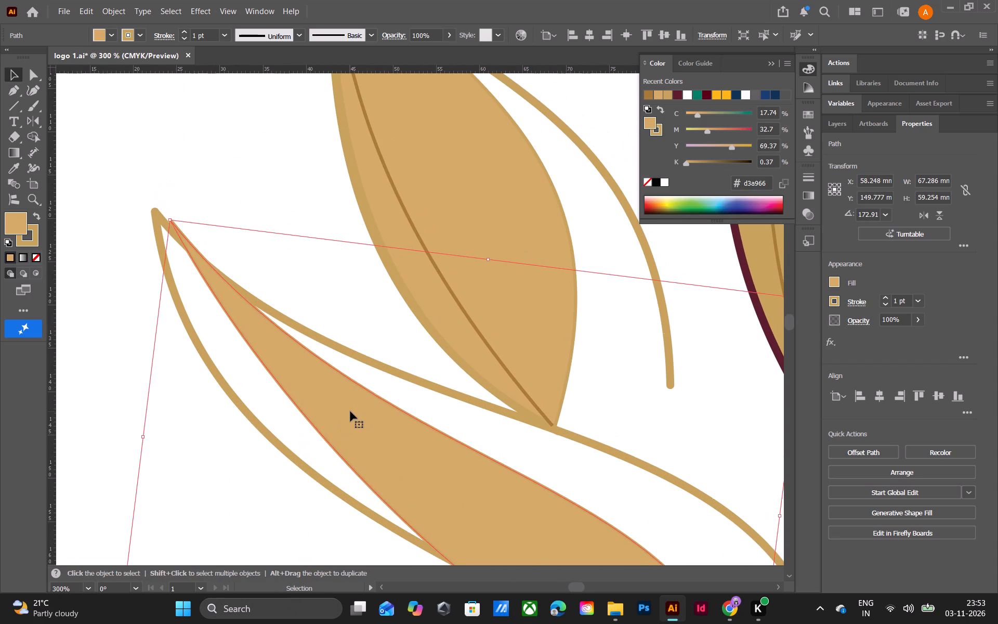
key(Left)
key(Left)
key(Left)
key(Left)
key(Left)
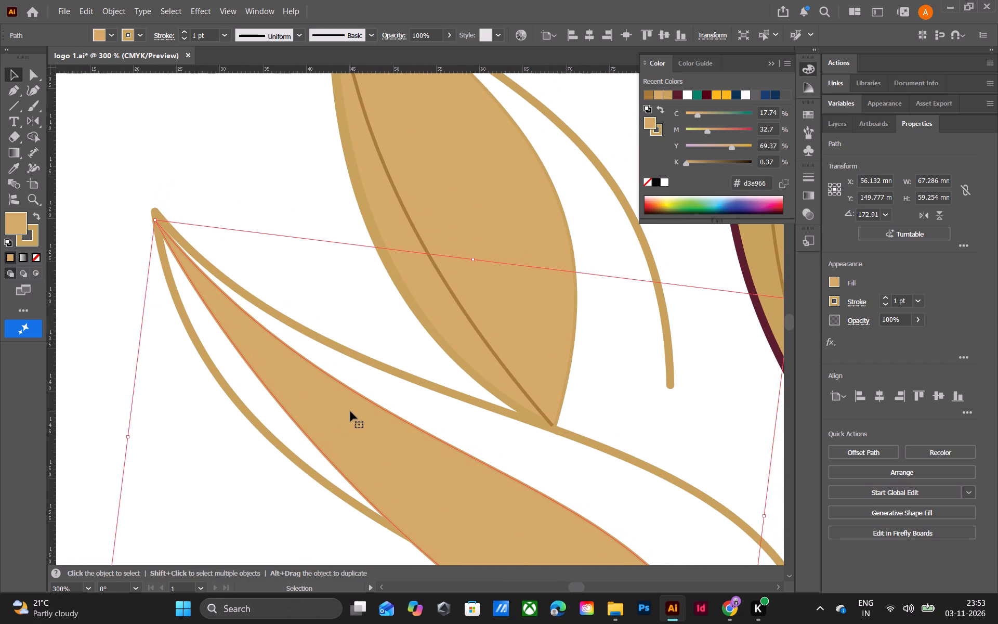
Rotate the lower-left filled petal to about 173.1° and nudge it up to about Y 148.4 mm, bringing its tip to the outline's tip.
ctrl+scroll(520, 340, down, 7)
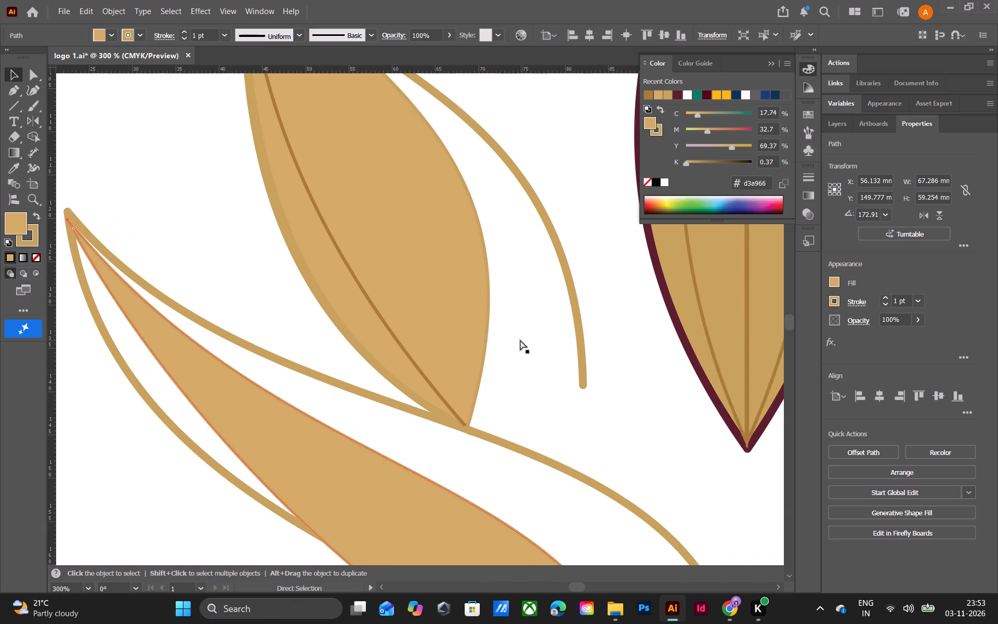
ctrl+scroll(520, 340, down, 7)
key(ctrl+minus)
key(ctrl+minus)
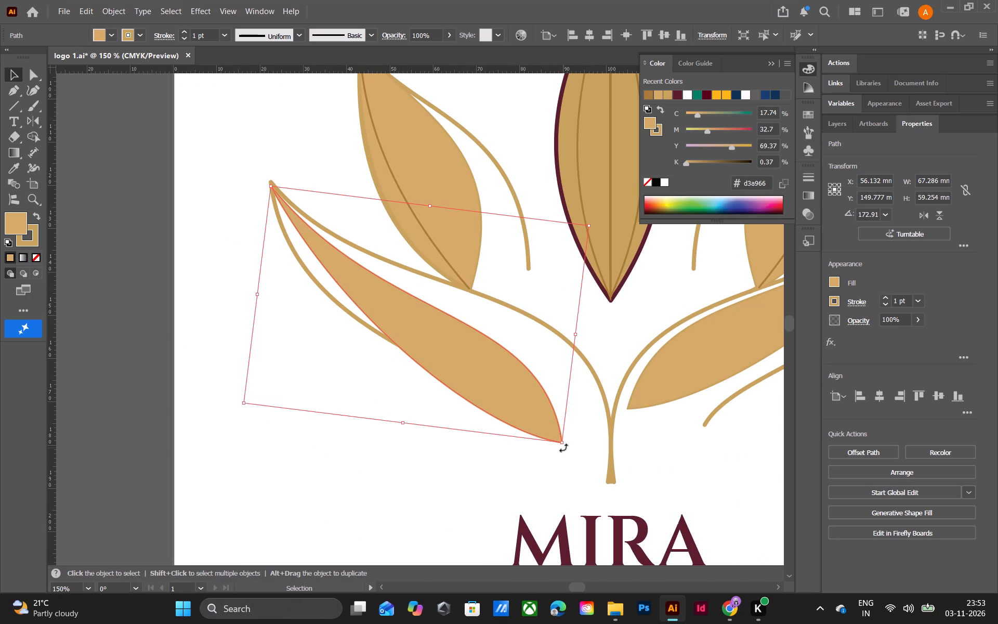
drag(563, 448, 571, 440)
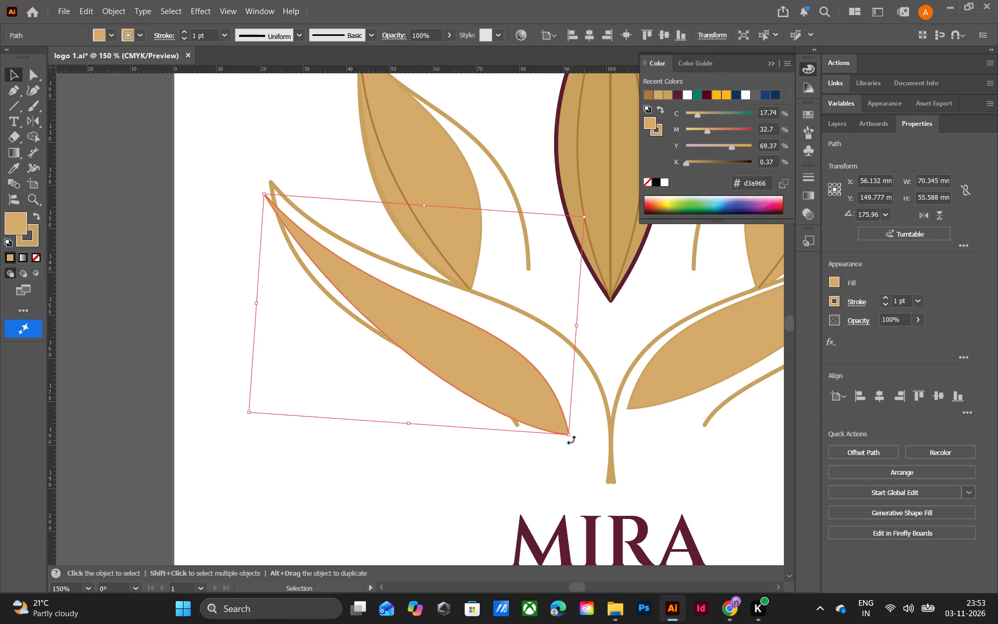
drag(571, 440, 568, 448)
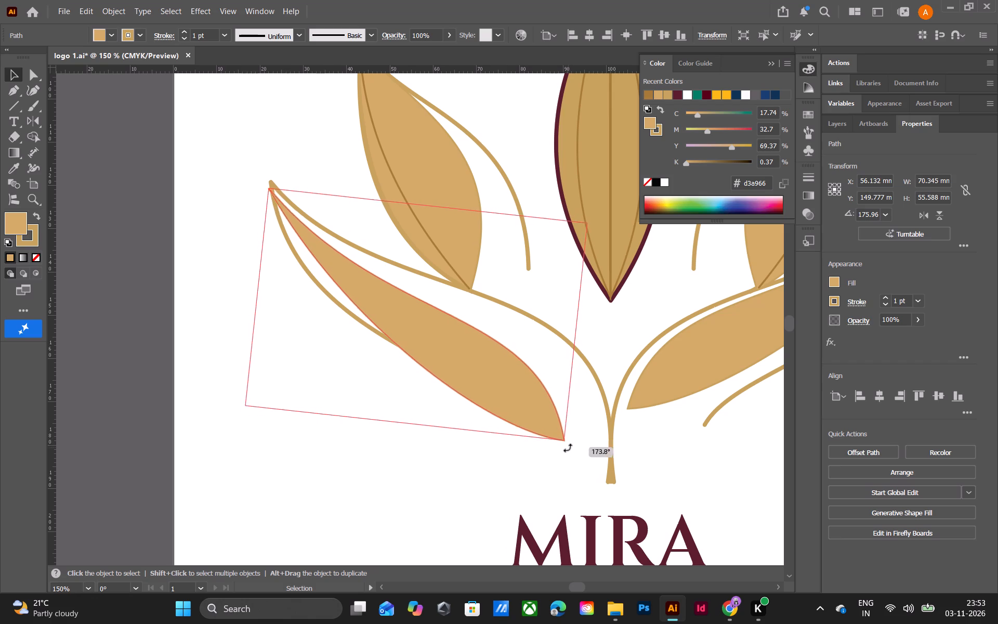
drag(568, 448, 565, 450)
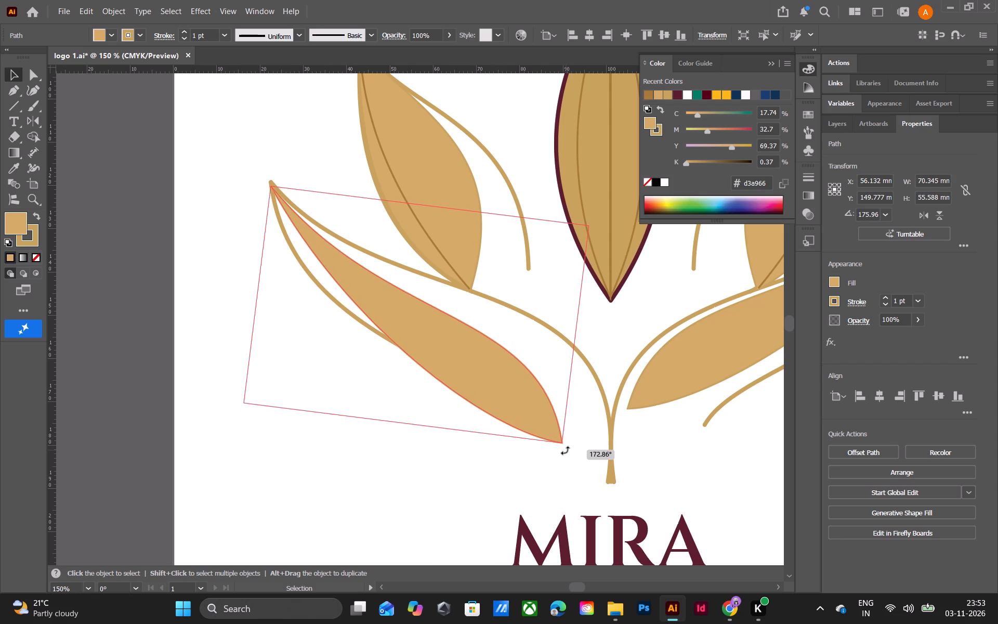
drag(565, 450, 557, 442)
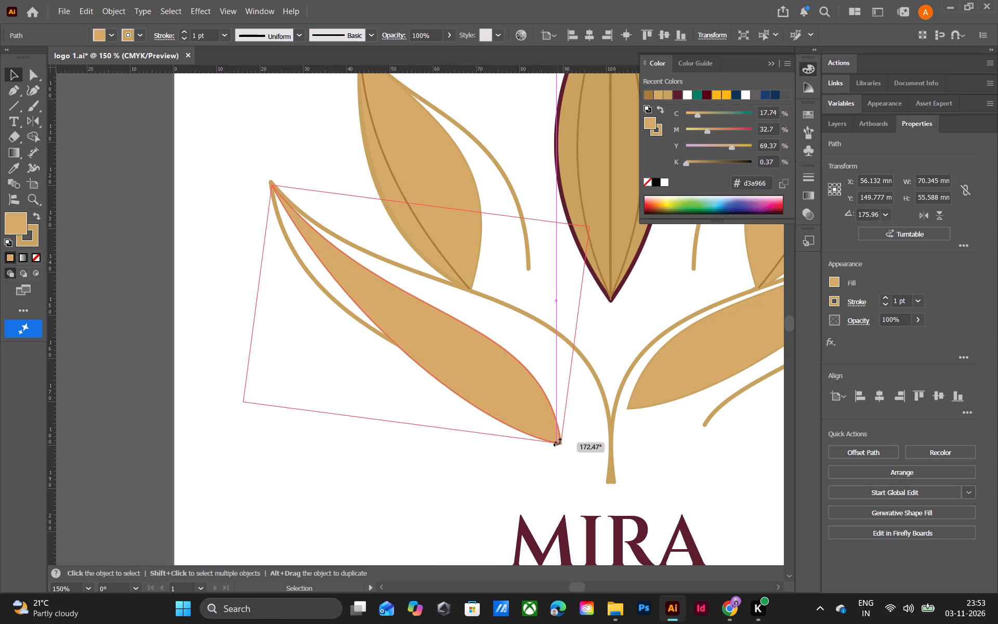
drag(557, 442, 557, 440)
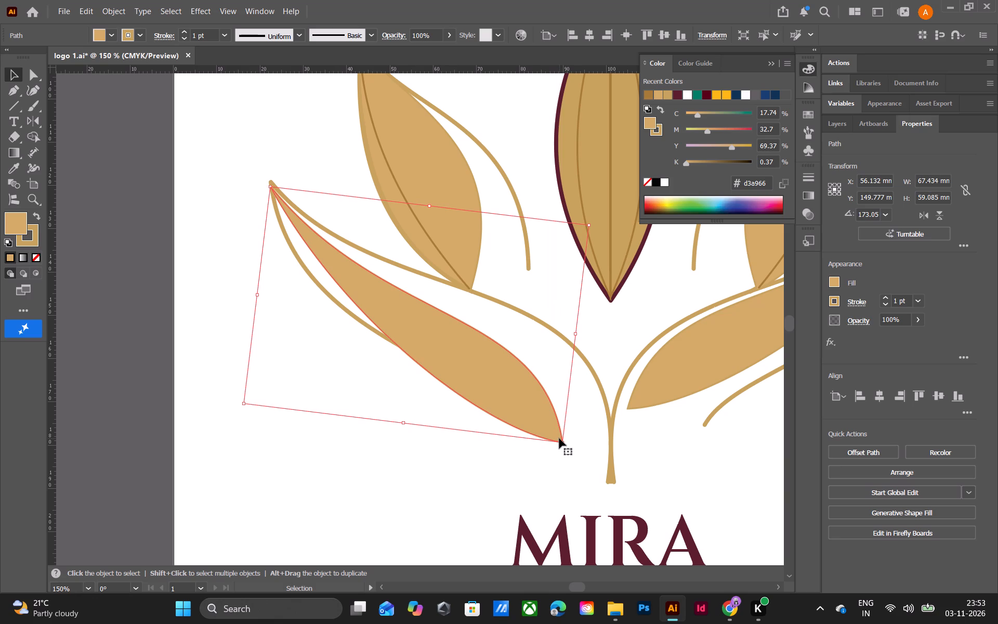
key(Up)
key(Up)
key(Up)
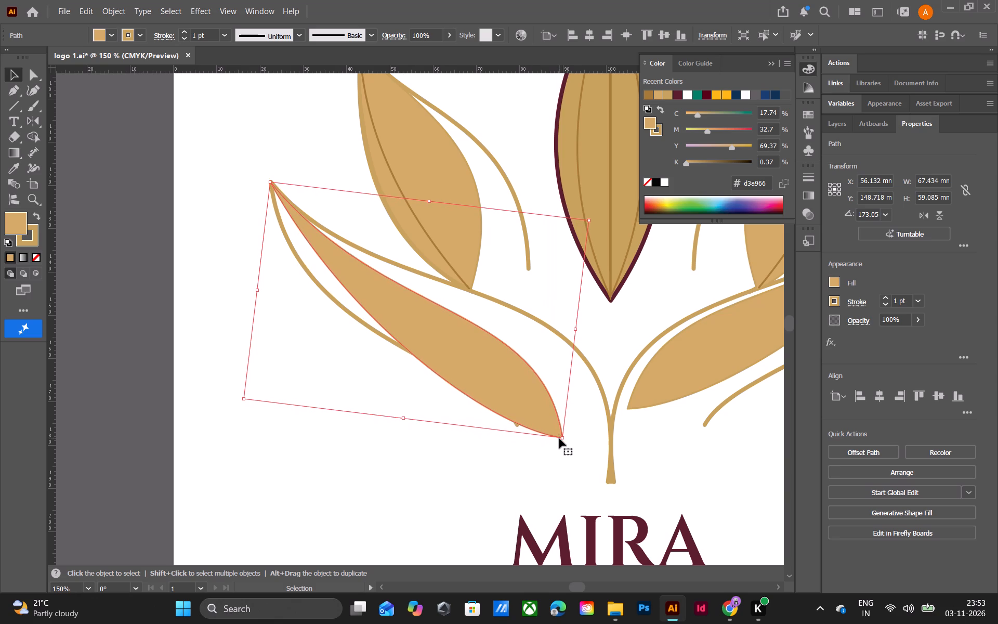
key(Up)
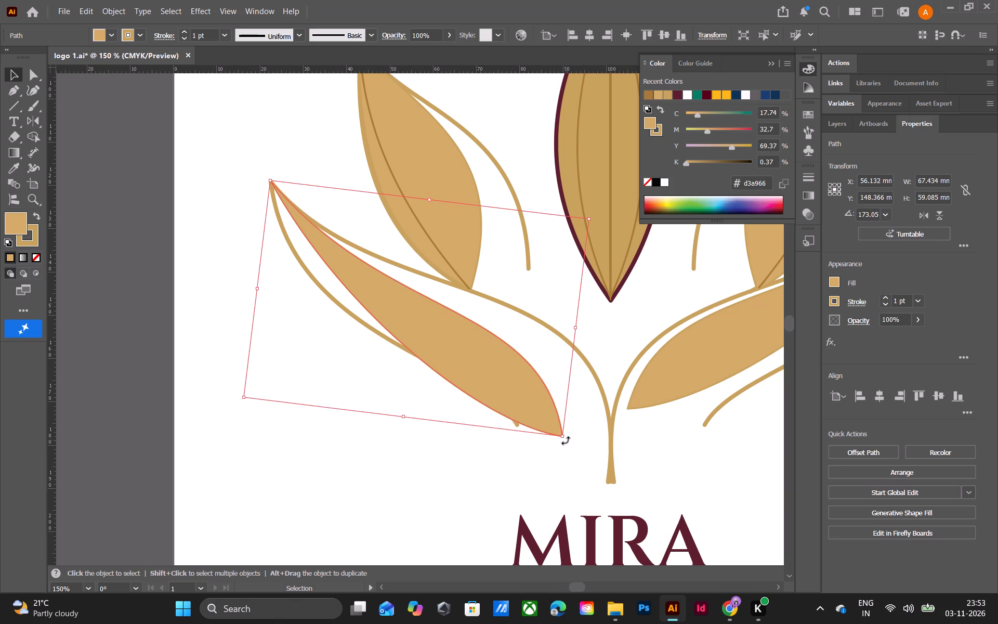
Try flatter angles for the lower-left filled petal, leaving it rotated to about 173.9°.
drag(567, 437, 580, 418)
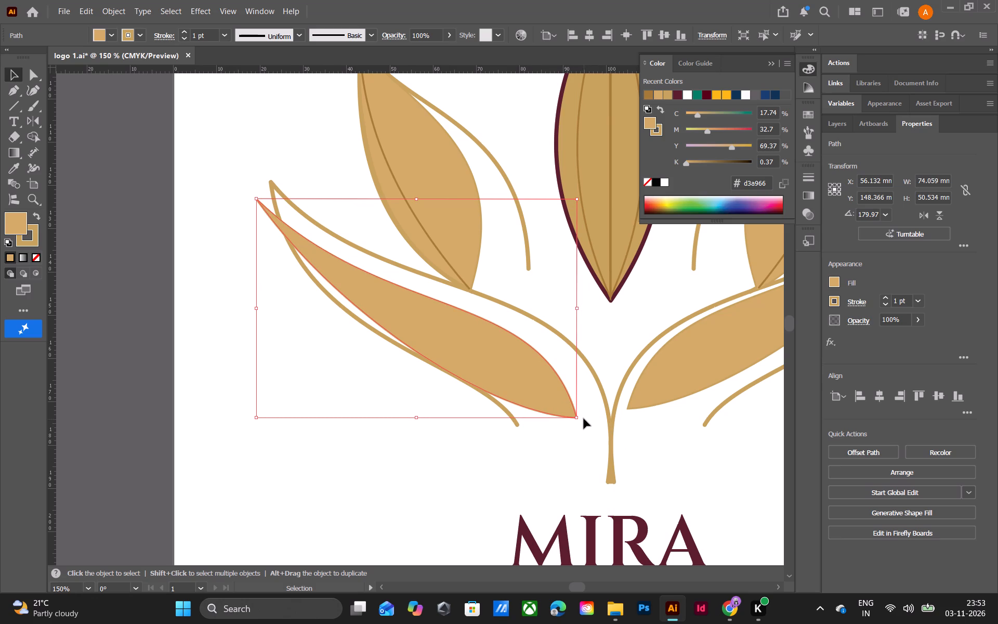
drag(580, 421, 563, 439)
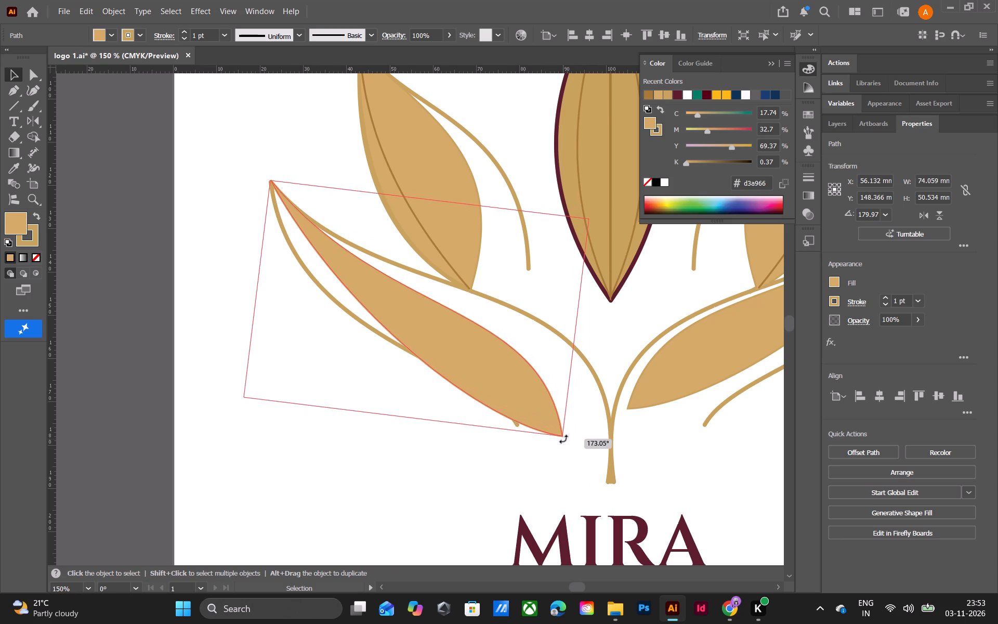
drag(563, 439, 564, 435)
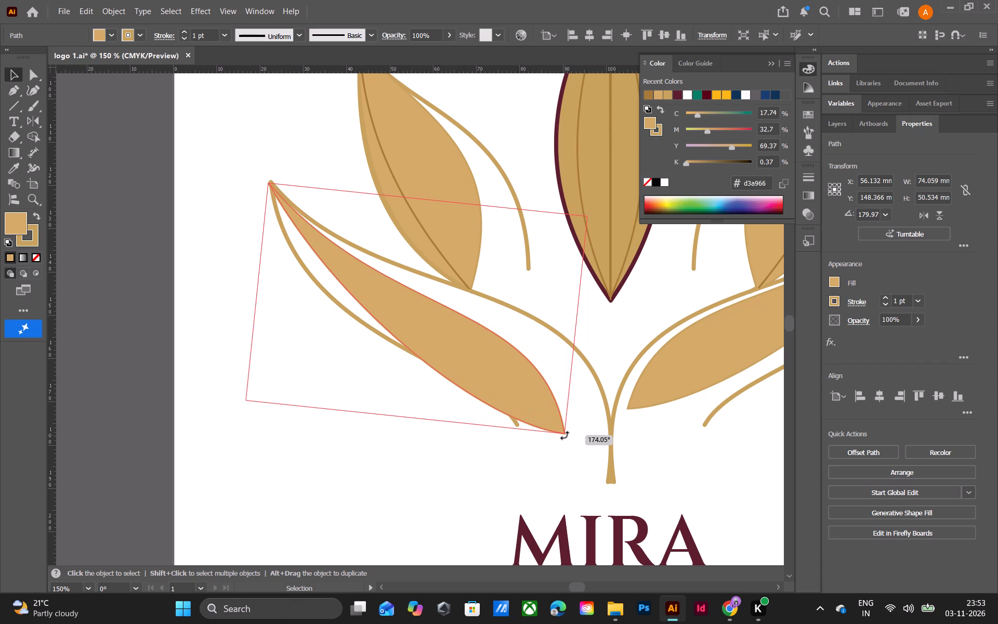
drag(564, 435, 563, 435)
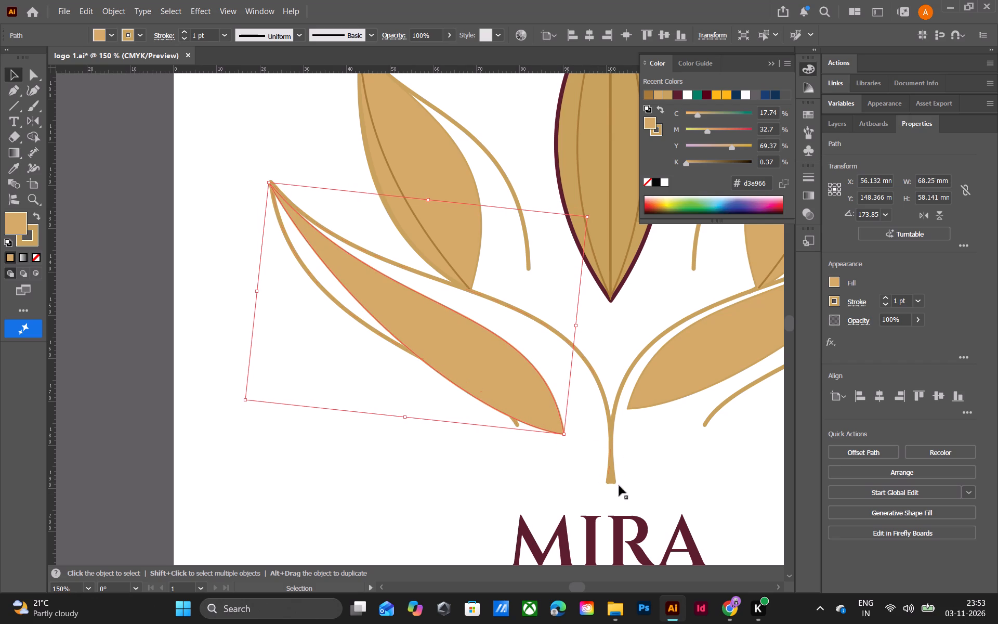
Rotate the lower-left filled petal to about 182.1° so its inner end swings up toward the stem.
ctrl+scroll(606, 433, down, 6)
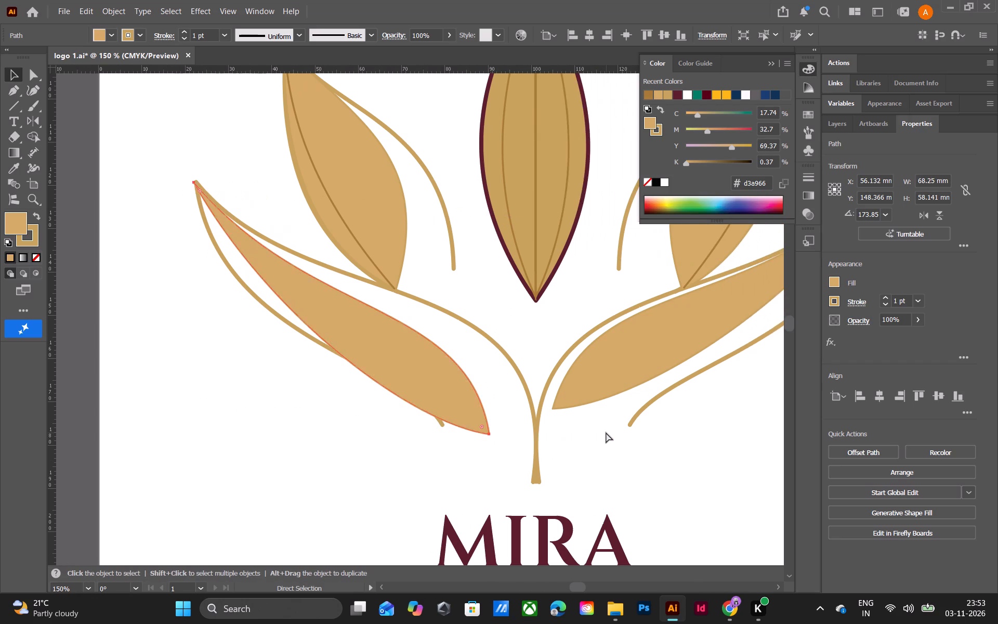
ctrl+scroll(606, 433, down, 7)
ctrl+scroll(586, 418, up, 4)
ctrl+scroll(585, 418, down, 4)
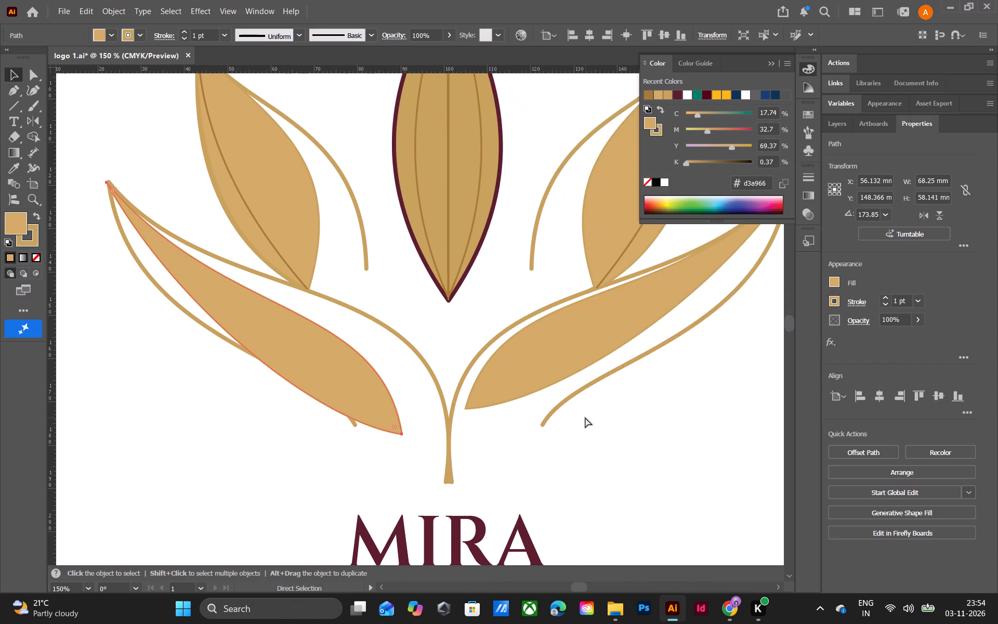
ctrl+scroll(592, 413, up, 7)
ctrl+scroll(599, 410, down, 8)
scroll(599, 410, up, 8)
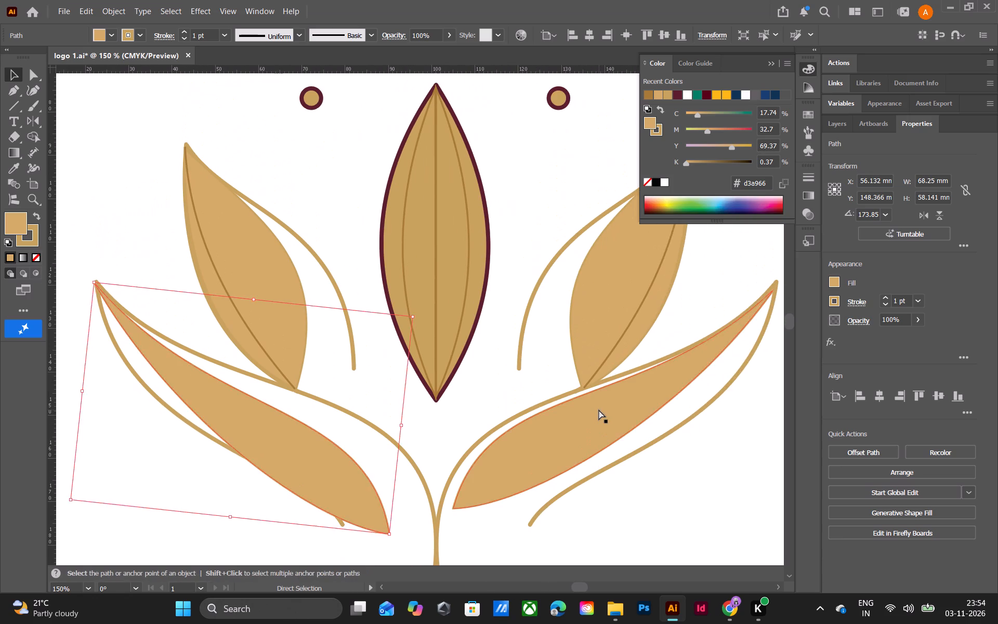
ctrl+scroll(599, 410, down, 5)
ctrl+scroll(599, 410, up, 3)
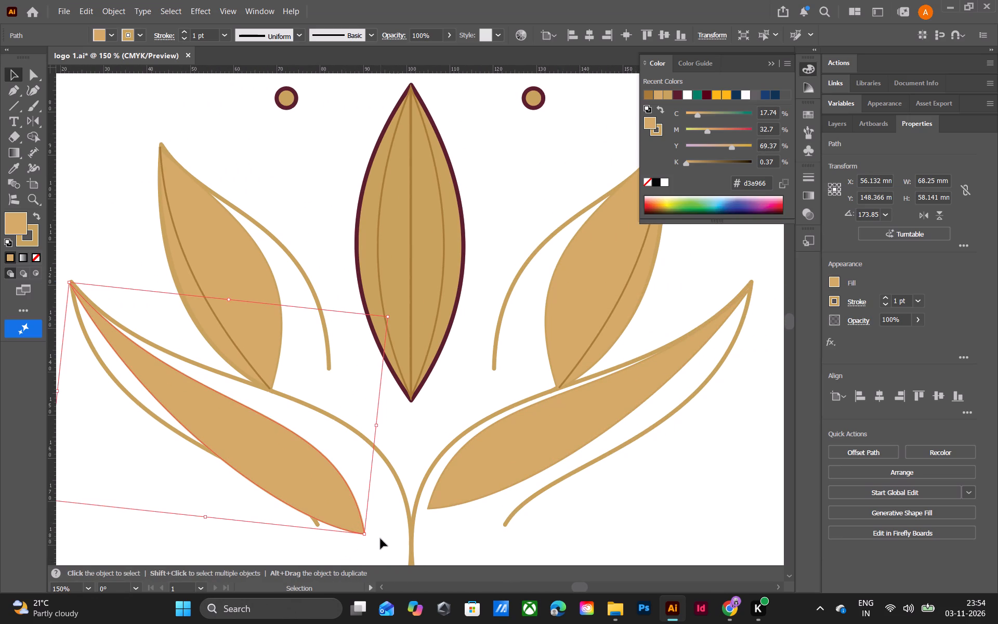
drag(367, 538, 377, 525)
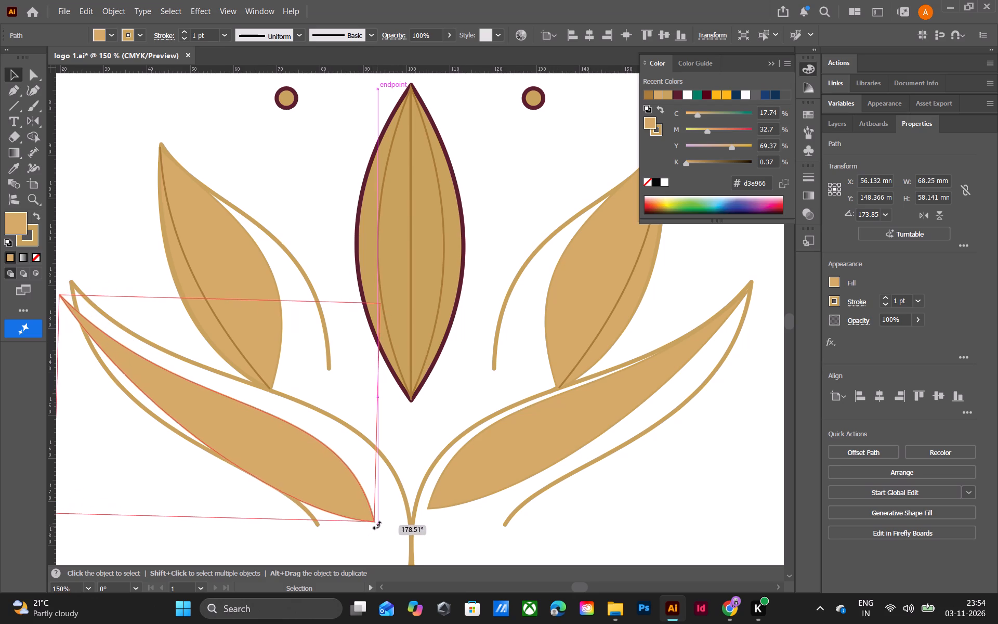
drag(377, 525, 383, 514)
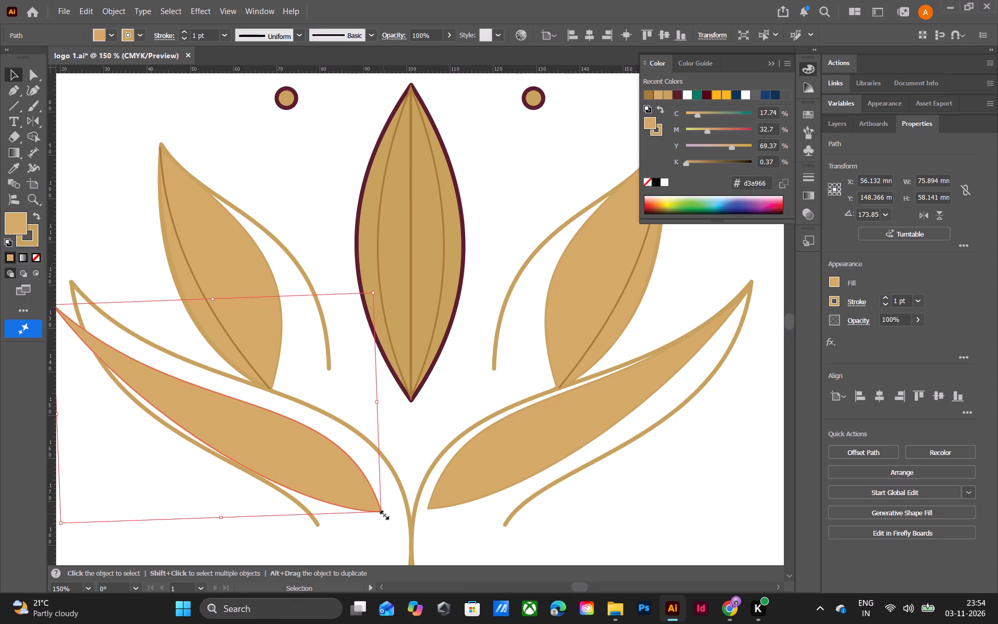
Nudge the lower-left filled petal up and right against the outline's upper curve, to about X 56.8 mm, Y 144.1 mm.
key(Up)
key(Up)
key(Up)
key(Up)
key(Up)
key(Up)
key(Up)
key(Up)
key(Up)
key(Up)
key(Up)
key(Up)
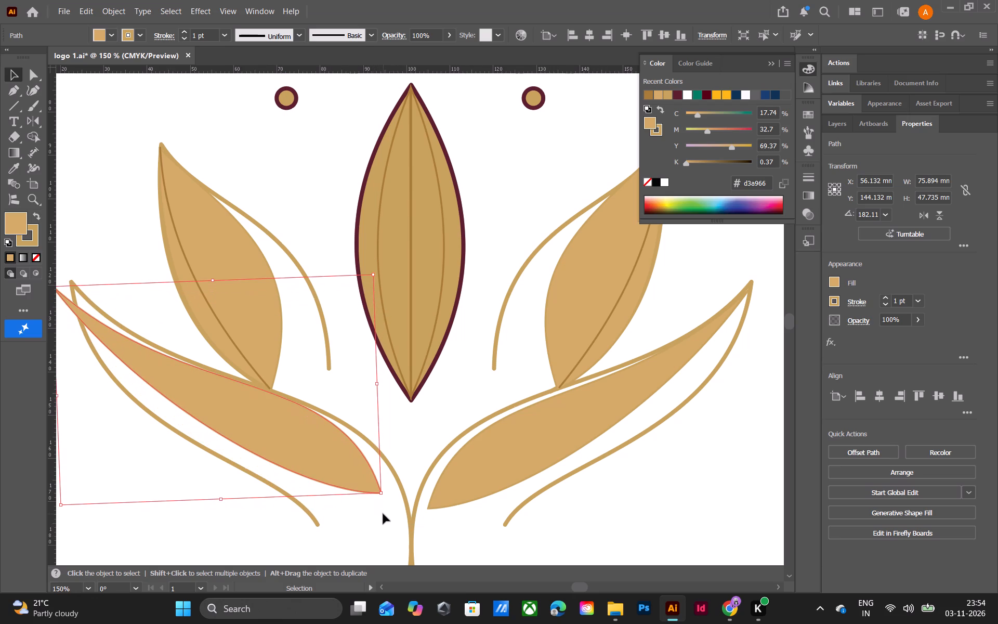
key(Right)
key(Right)
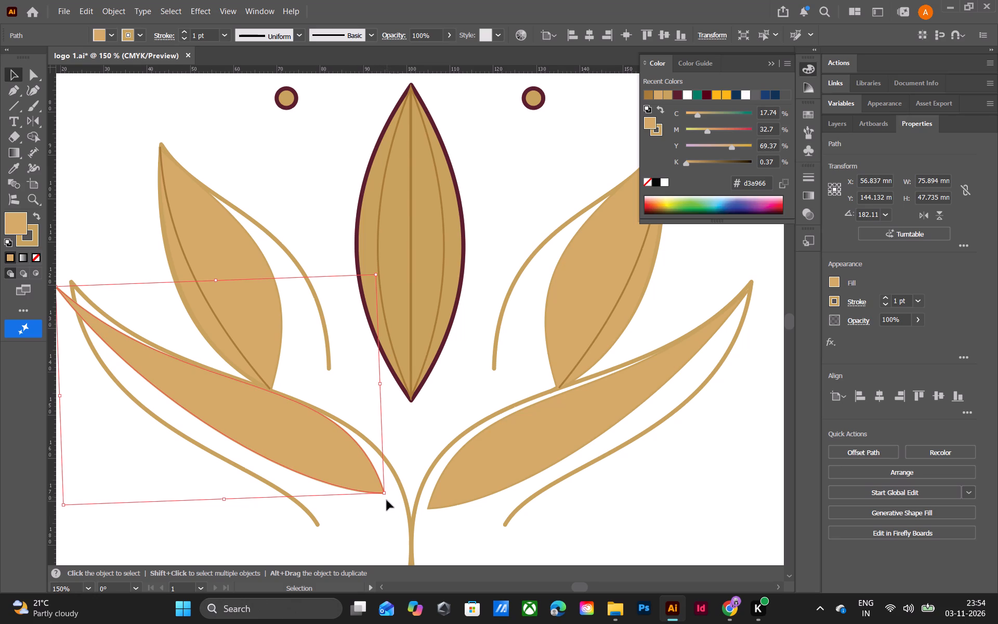
Rotate the lower-left filled petal to about 177.8° and nudge it down within the outline to about Y 146.2 mm.
drag(387, 497, 386, 513)
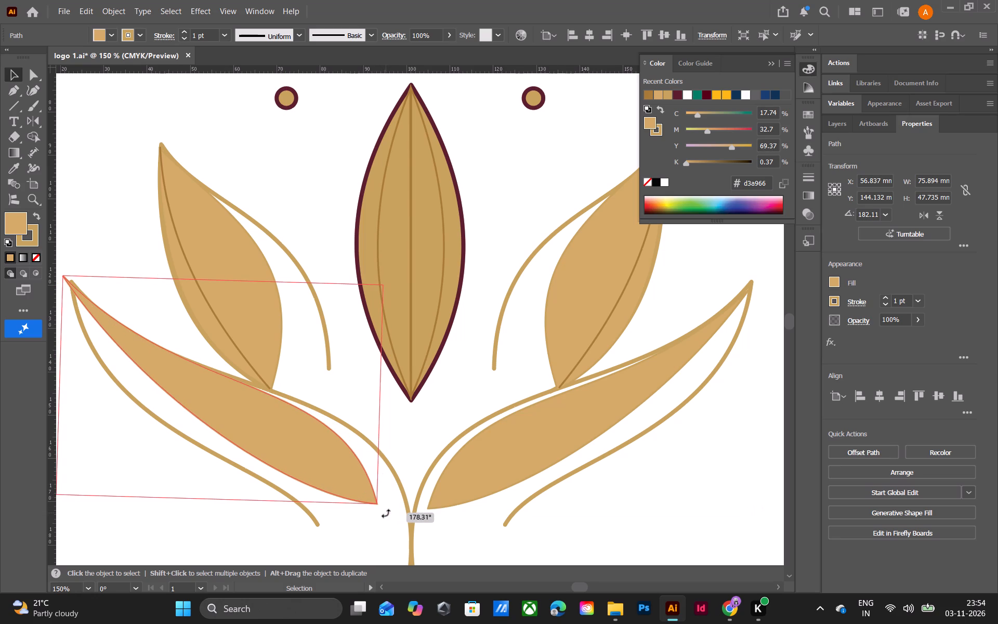
drag(386, 513, 385, 515)
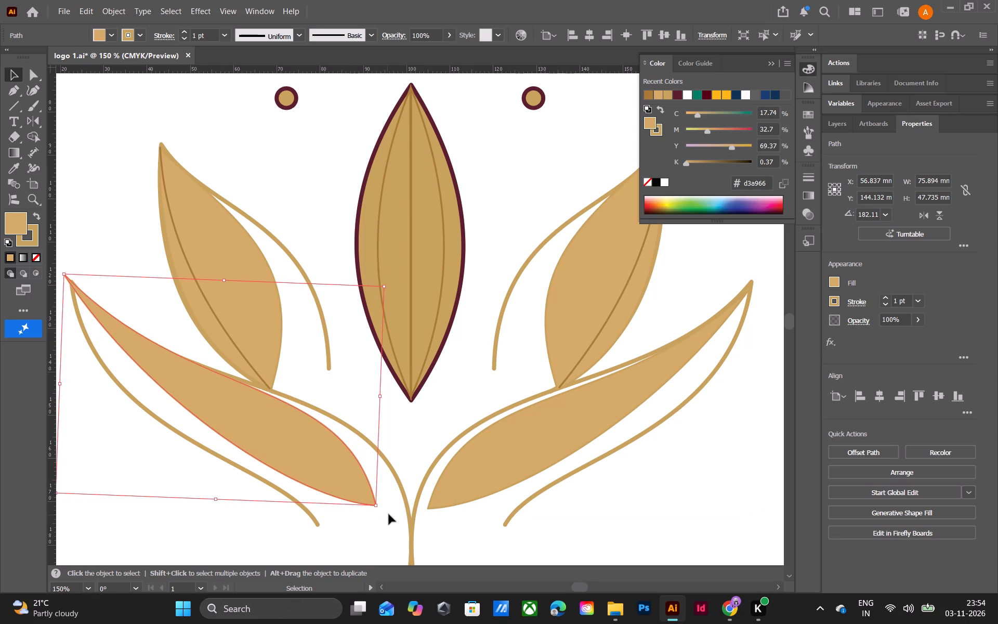
key(Right)
key(Right)
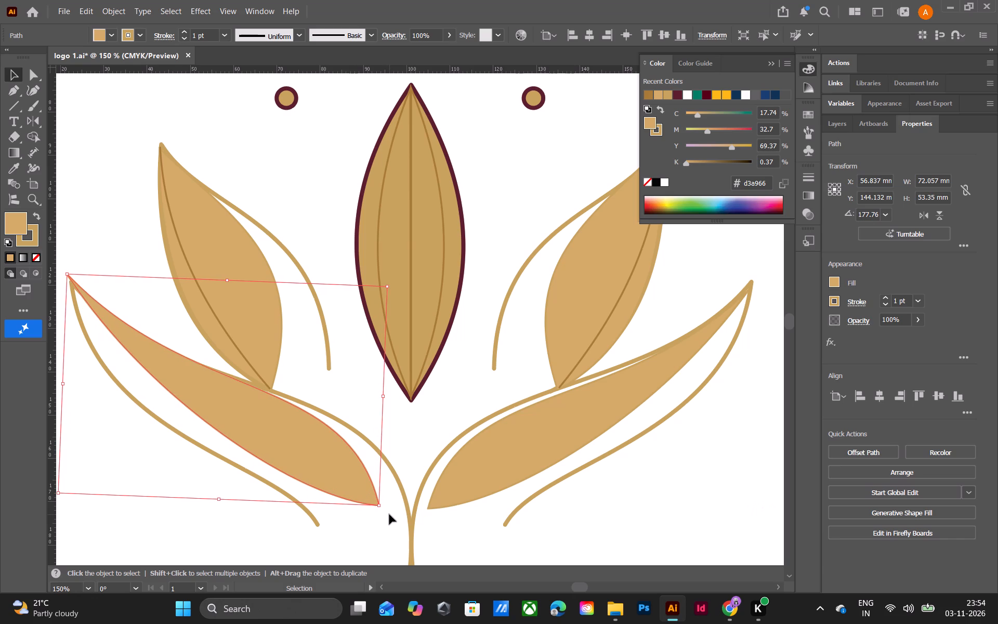
key(Left)
key(Left)
key(Down)
key(Down)
key(Down)
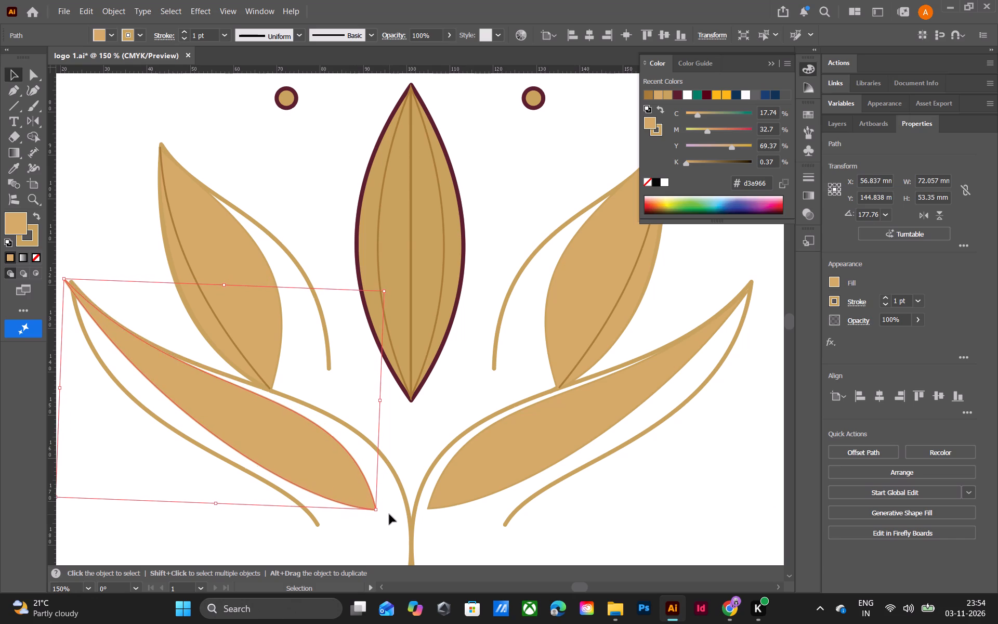
key(Down)
key(Down)
key(Down)
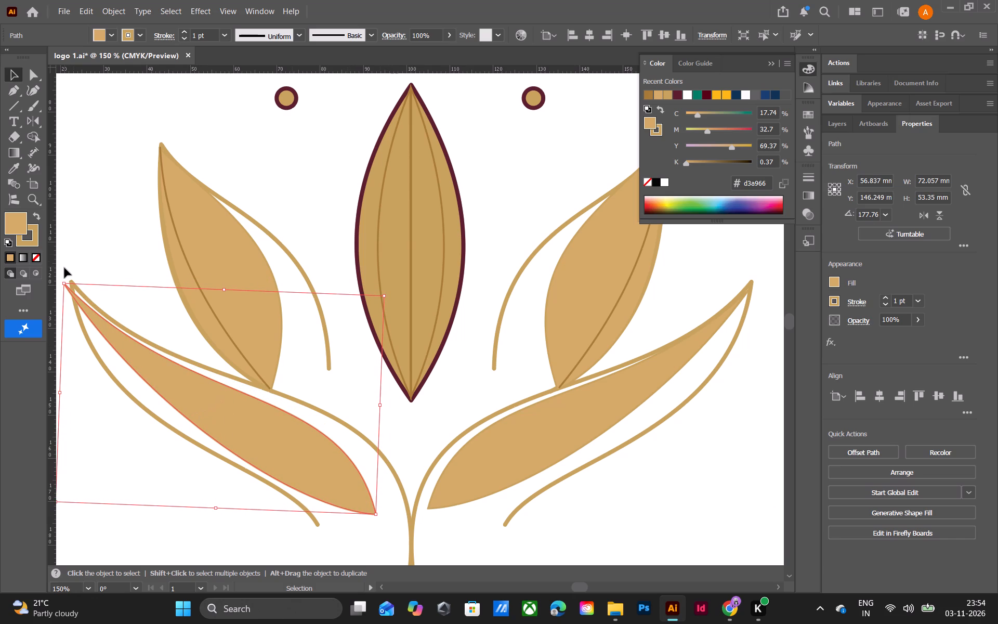
Rotate the lower-left filled petal to about 175.7° and nudge it right to about X 57.2 mm so its tip meets the outline's tip.
drag(60, 281, 70, 281)
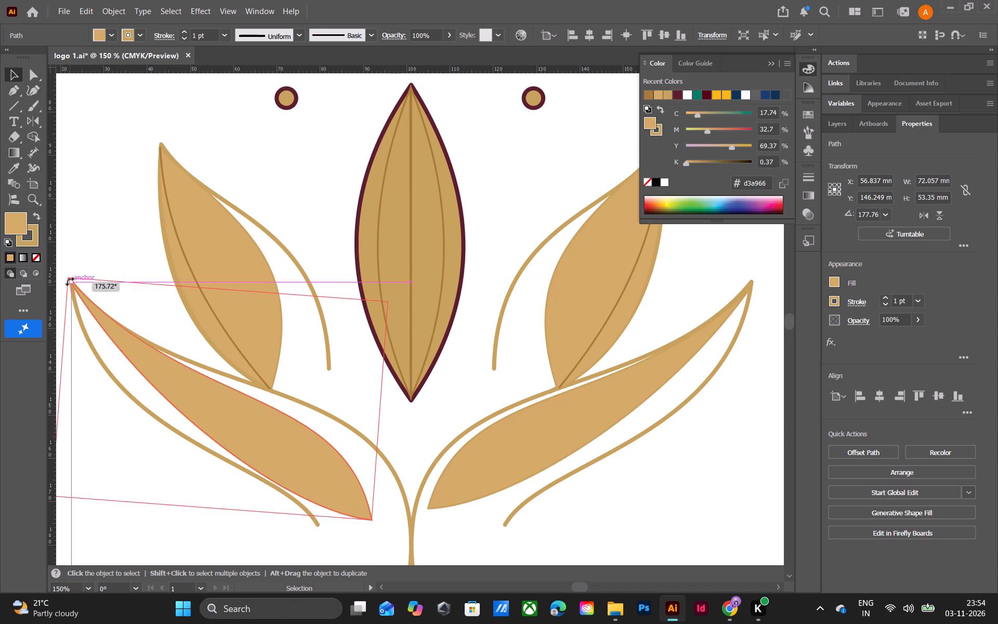
drag(70, 281, 71, 281)
click(91, 239)
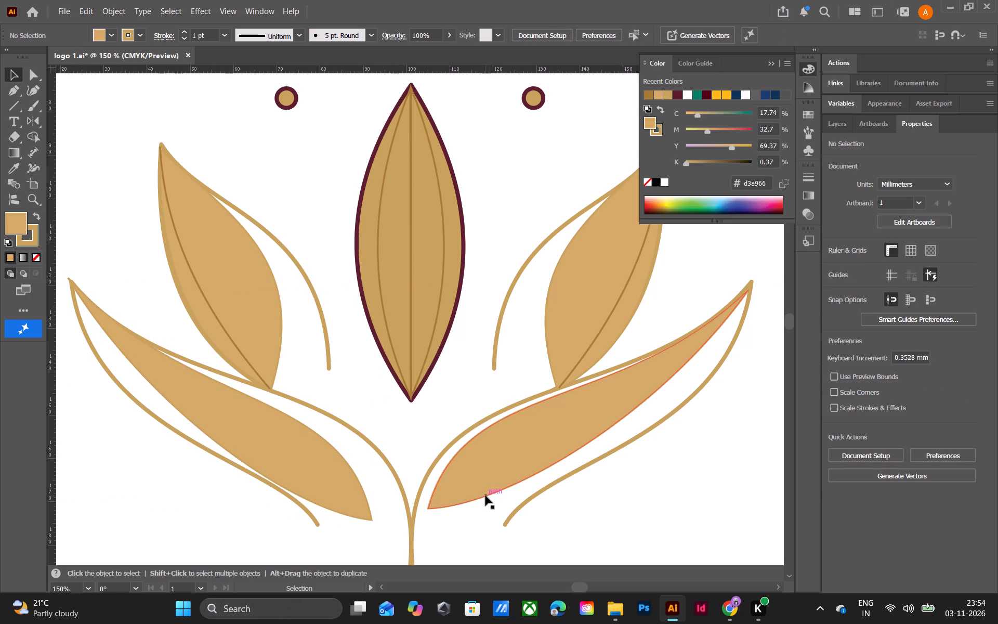
click(345, 499)
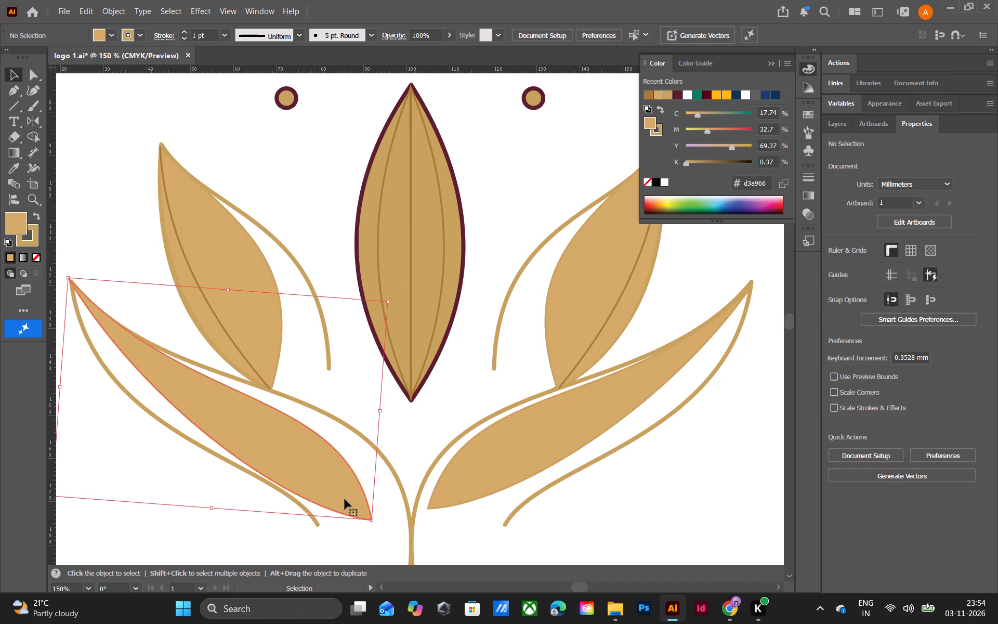
key(Right)
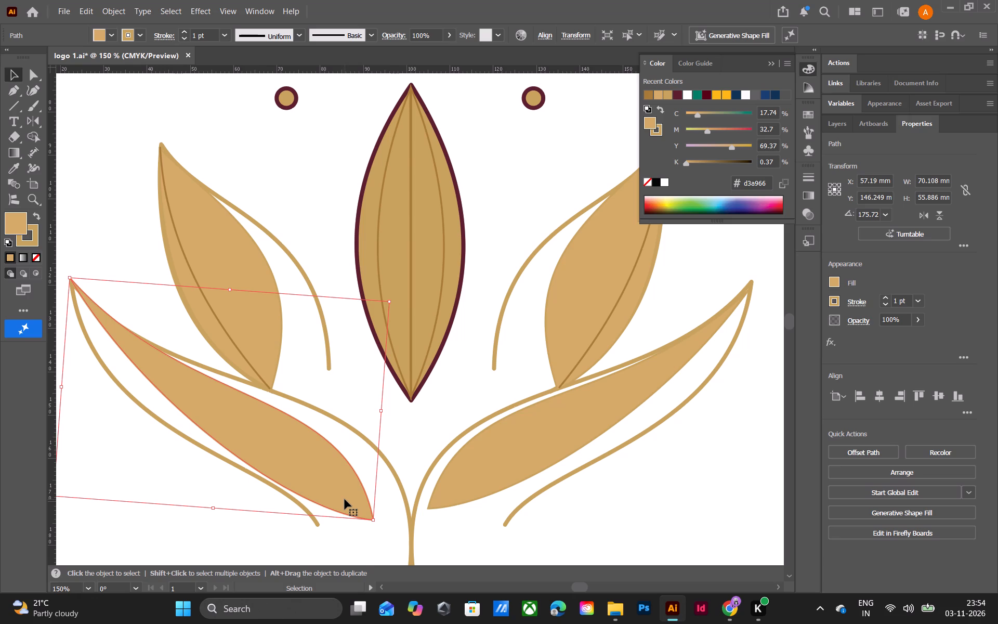
click(407, 443)
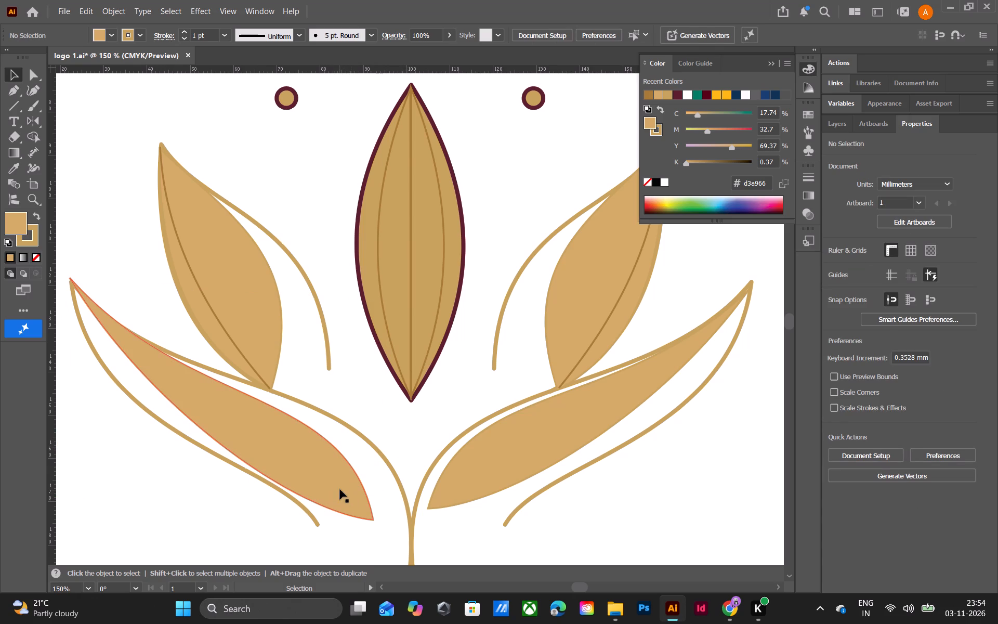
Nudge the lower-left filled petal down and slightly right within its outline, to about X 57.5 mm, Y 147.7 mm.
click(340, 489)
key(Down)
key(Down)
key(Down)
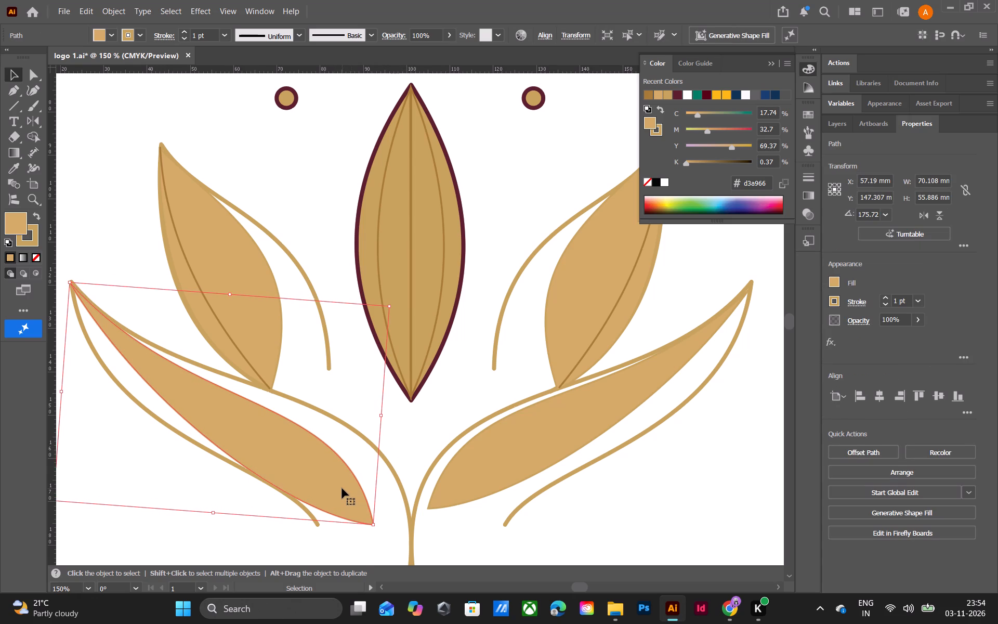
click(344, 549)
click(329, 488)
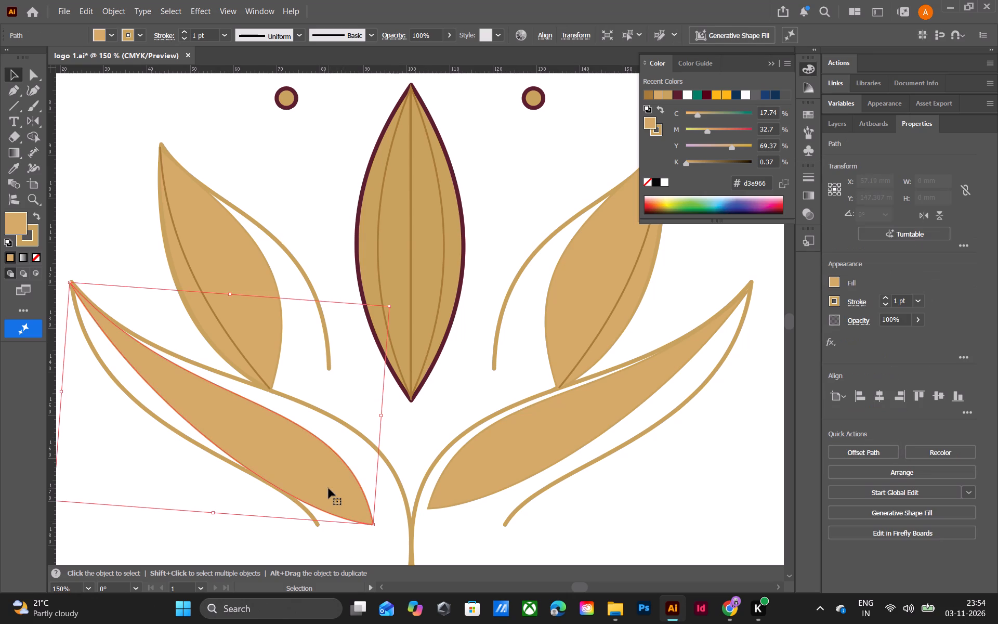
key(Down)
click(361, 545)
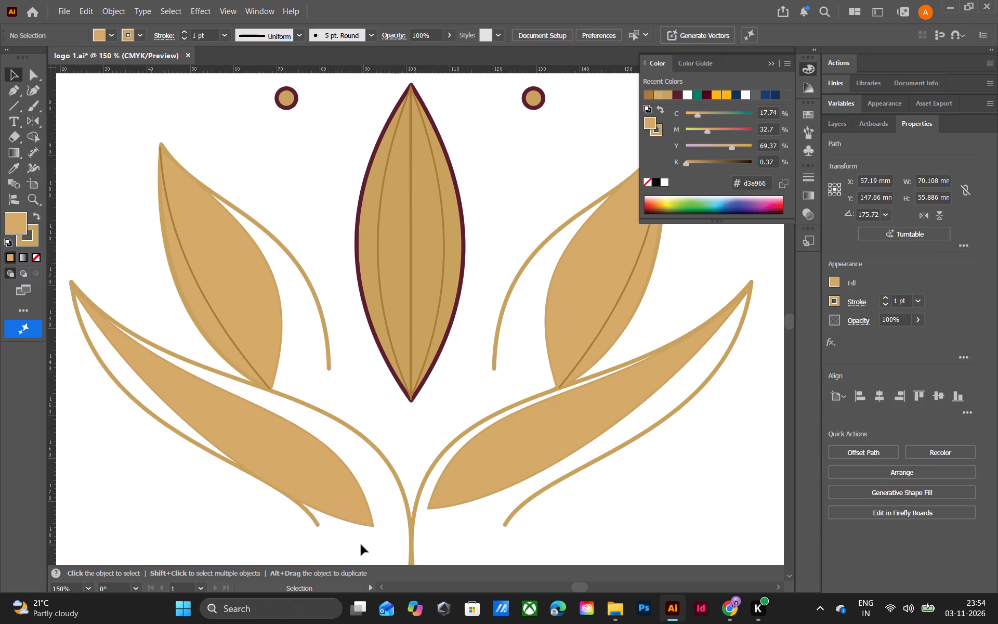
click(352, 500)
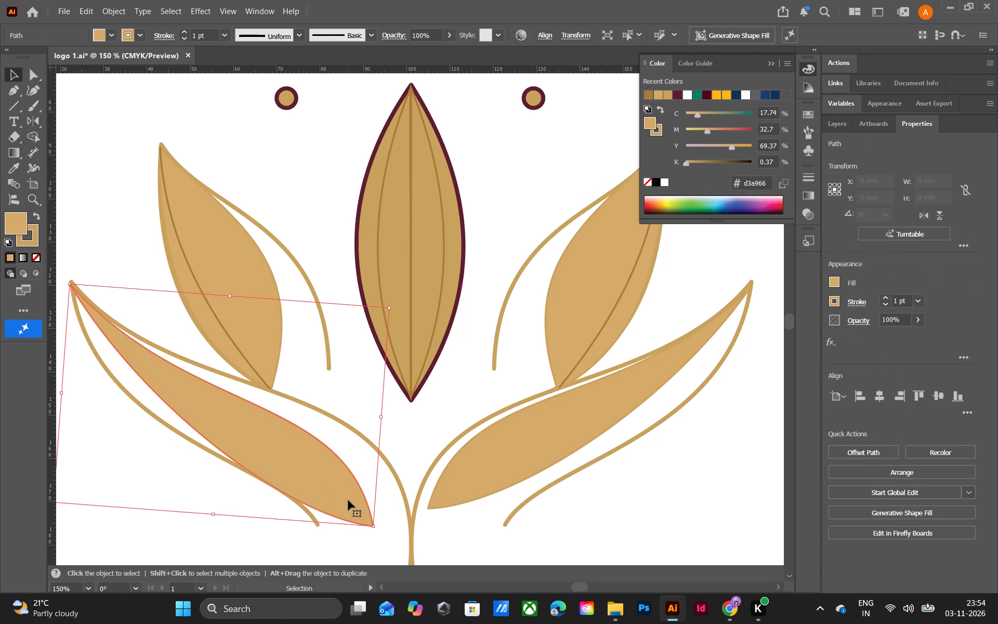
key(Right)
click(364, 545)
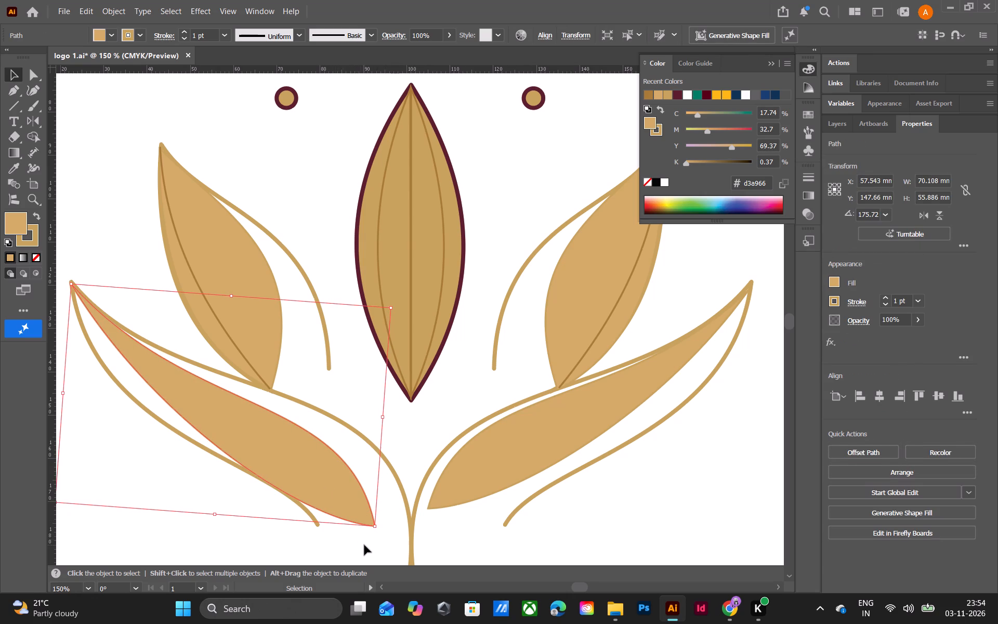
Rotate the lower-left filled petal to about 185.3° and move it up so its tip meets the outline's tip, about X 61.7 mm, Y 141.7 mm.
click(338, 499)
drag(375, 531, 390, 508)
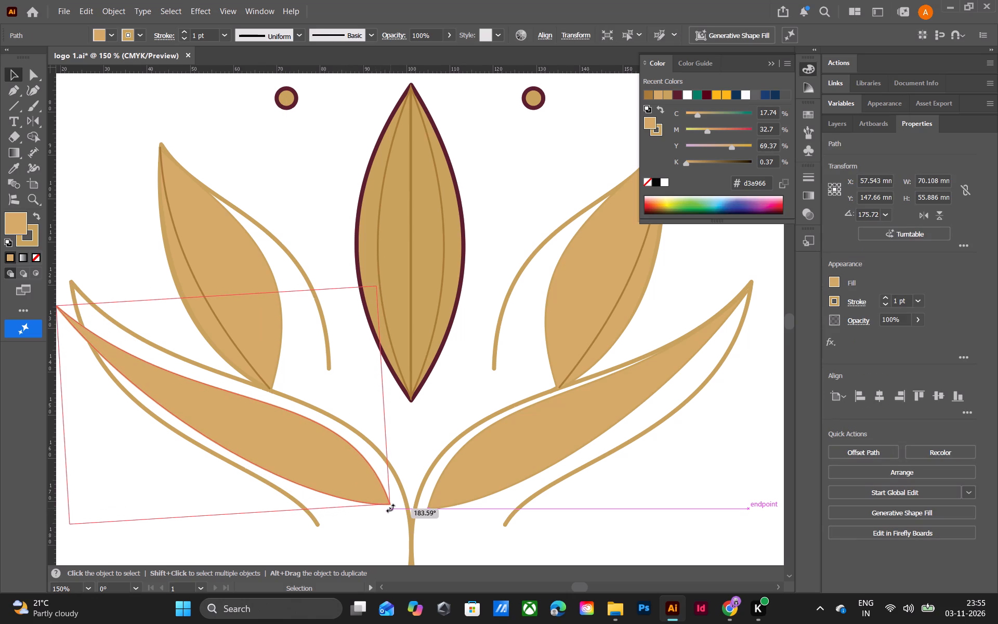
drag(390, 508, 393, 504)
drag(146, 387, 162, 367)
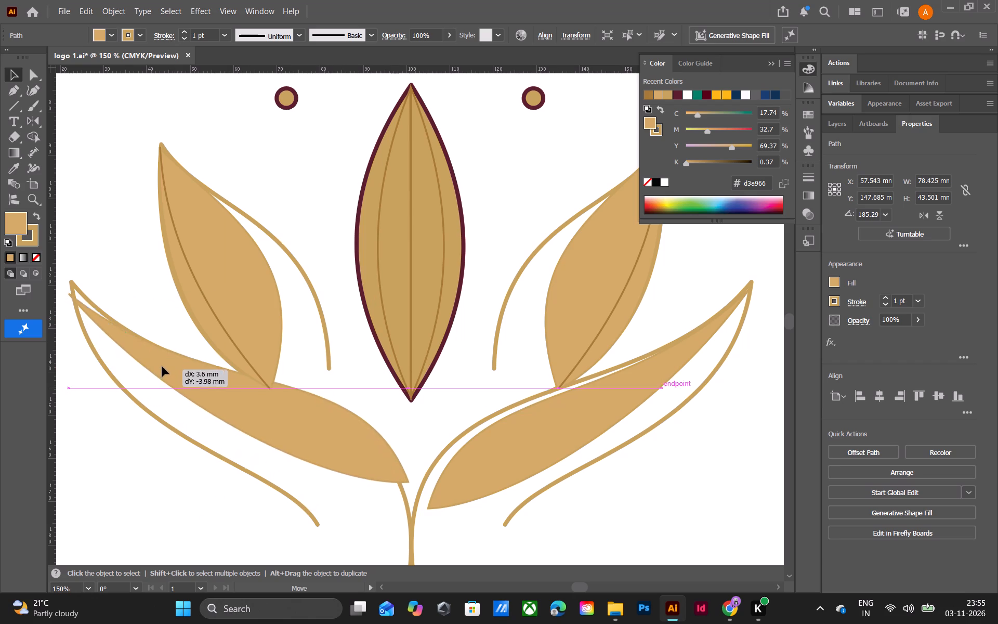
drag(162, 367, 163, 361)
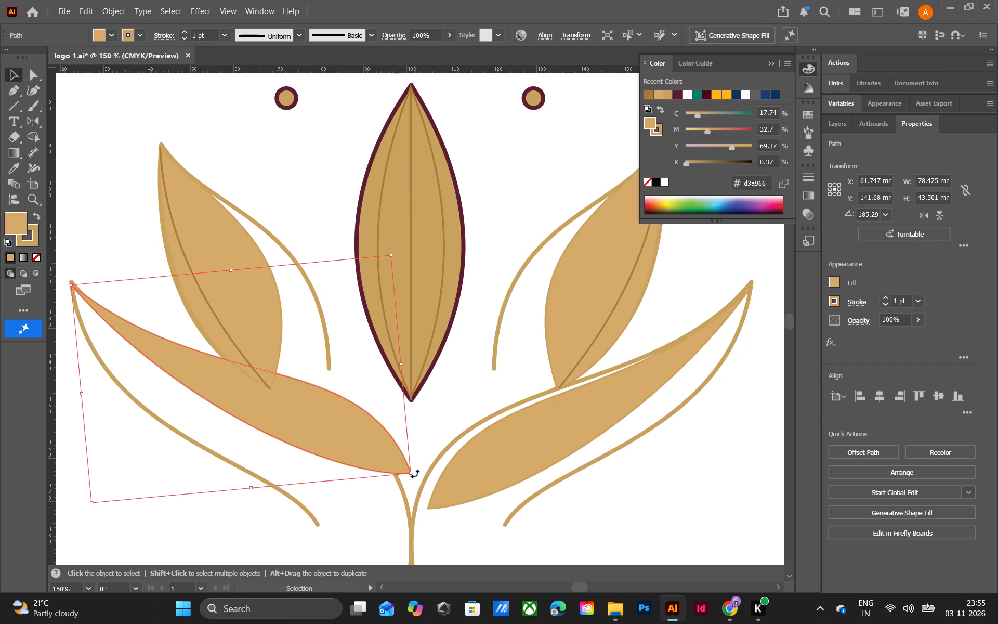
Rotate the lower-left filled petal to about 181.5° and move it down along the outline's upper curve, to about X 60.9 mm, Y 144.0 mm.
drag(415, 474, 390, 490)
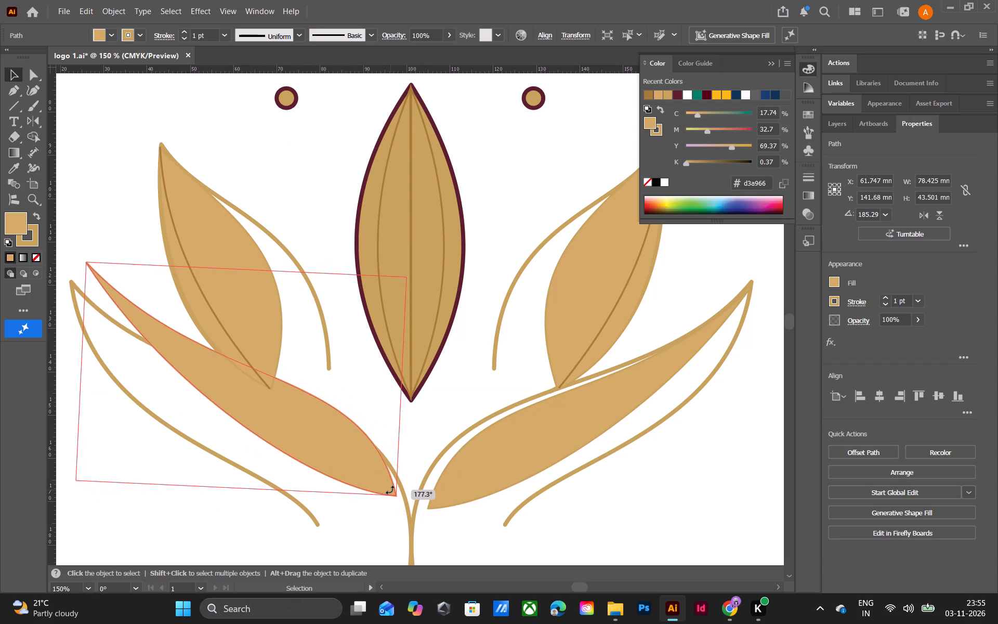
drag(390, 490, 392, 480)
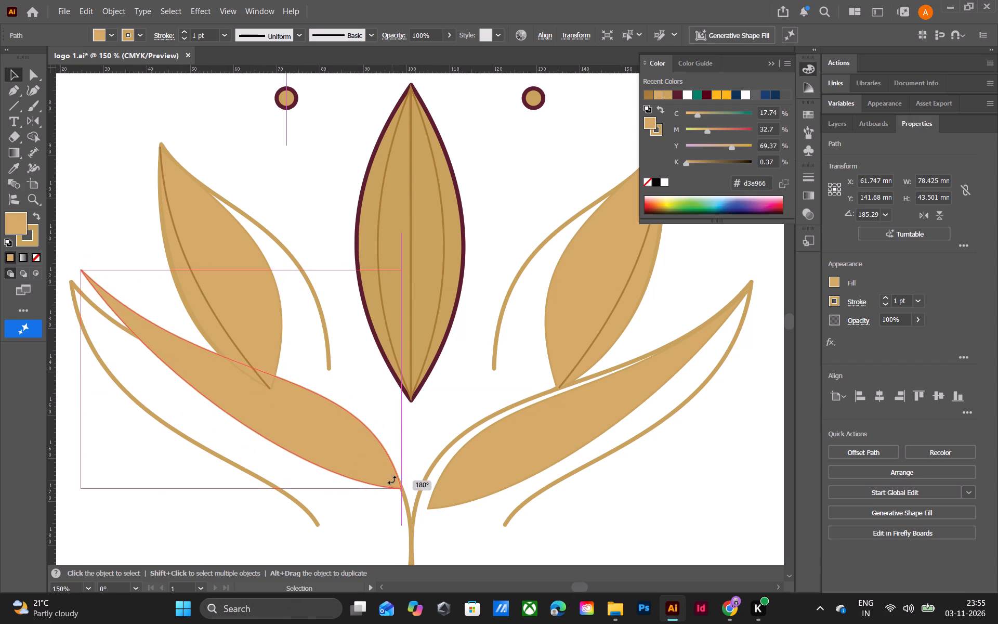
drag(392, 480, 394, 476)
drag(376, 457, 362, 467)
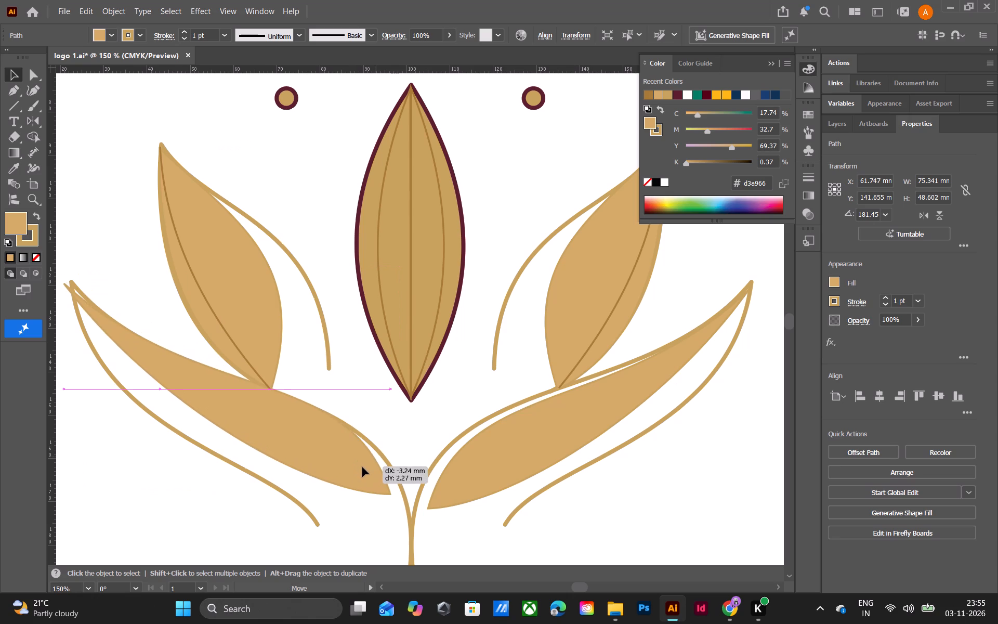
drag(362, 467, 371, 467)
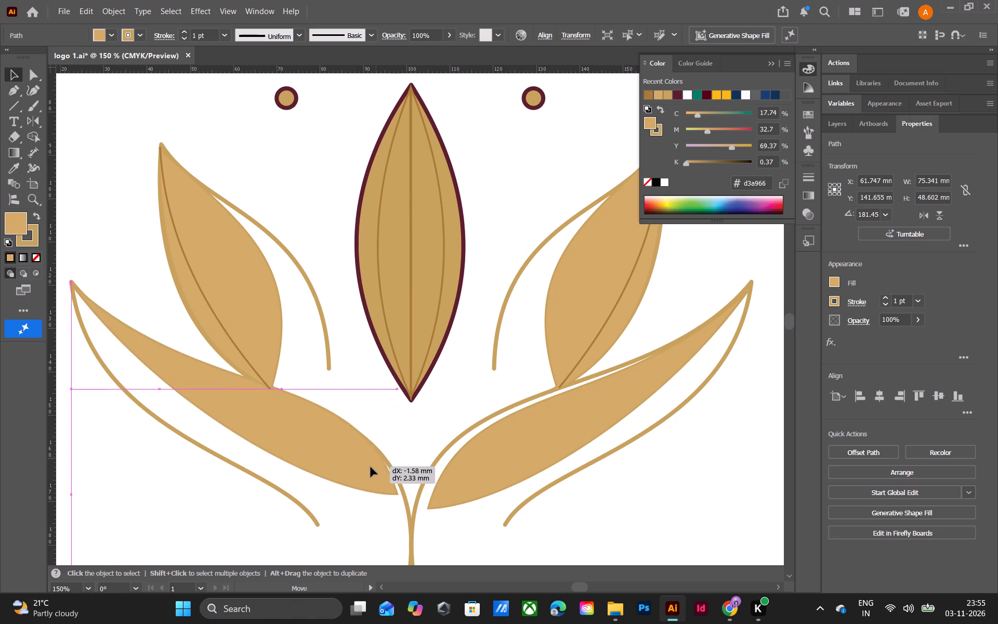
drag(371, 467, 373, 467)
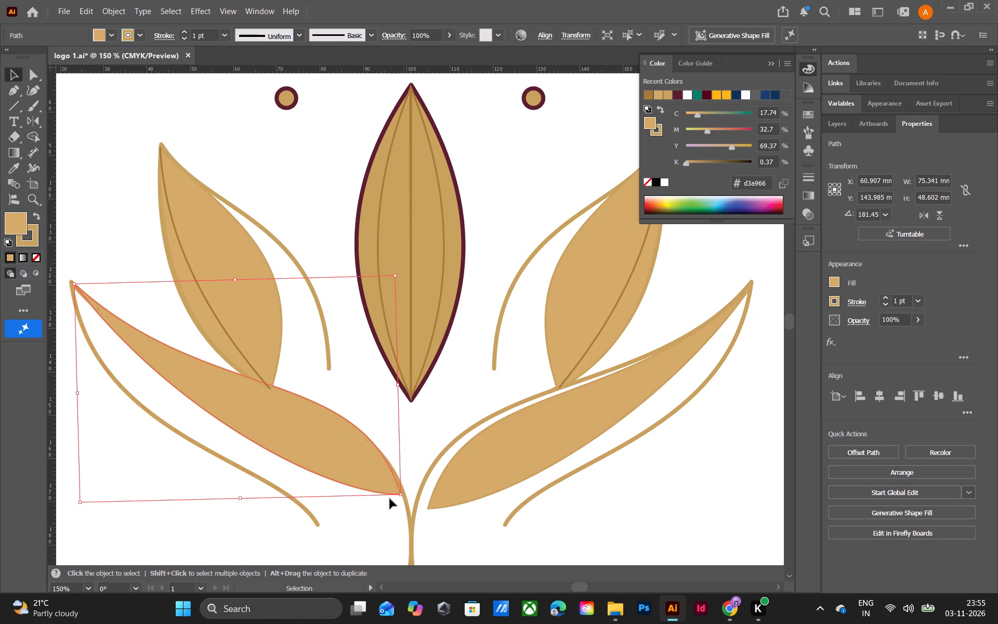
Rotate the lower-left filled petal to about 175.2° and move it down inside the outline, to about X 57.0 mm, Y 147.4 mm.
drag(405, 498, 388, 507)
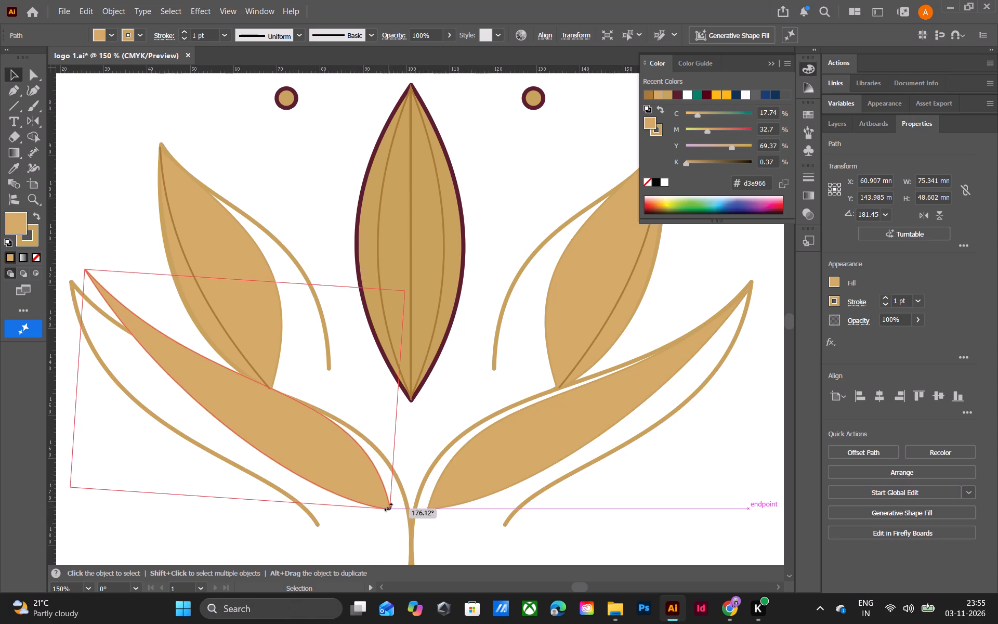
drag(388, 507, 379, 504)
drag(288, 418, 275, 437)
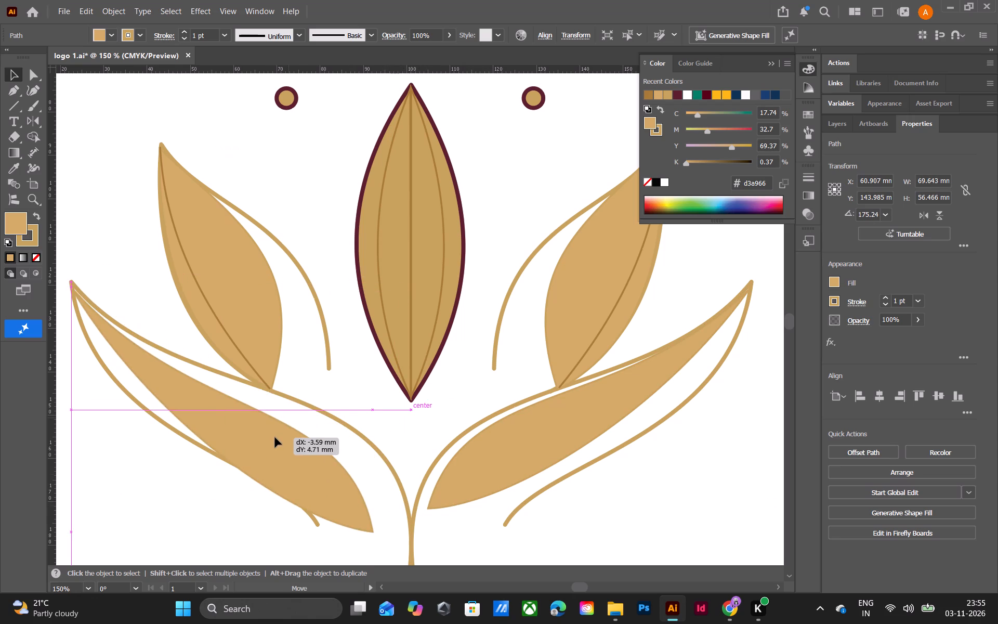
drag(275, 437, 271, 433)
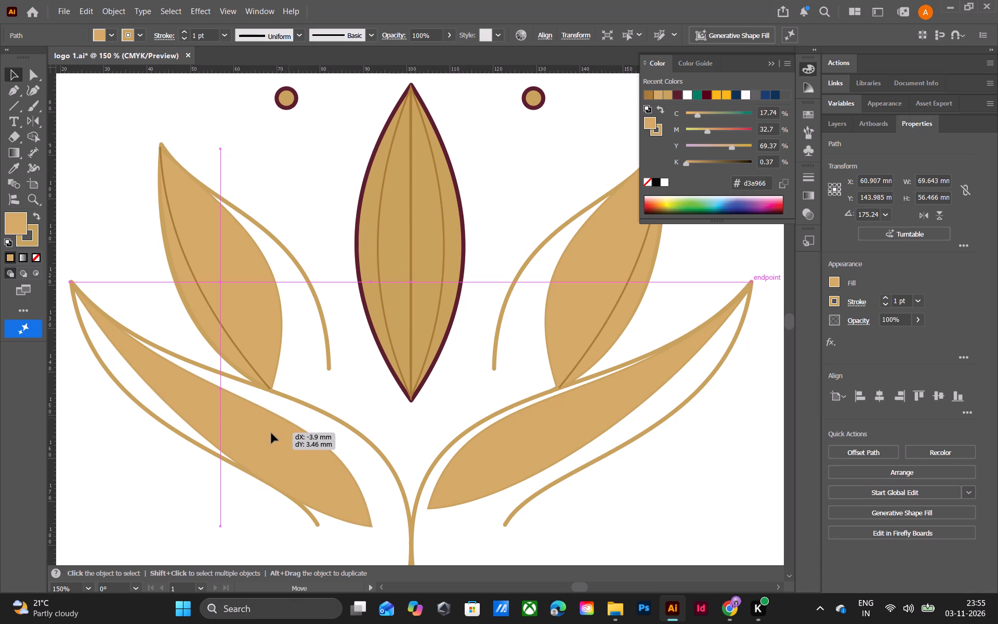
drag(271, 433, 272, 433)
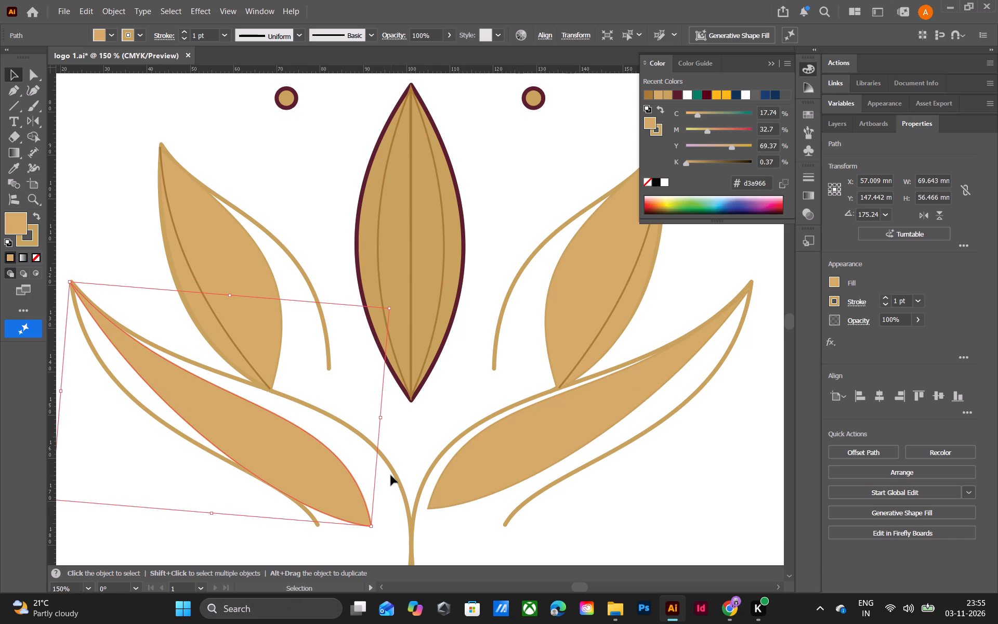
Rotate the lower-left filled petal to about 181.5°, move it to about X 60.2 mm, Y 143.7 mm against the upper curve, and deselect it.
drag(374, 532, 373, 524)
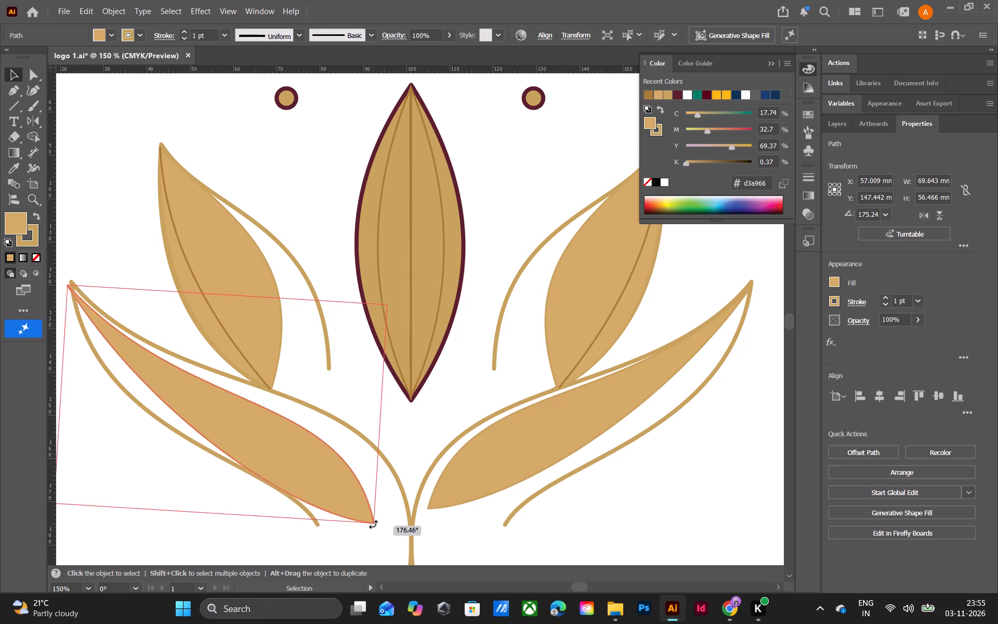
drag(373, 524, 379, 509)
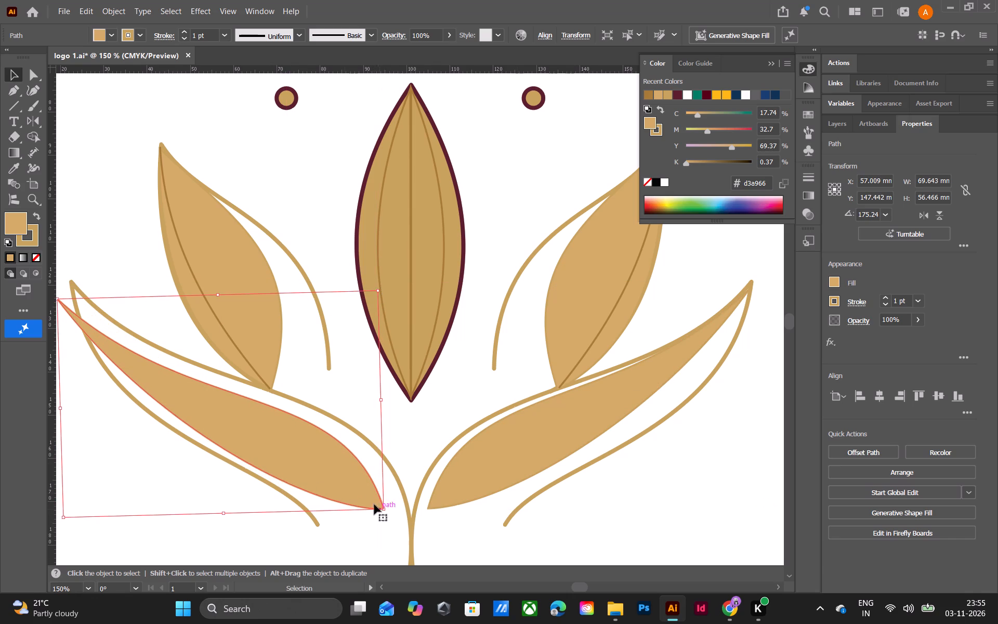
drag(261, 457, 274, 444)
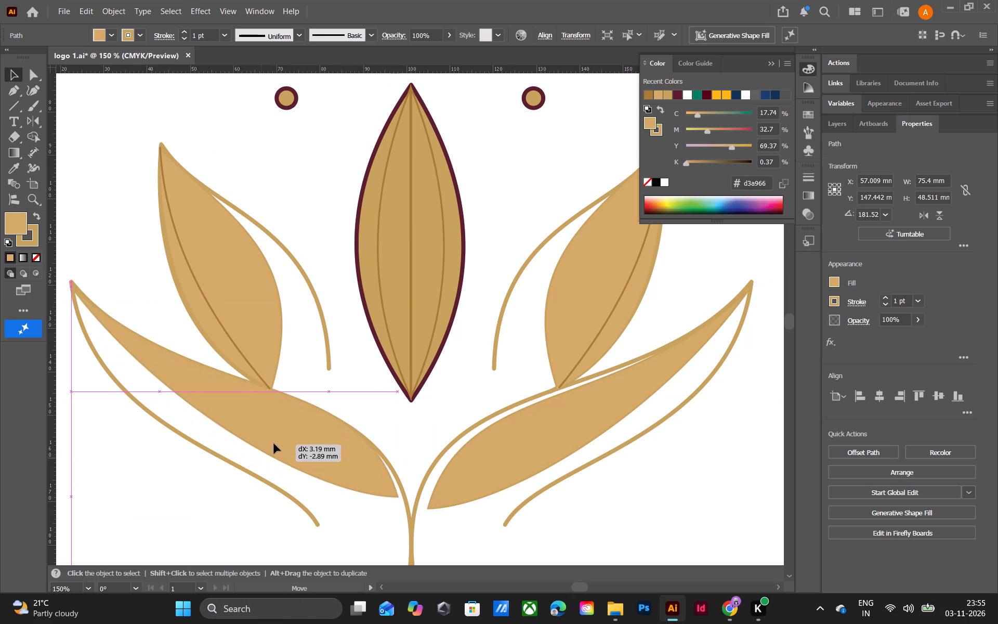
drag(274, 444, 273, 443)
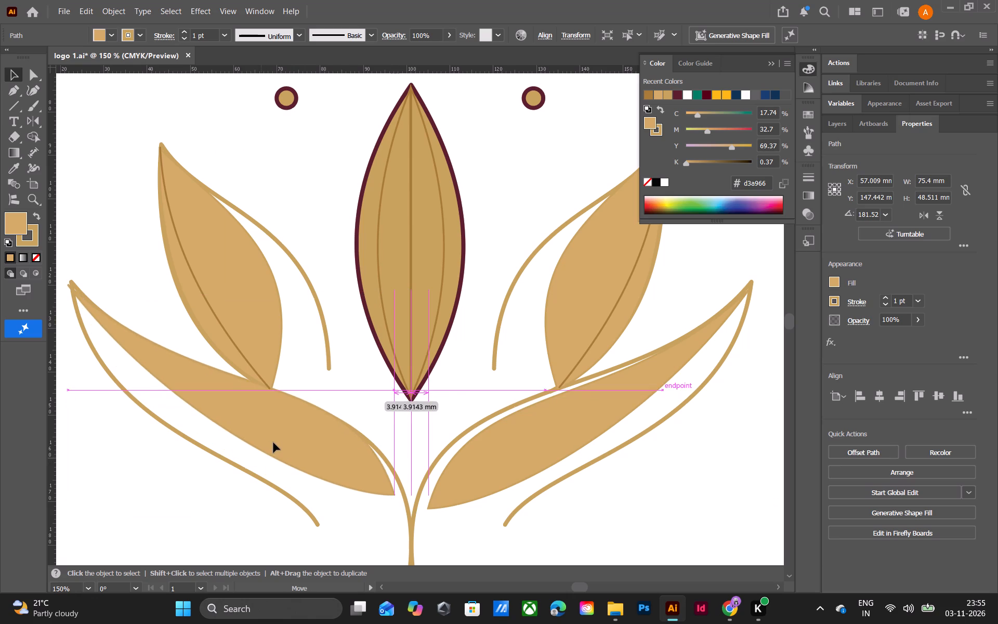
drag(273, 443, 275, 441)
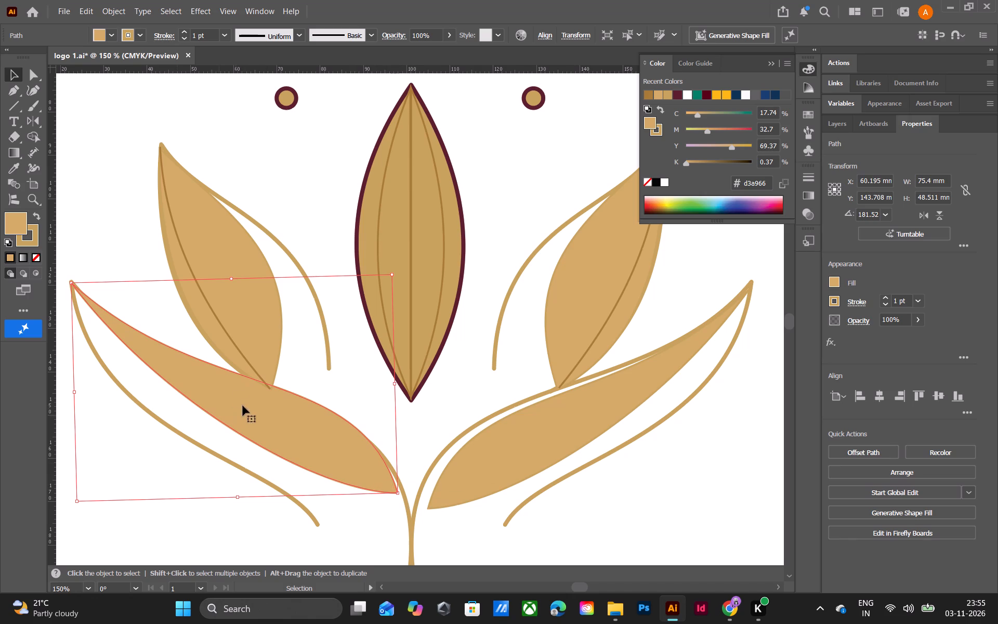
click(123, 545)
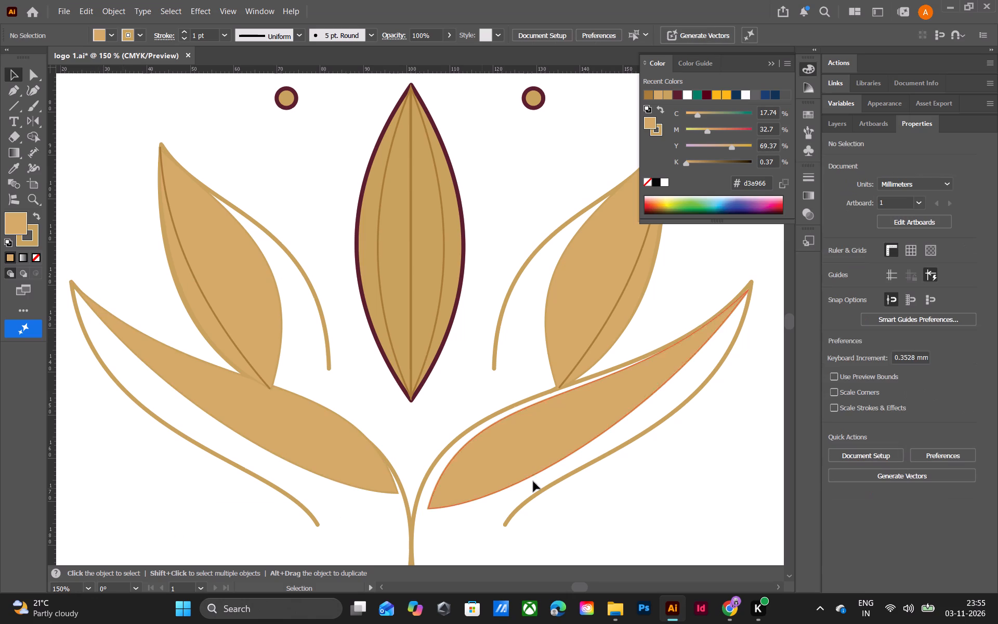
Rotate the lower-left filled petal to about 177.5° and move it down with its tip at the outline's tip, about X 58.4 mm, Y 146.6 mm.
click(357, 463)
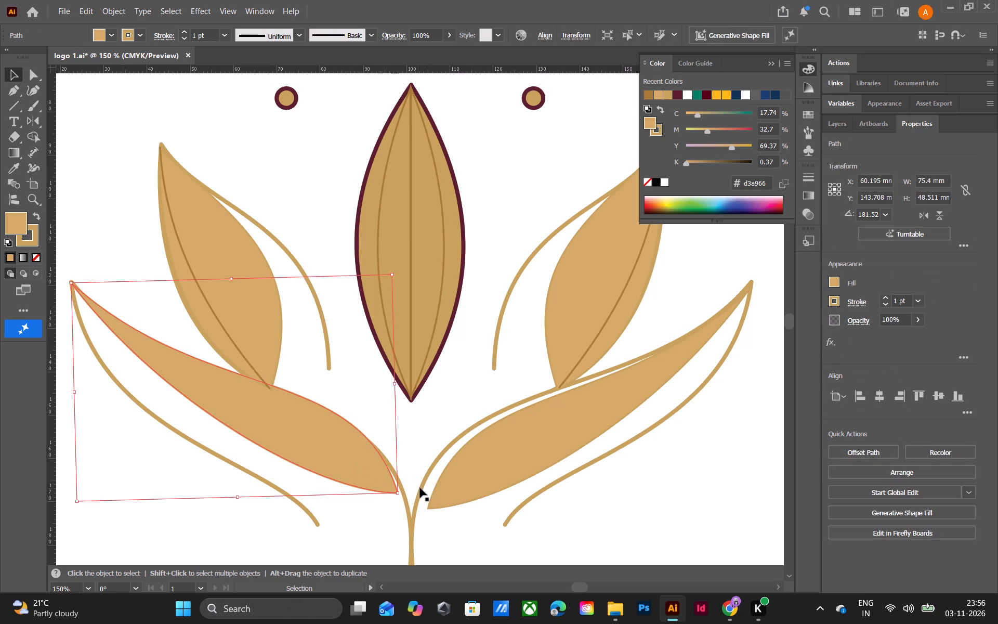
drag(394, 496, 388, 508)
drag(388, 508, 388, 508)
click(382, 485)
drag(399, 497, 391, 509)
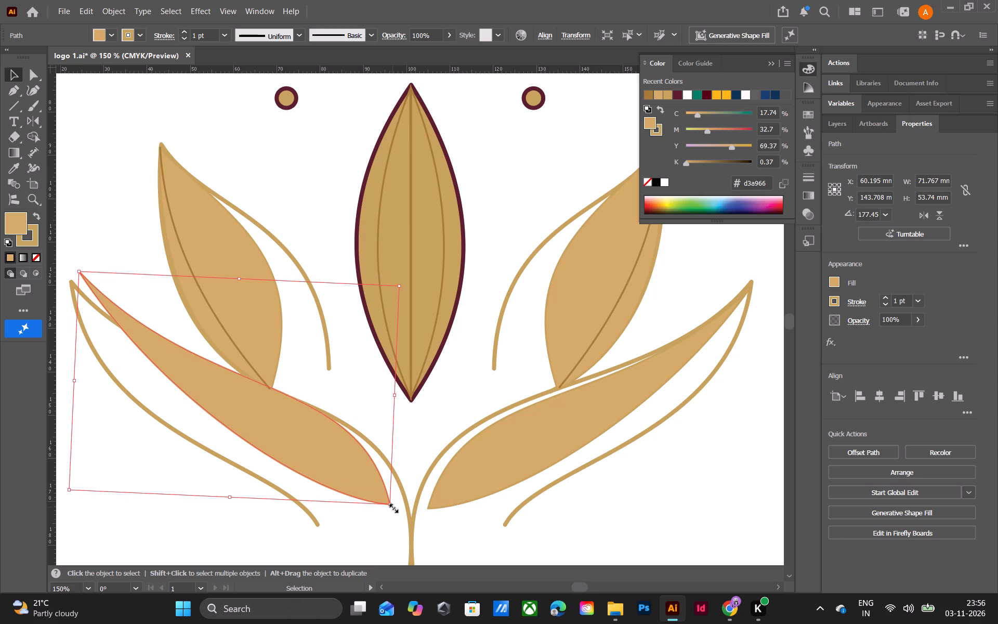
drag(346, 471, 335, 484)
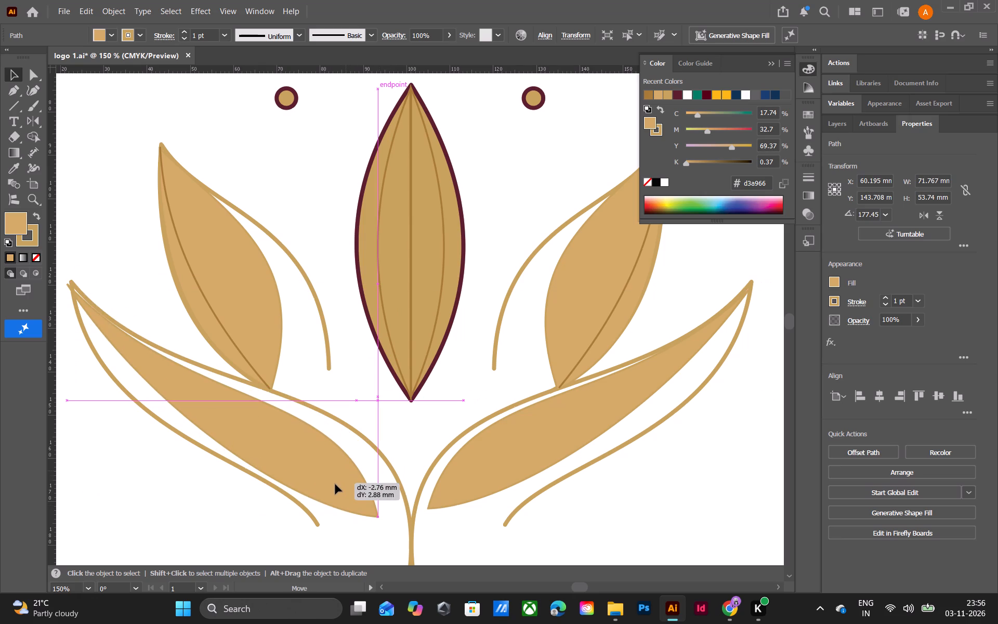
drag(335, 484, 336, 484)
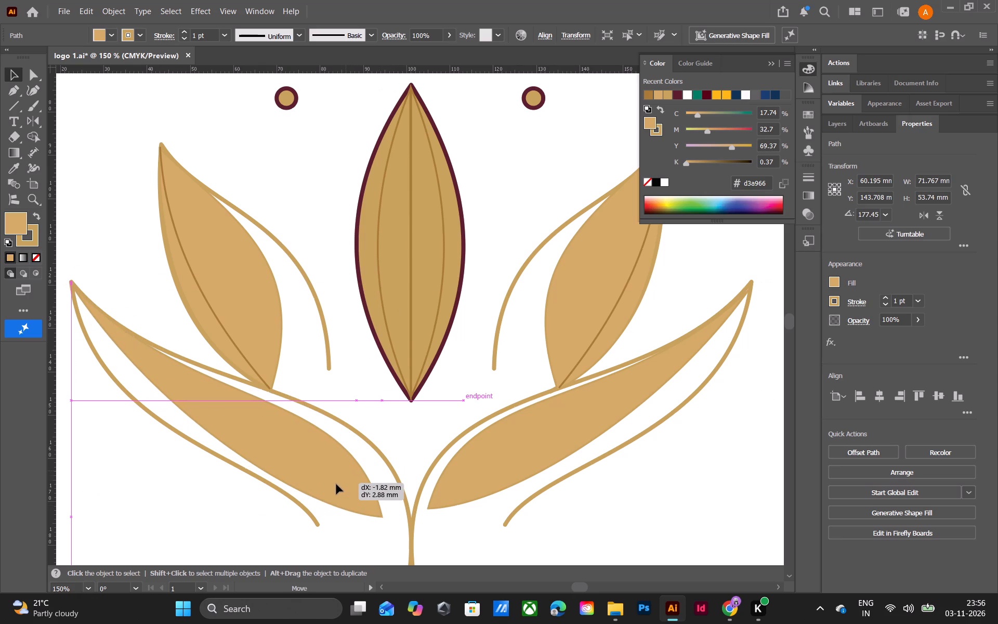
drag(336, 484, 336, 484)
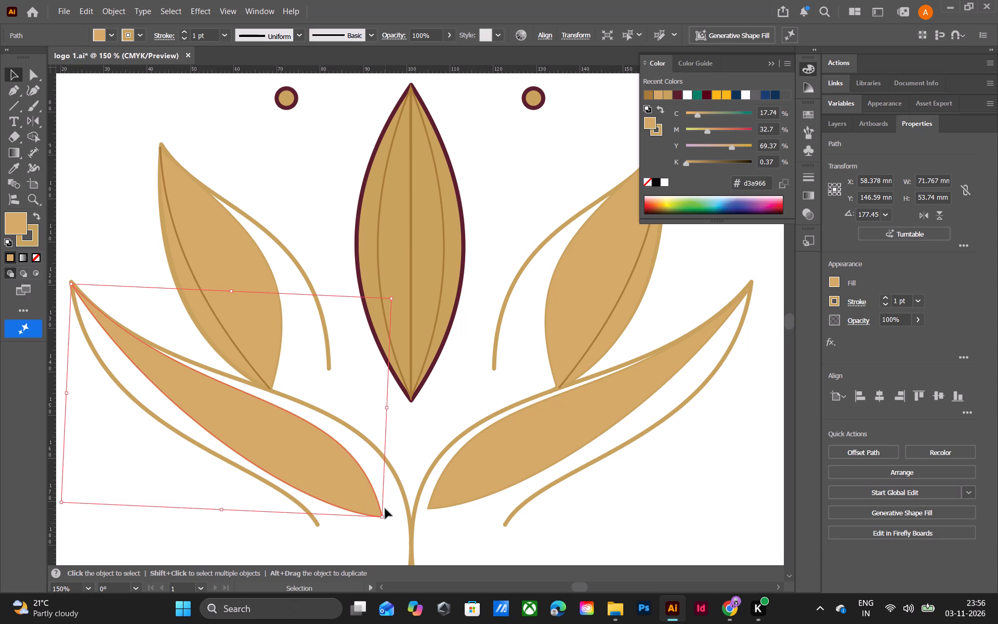
Rotate the lower-left filled petal to about 181.4° and move it up against the outline's upper curve, to about X 60.1 mm, Y 143.7 mm.
drag(384, 522, 385, 514)
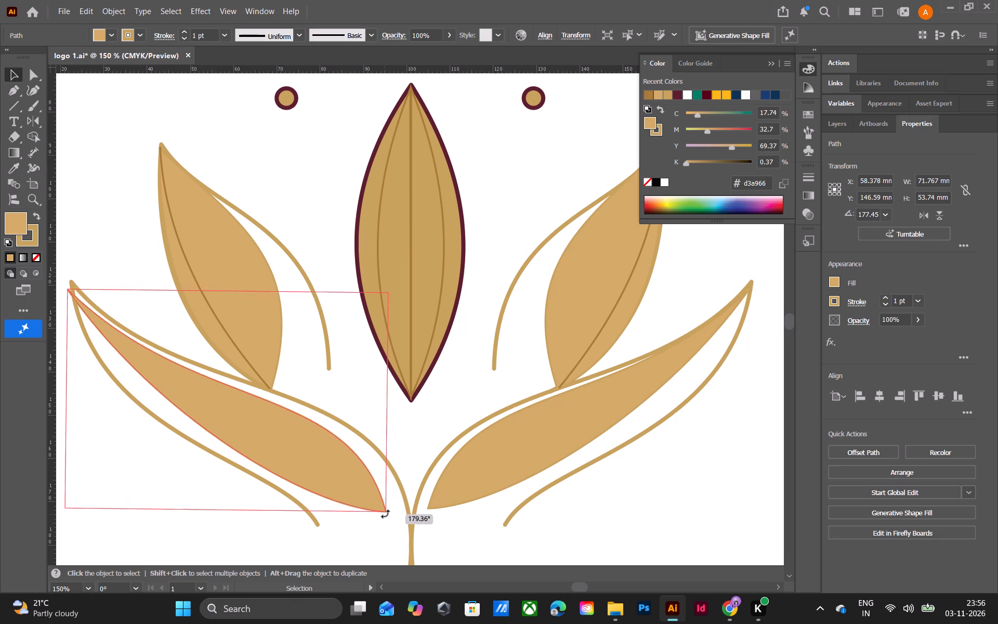
drag(385, 514, 388, 509)
drag(234, 419, 235, 409)
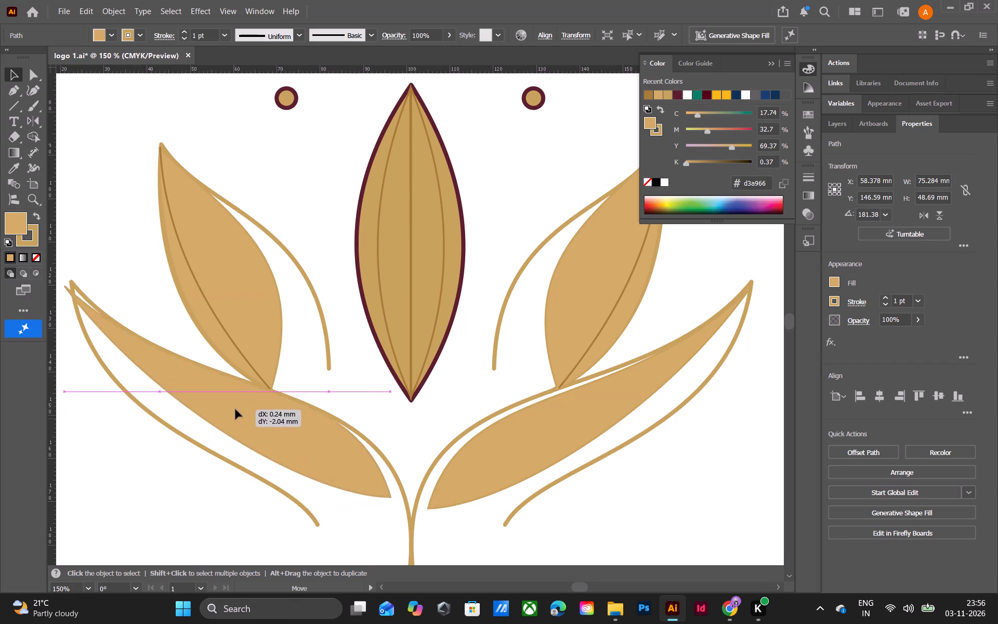
drag(235, 409, 240, 406)
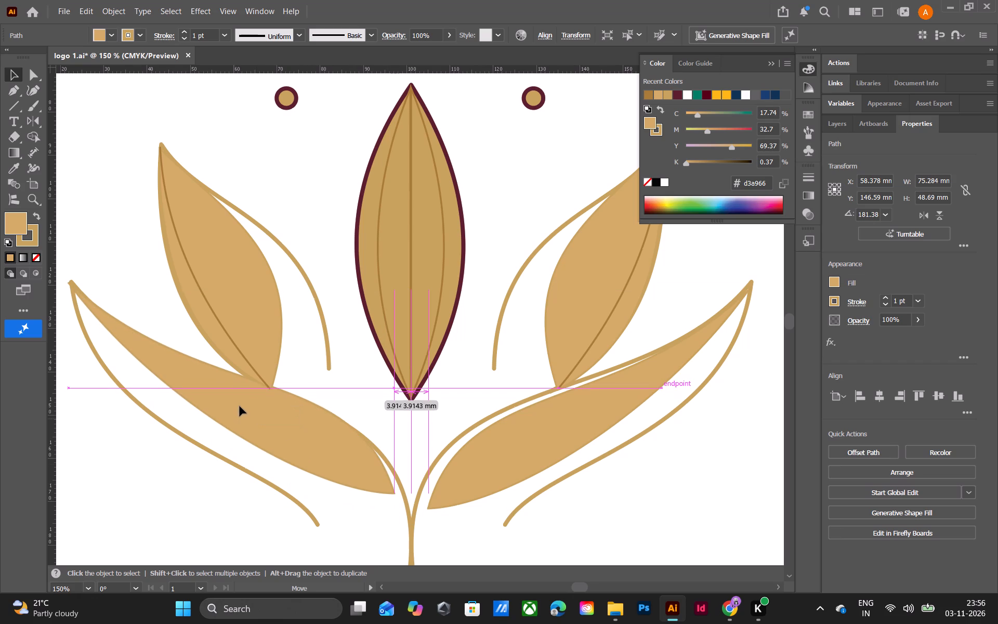
drag(240, 406, 243, 406)
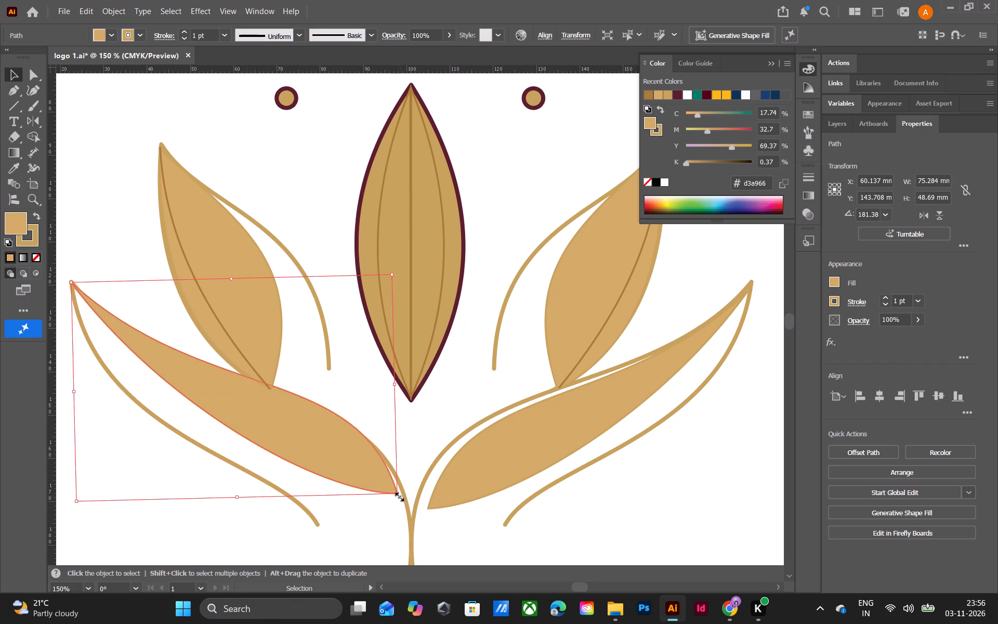
Move the lower-left filled petal down inside its outline, to about X 57.8 mm, Y 146.8 mm, rotate it to about 177.2°, and deselect it.
drag(404, 496, 392, 511)
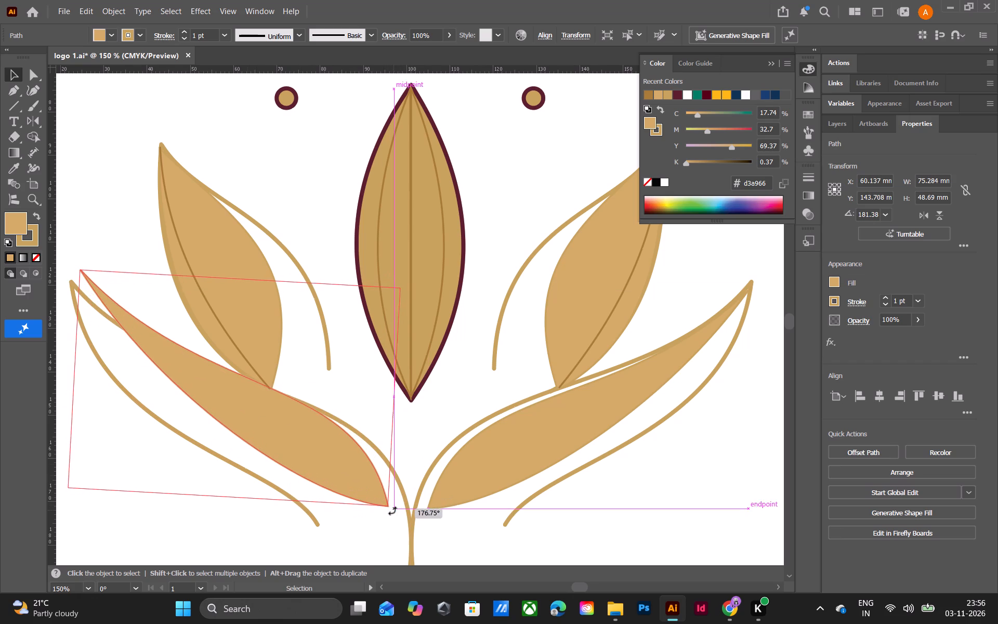
drag(392, 511, 391, 509)
drag(294, 461, 279, 476)
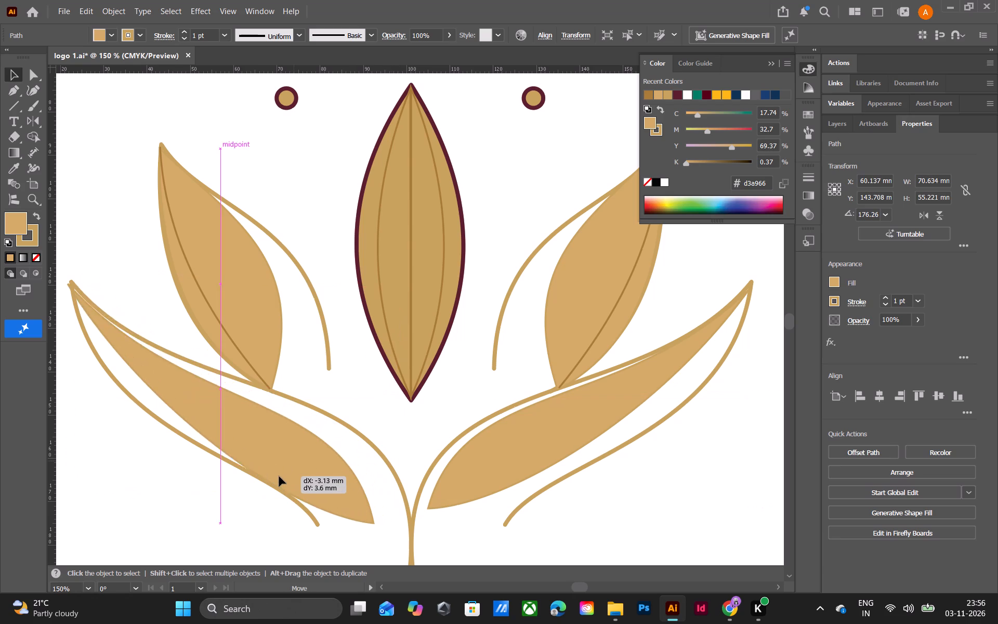
drag(279, 476, 286, 474)
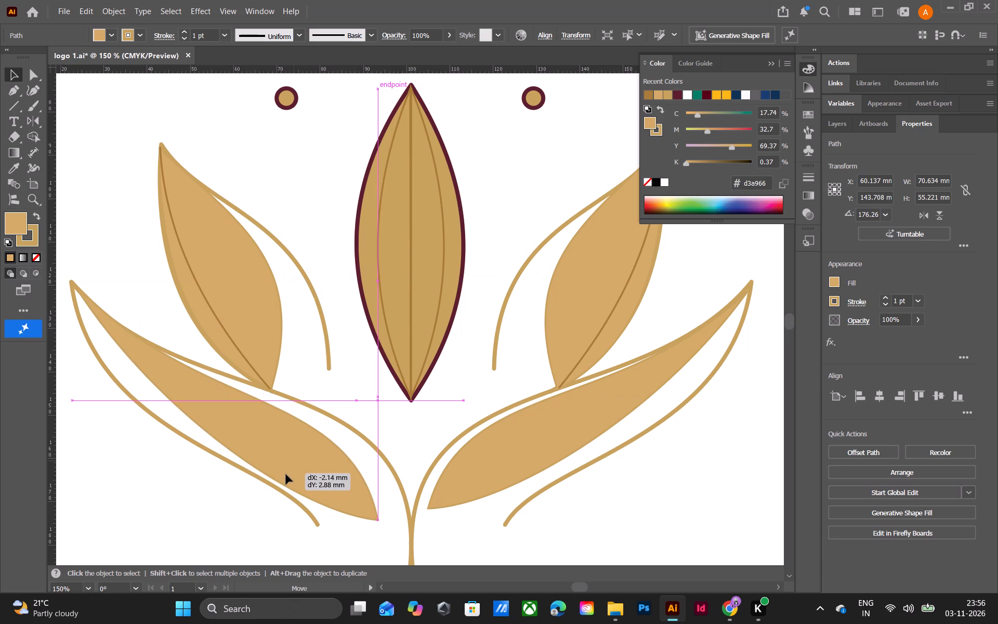
drag(286, 474, 285, 476)
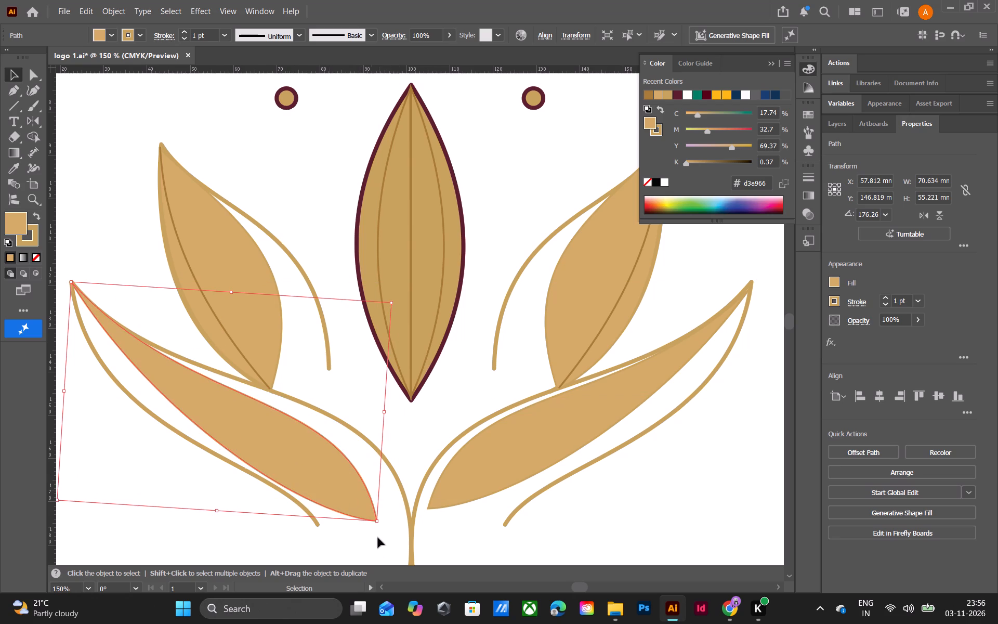
click(383, 527)
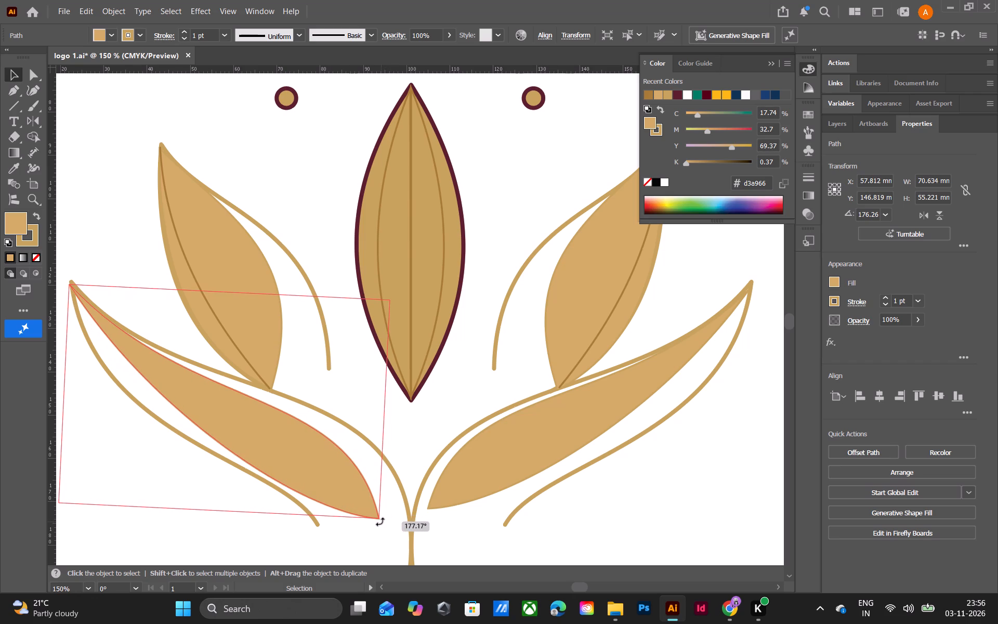
click(396, 534)
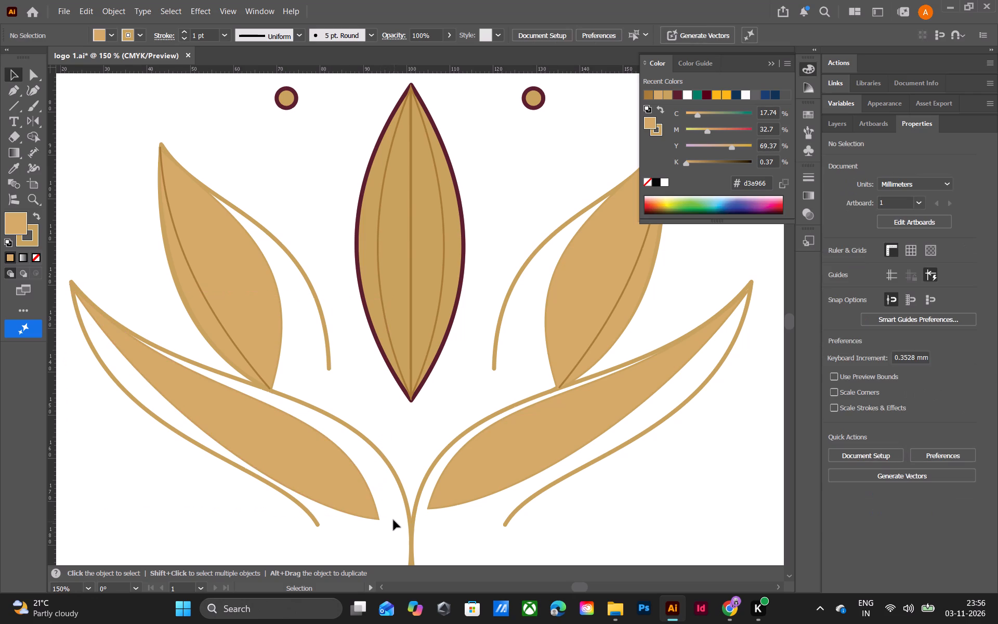
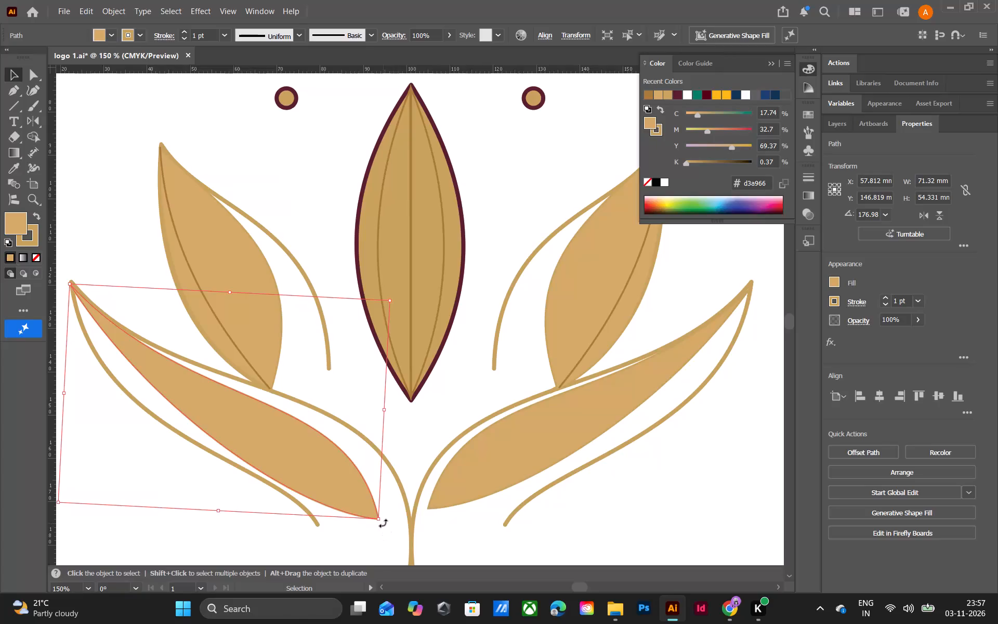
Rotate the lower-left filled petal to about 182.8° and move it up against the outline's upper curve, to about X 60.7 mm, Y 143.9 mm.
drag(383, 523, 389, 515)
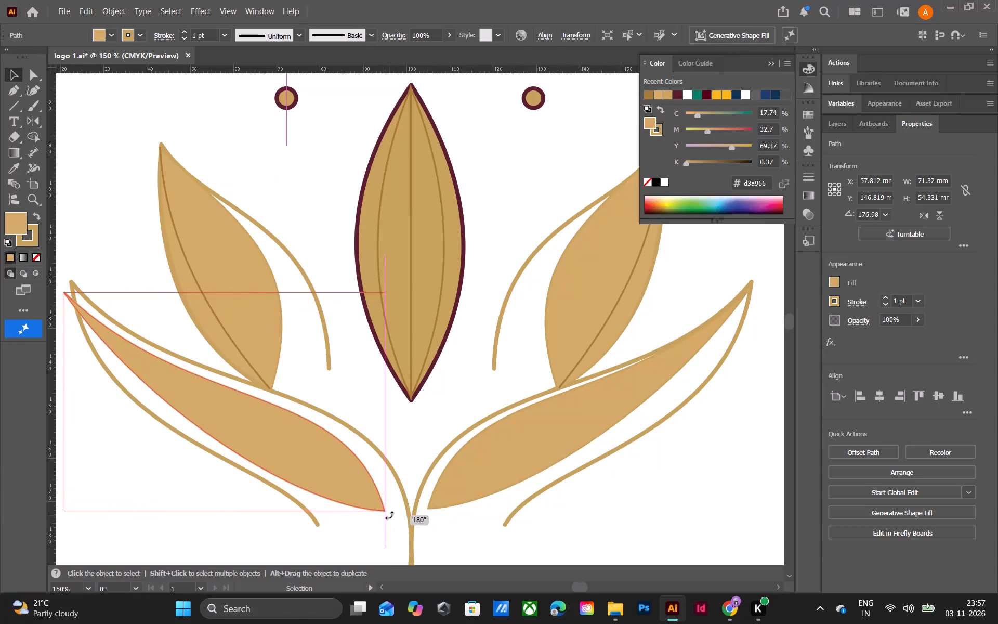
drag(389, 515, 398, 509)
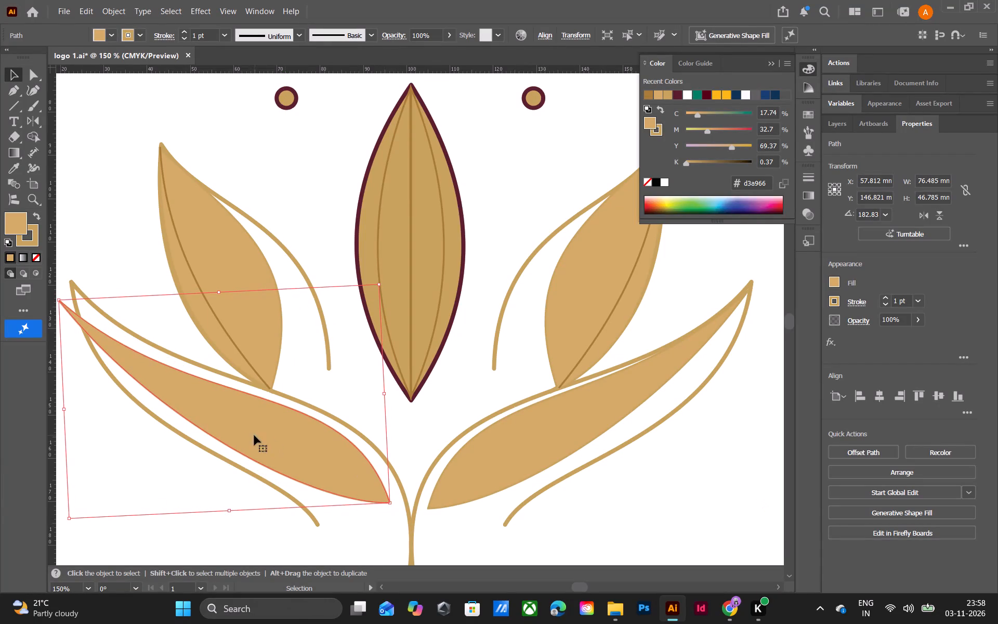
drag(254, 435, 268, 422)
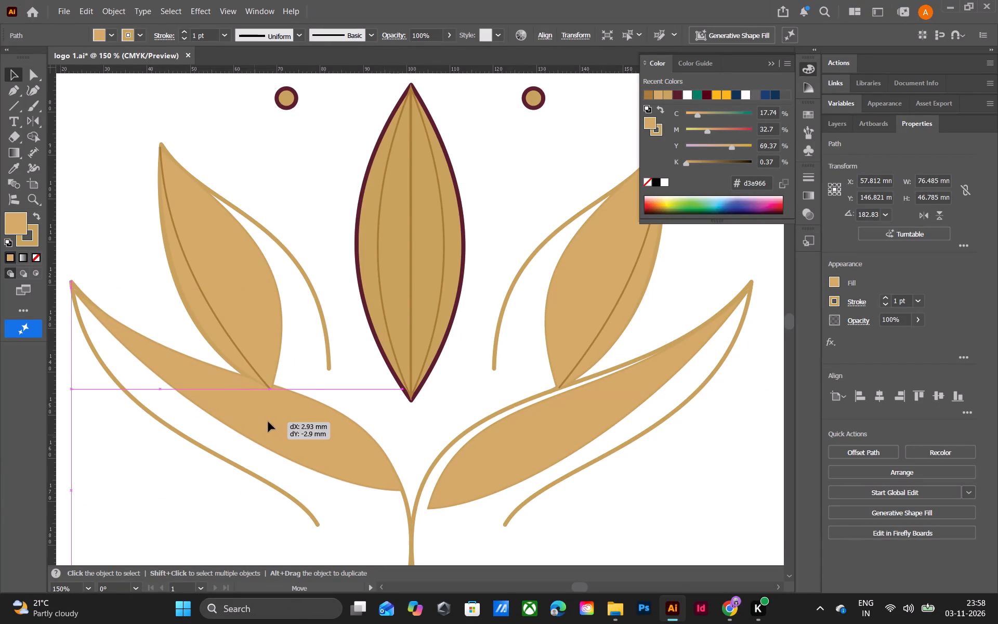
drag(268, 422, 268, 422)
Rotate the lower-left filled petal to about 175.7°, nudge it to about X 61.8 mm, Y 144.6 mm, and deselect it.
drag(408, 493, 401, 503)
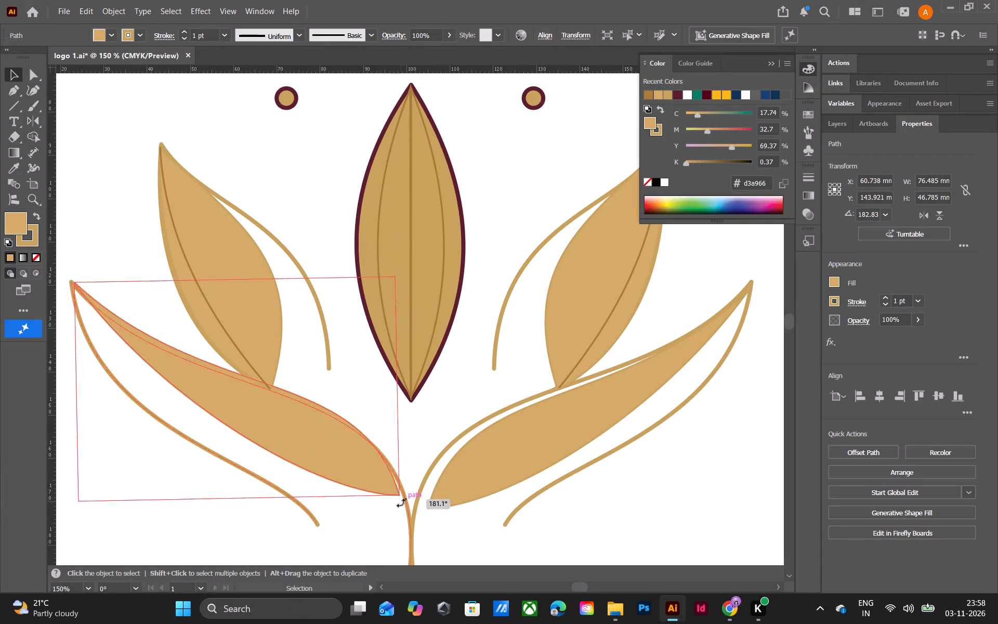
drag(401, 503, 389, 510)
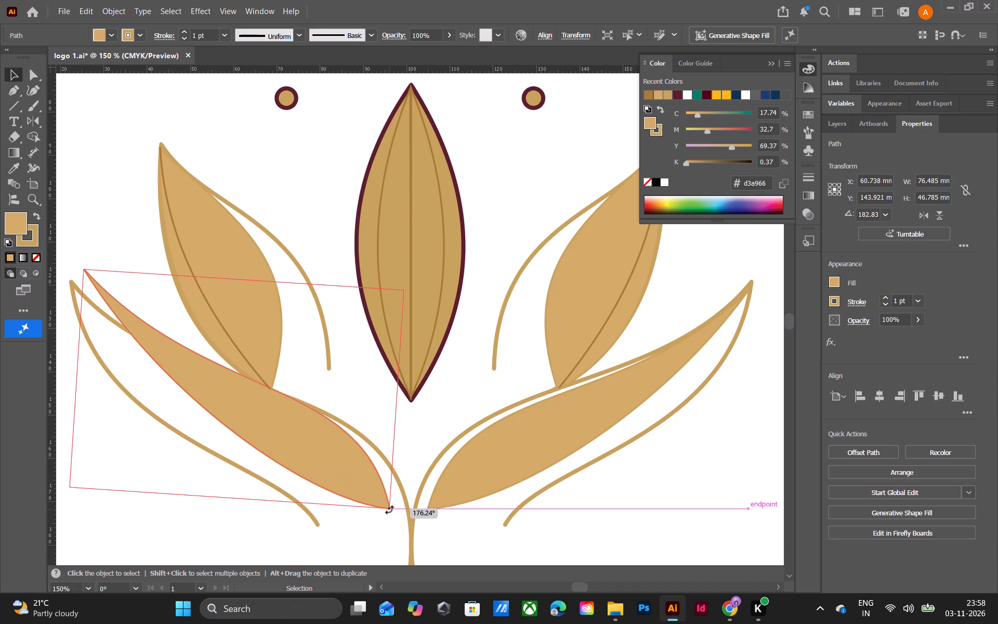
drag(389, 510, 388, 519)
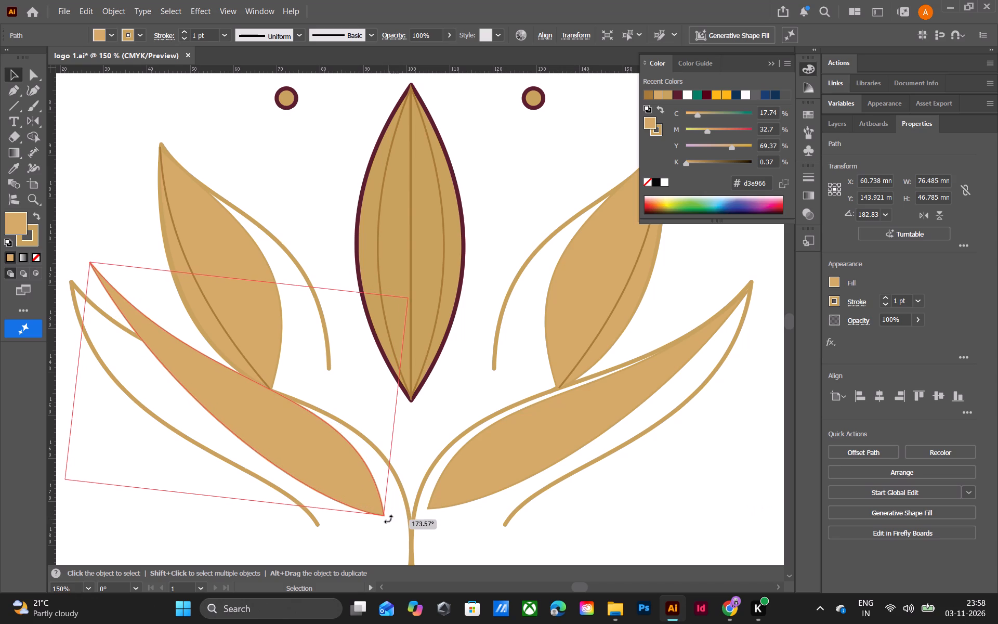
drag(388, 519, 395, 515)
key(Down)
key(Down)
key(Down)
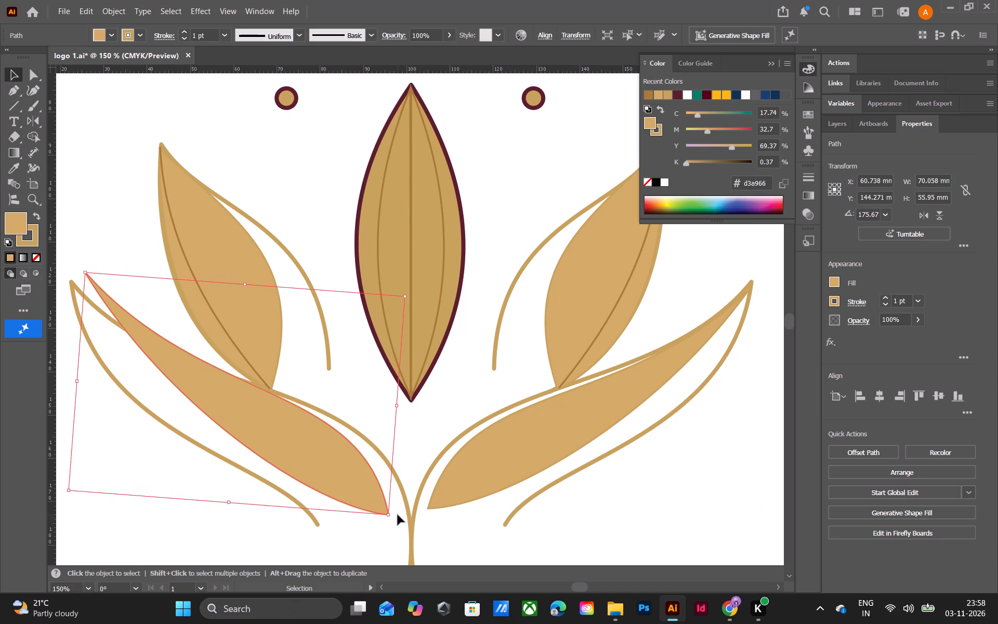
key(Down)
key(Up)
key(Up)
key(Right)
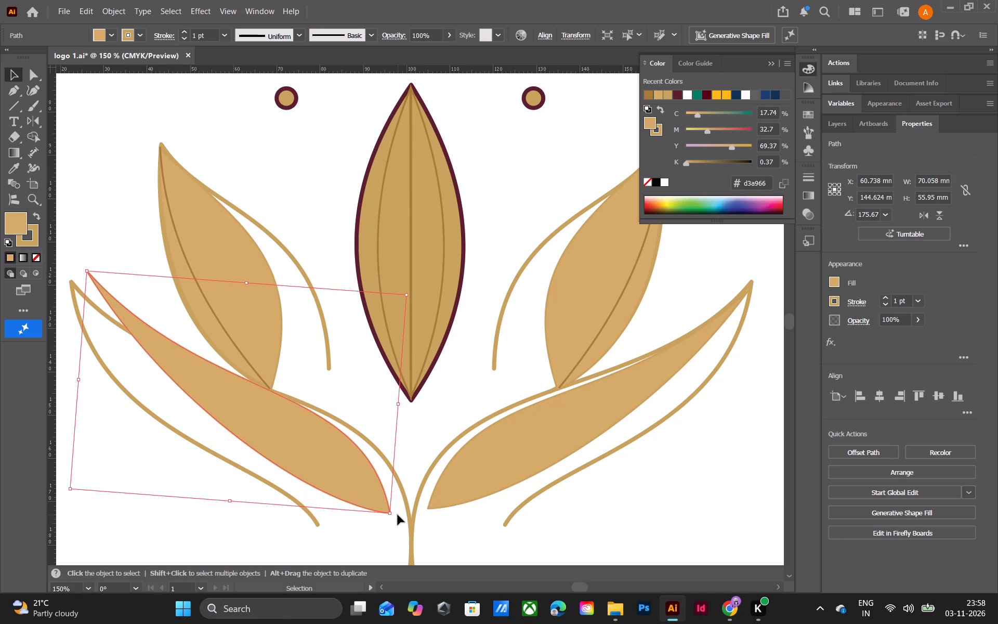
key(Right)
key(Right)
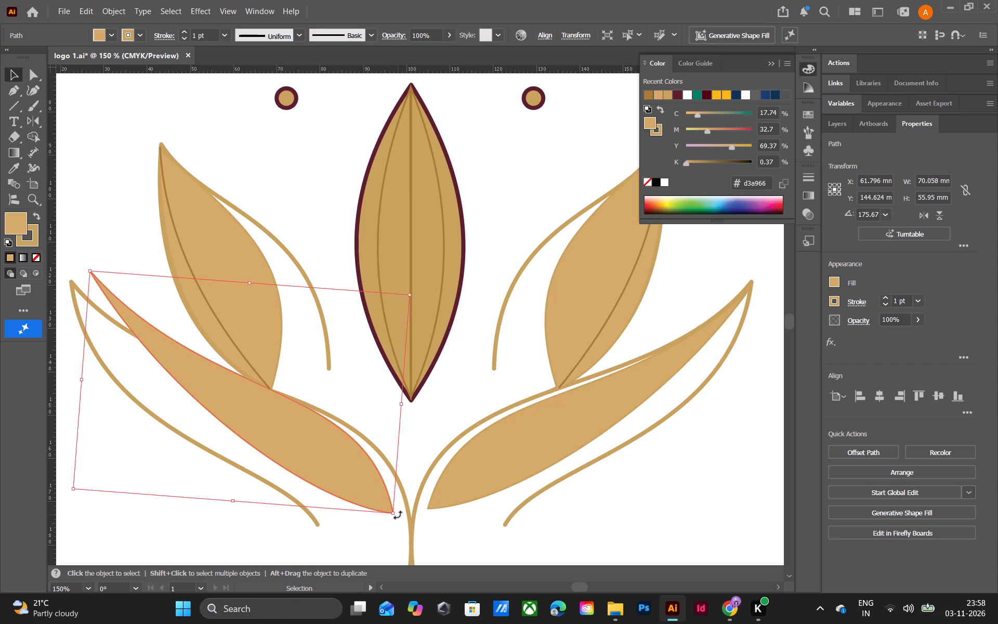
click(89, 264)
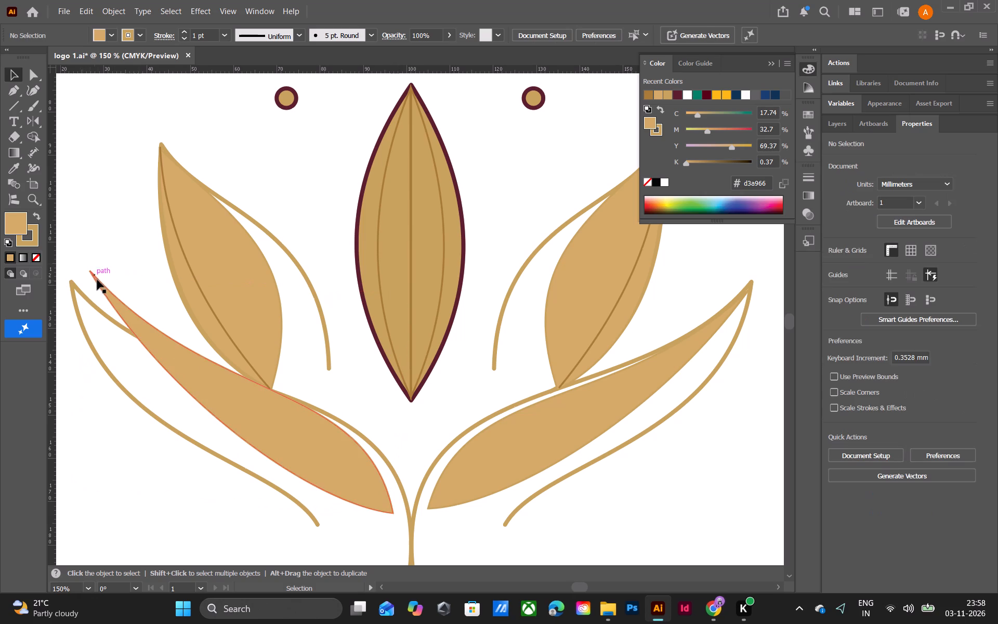
Rotate the lower-left filled petal to 180°, move its tip onto the outline's tip at about X 59.3 mm, Y 144.6 mm, and deselect it.
click(98, 280)
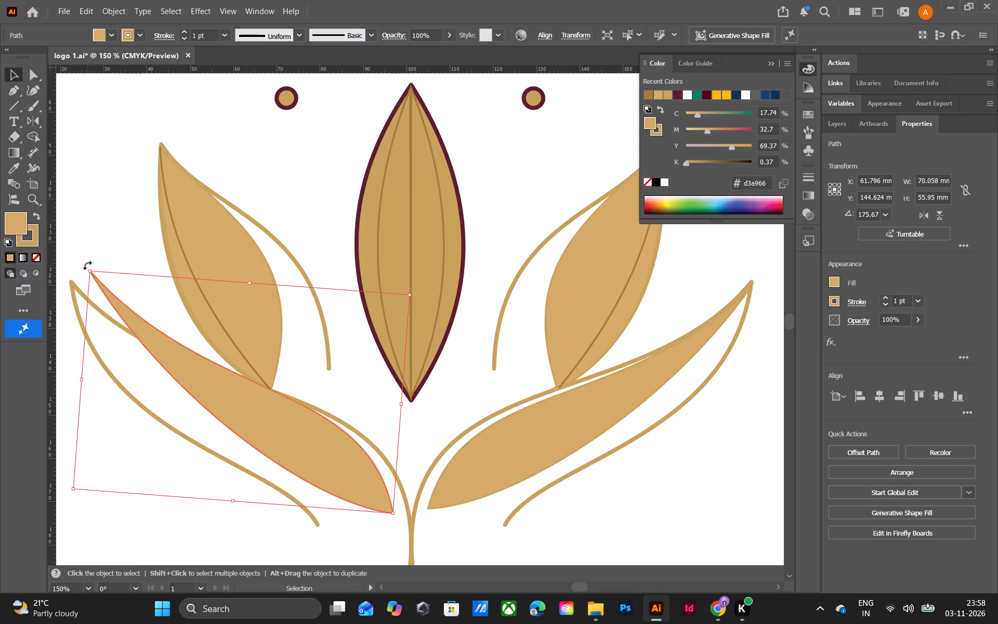
drag(87, 265, 86, 277)
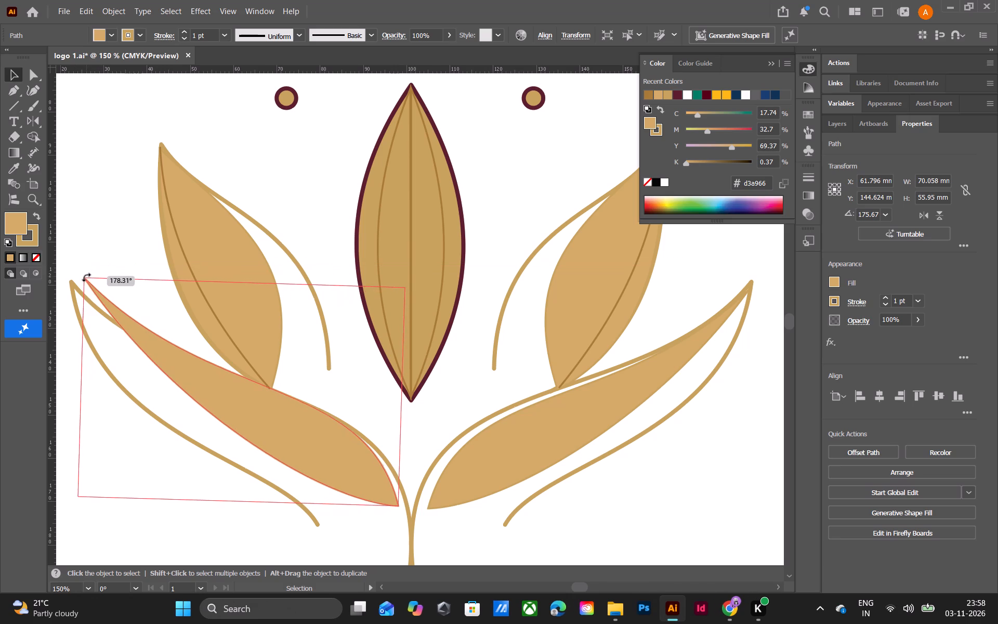
drag(86, 277, 86, 280)
drag(189, 359, 176, 370)
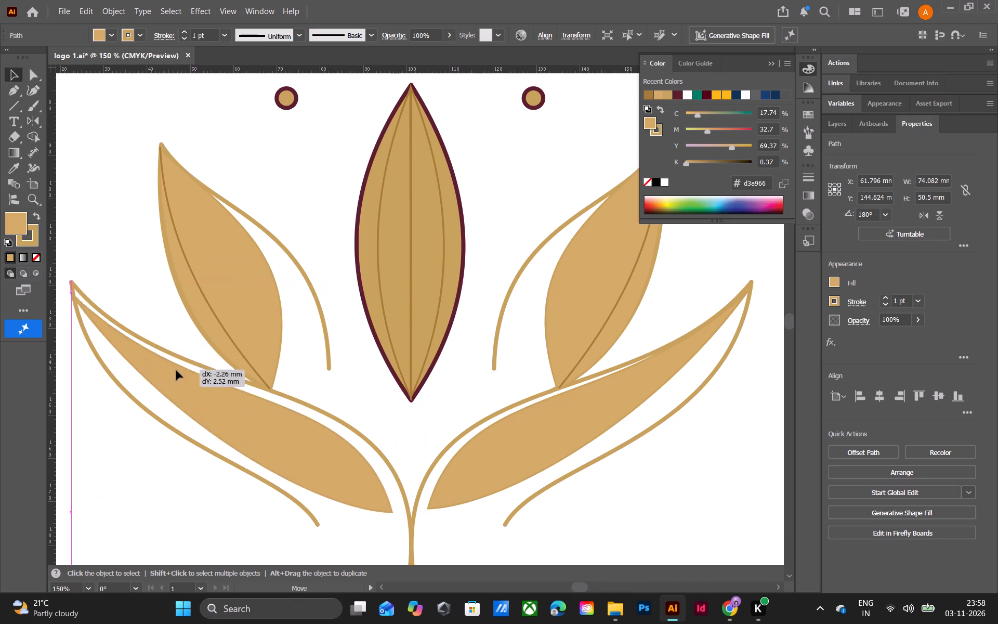
drag(176, 370, 178, 360)
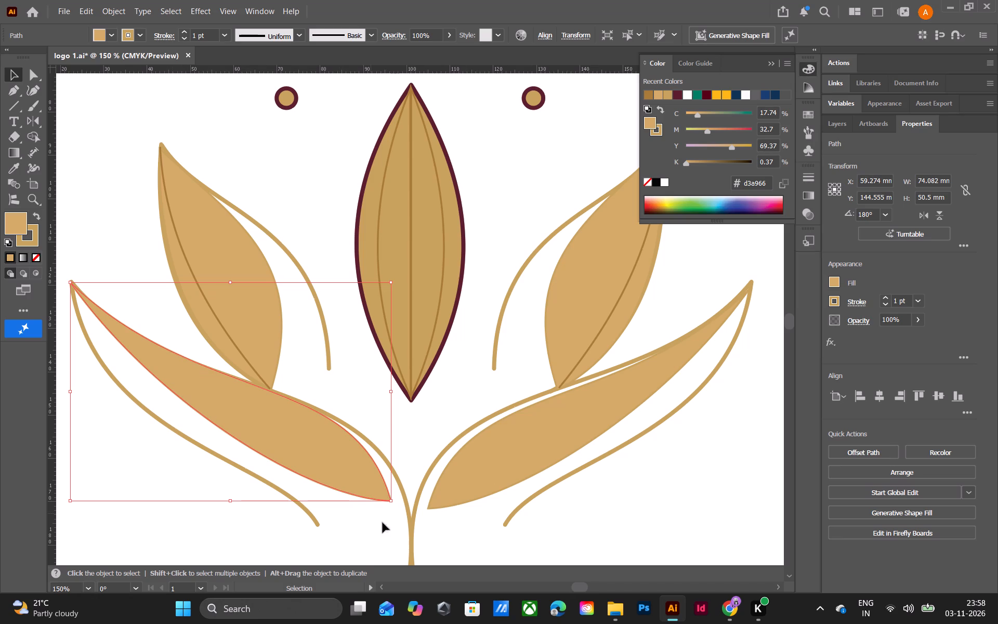
click(345, 522)
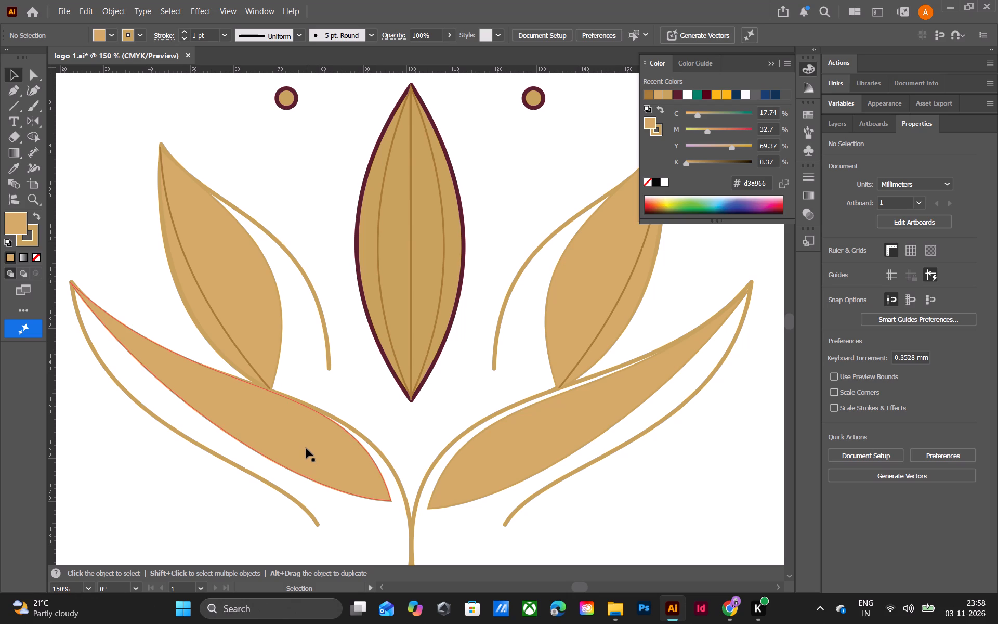
Nudge the lower-left filled petal down inside its outline to about Y 145.6 mm.
key(Down)
key(Down)
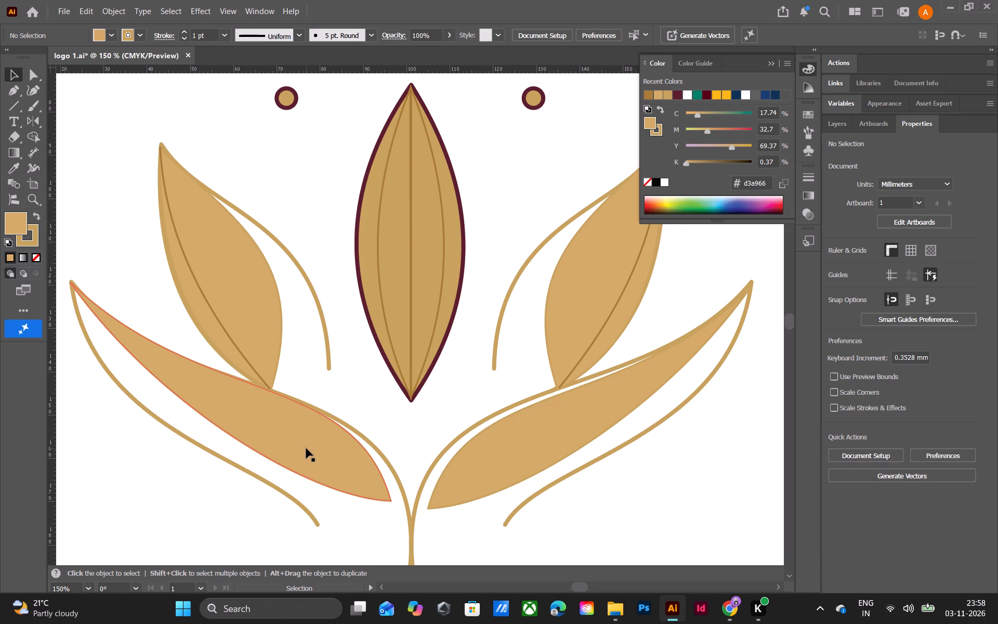
key(Down)
key(Down)
click(306, 448)
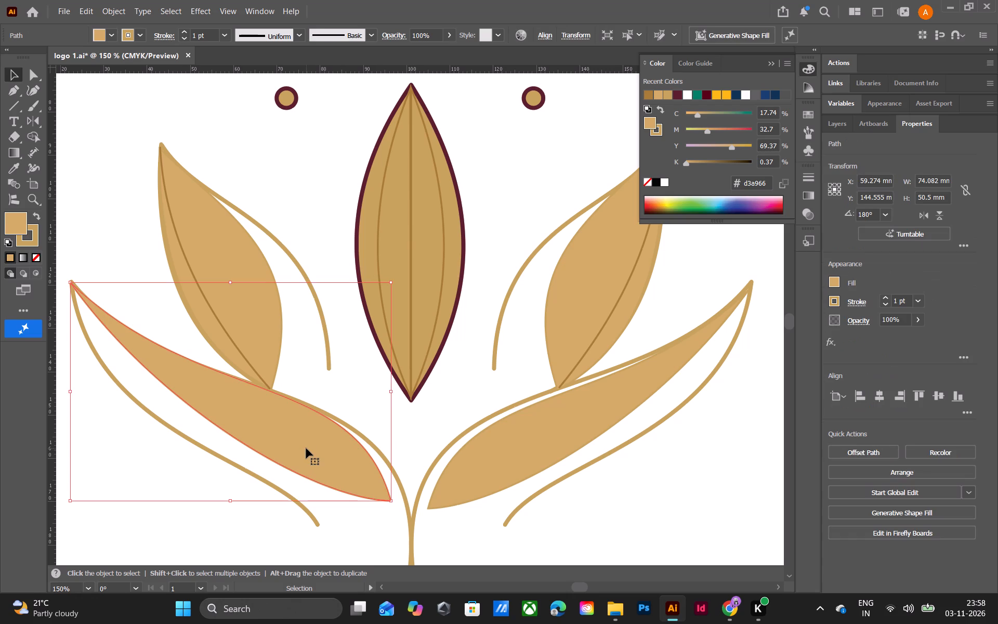
key(Down)
key(Down)
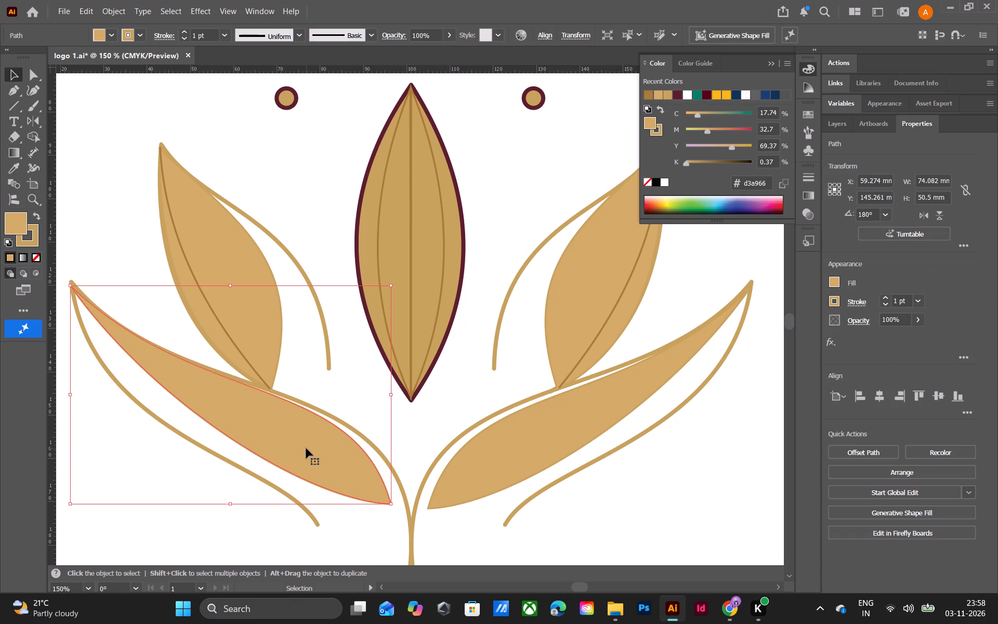
key(Down)
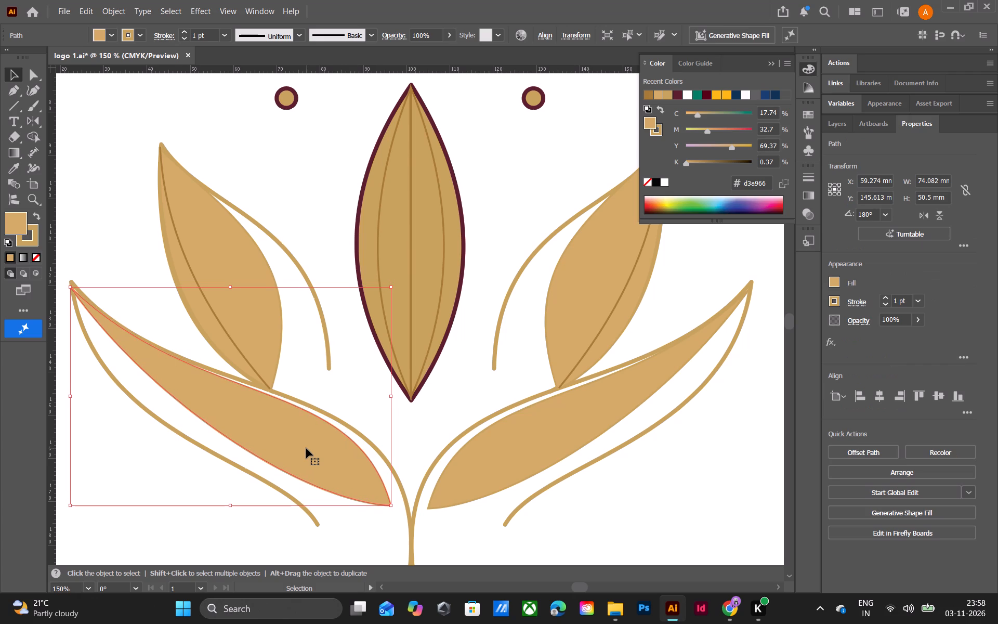
key(Down)
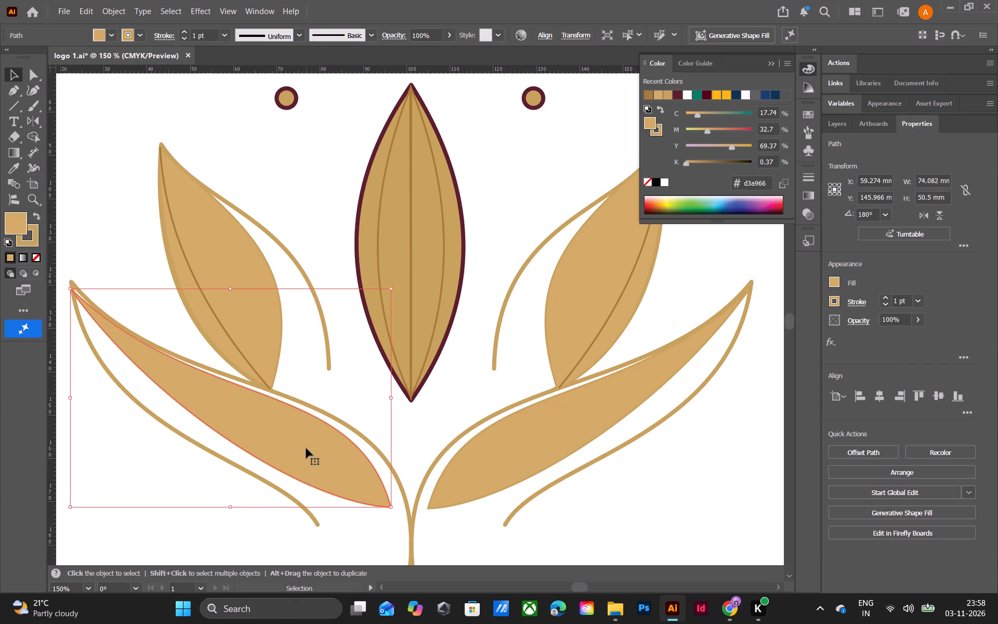
key(Up)
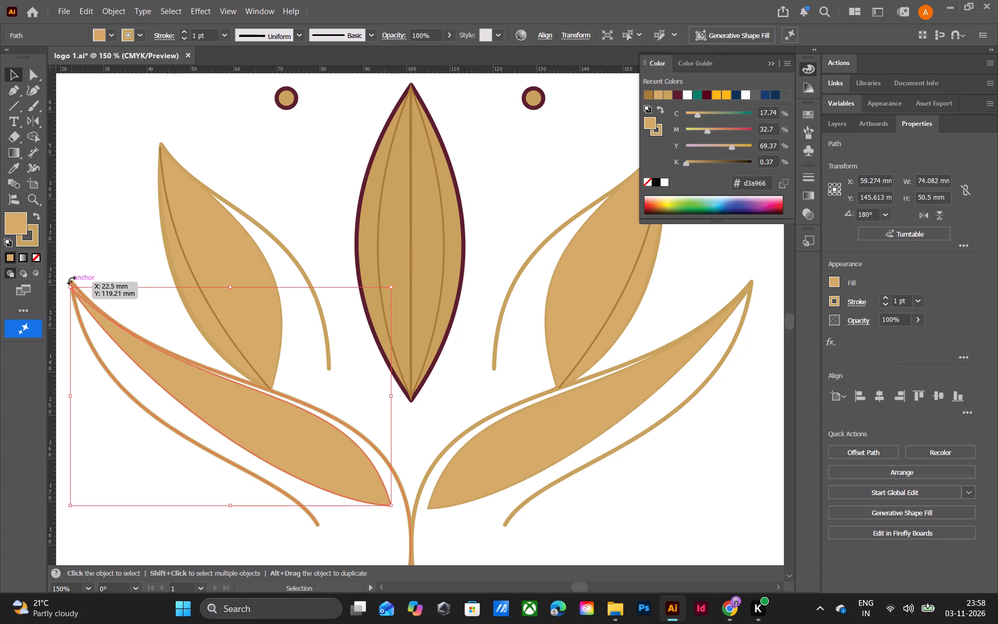
Rotate the lower-left filled petal to about 179.2°, nudge it down to about Y 146.0 mm, and deselect it.
drag(69, 281, 74, 280)
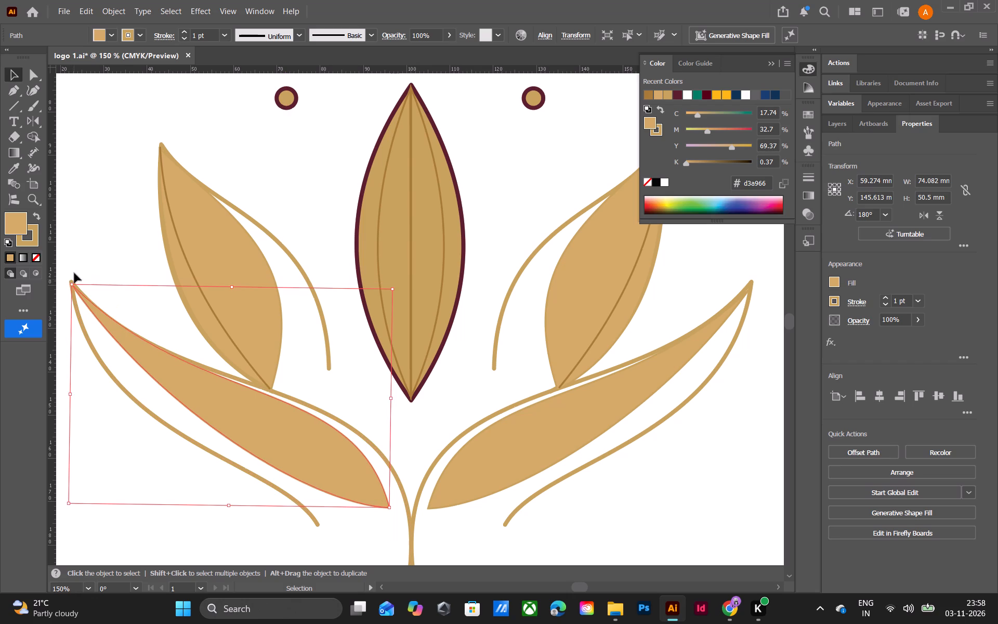
click(93, 237)
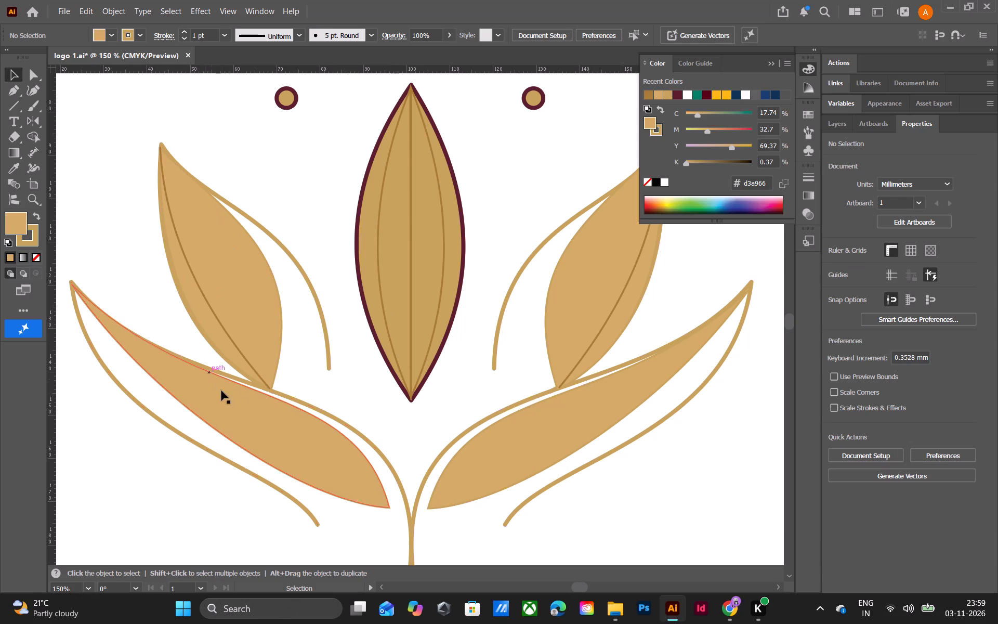
click(252, 420)
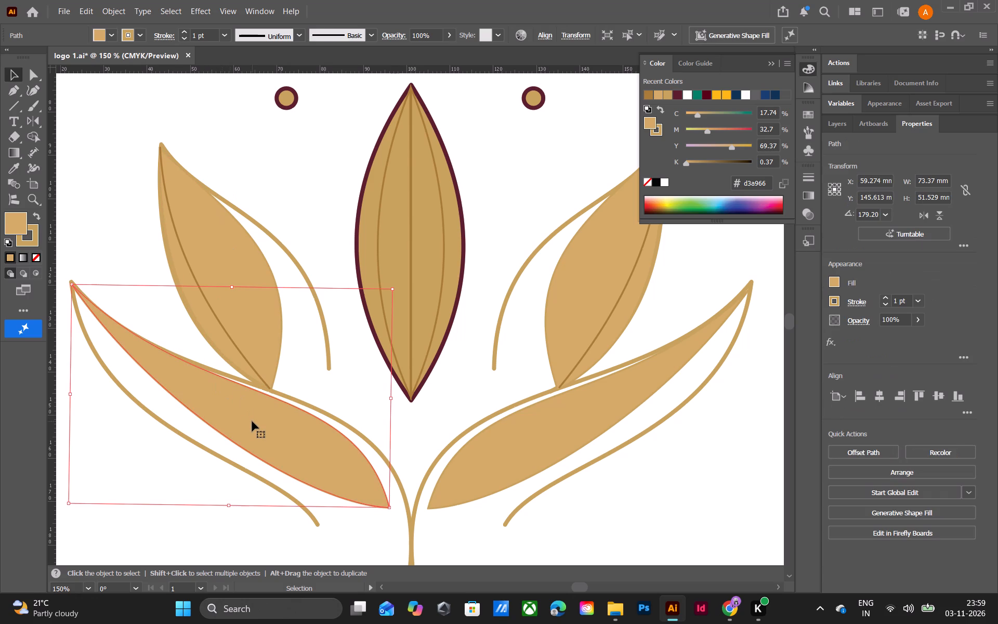
key(Down)
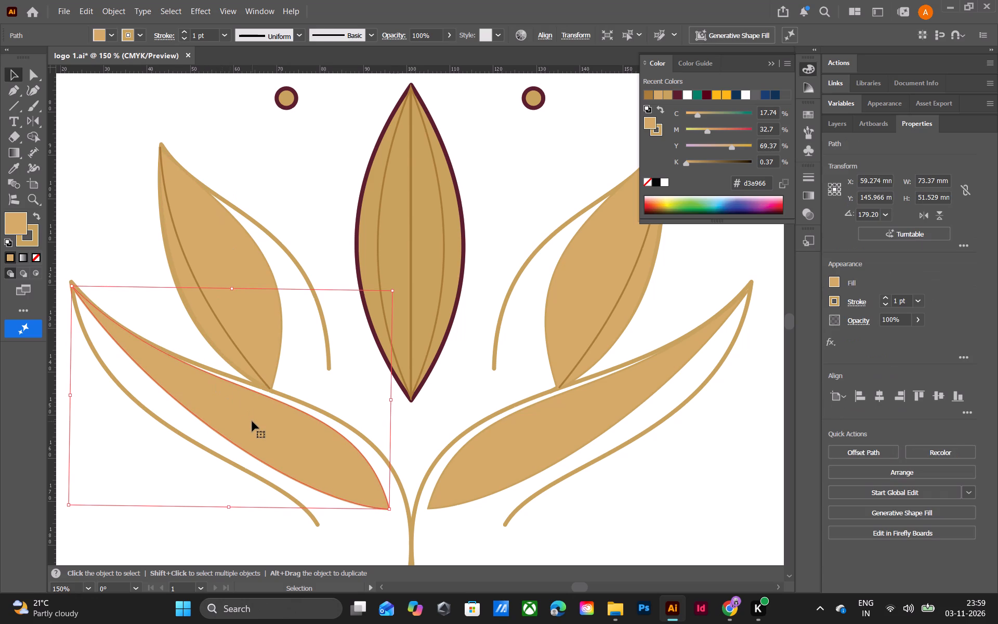
click(122, 188)
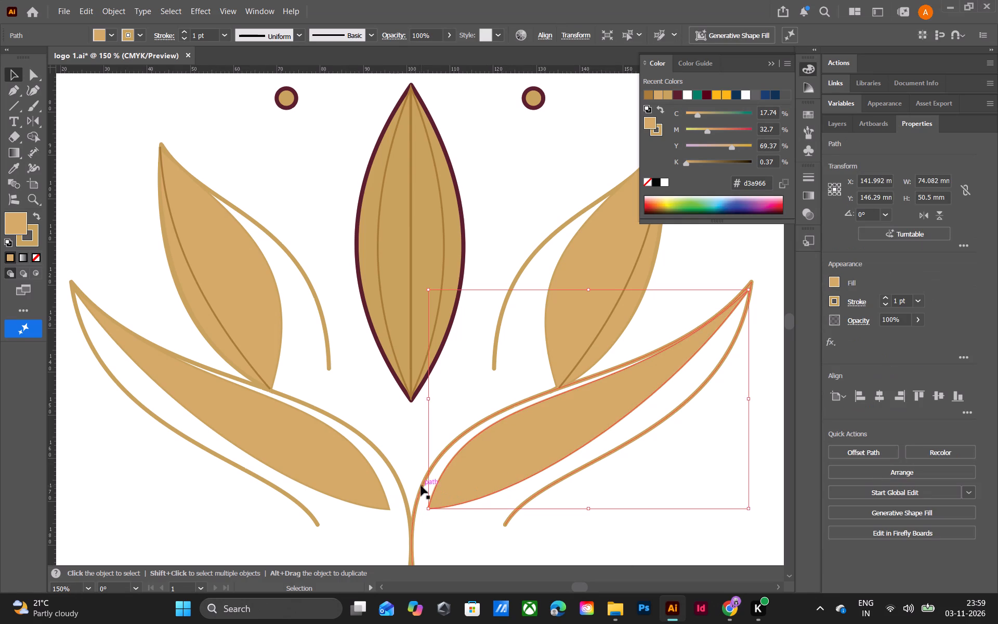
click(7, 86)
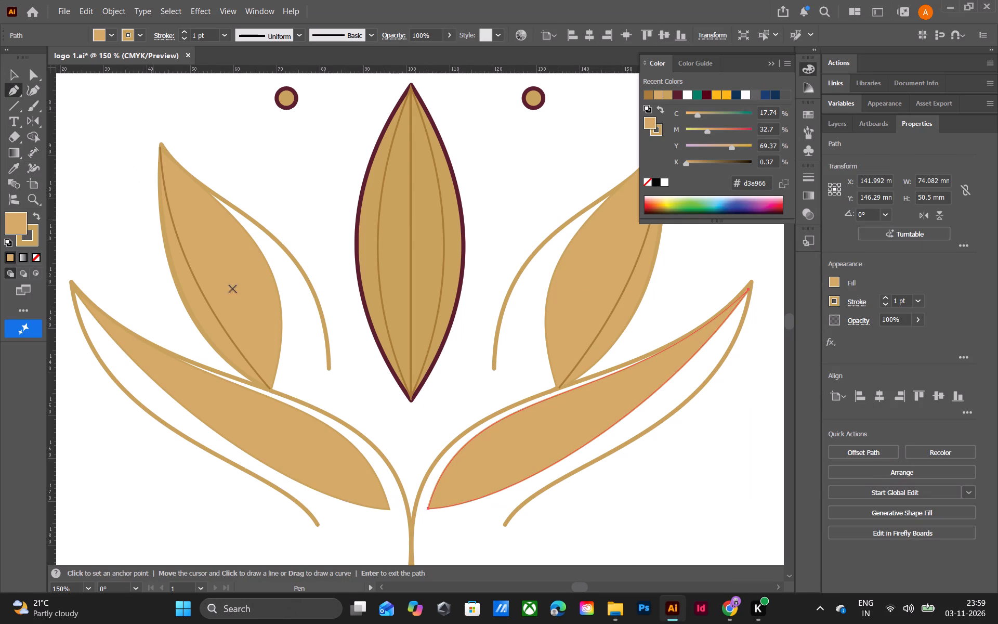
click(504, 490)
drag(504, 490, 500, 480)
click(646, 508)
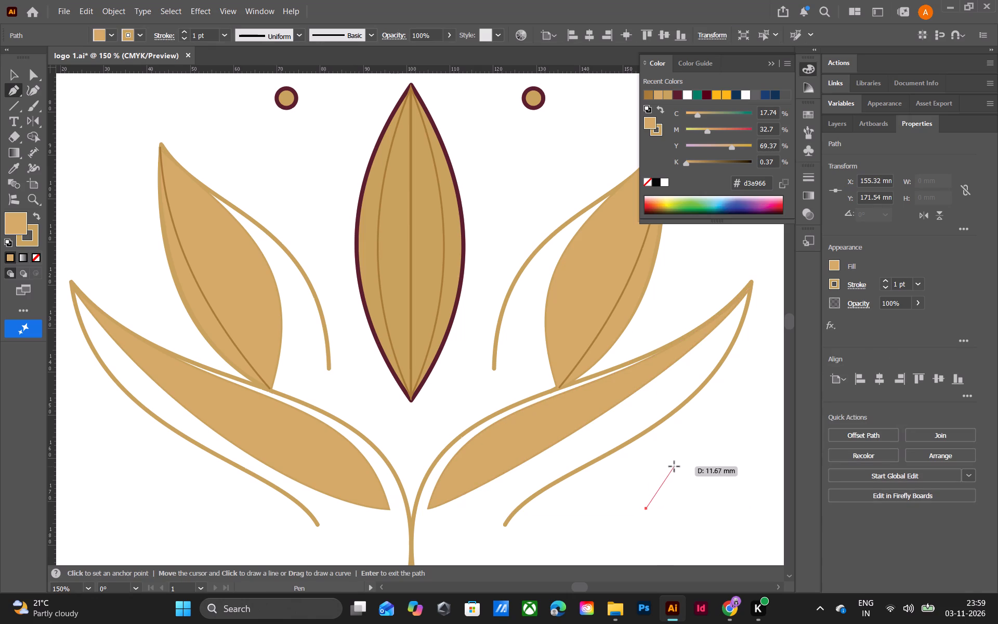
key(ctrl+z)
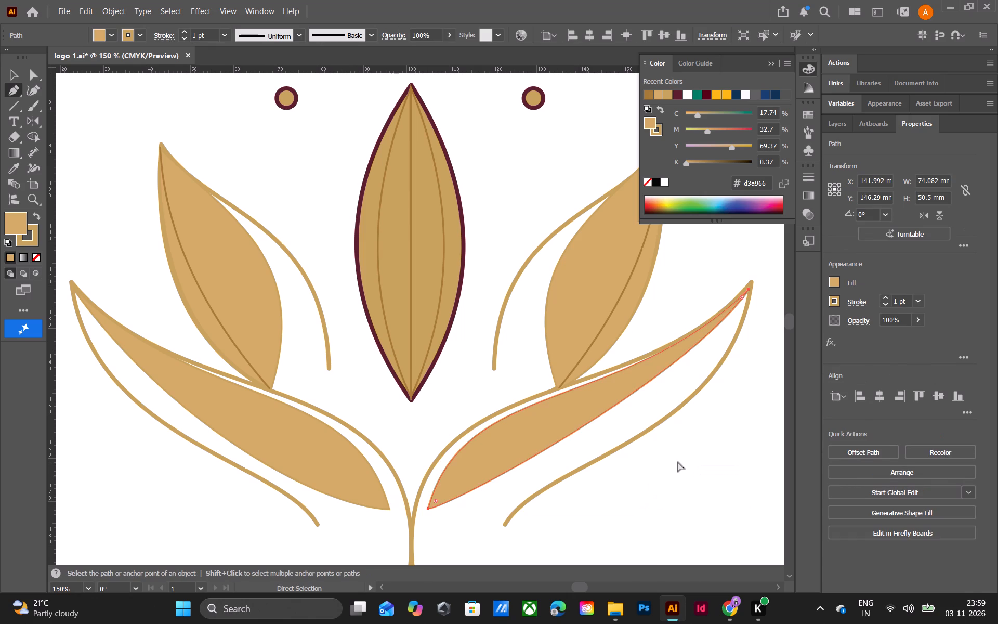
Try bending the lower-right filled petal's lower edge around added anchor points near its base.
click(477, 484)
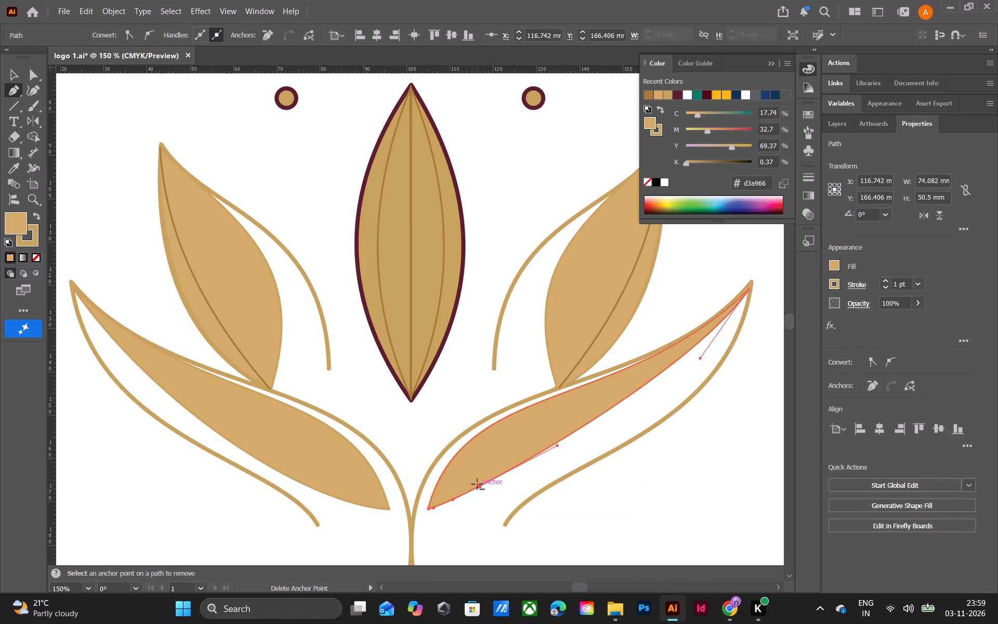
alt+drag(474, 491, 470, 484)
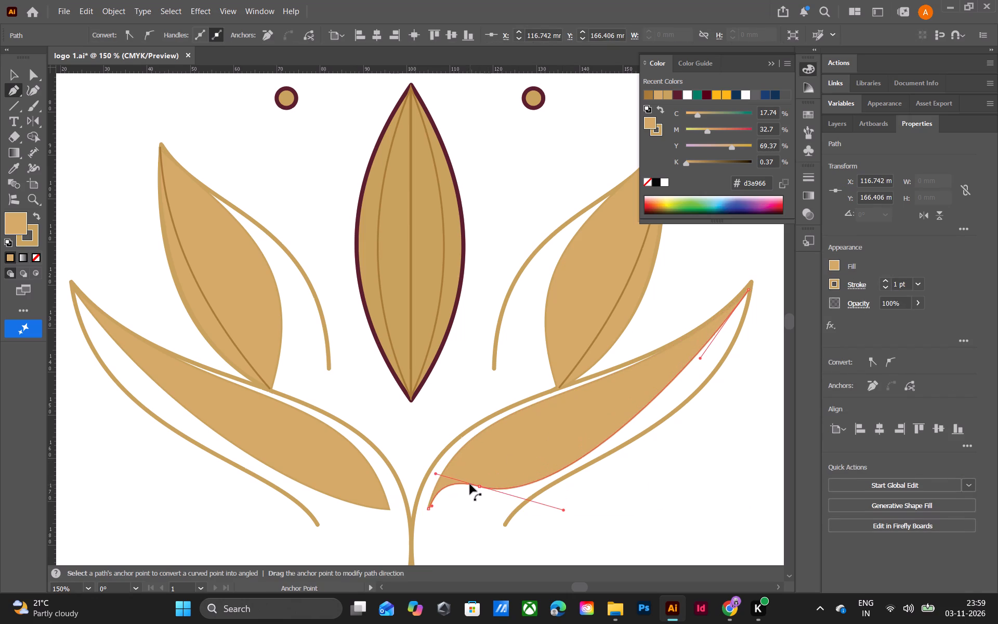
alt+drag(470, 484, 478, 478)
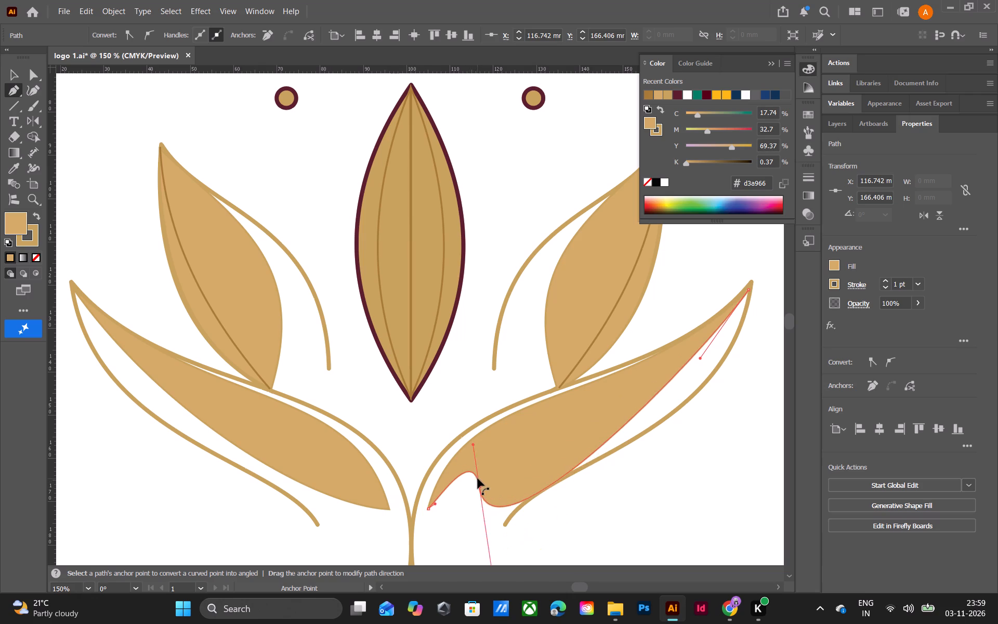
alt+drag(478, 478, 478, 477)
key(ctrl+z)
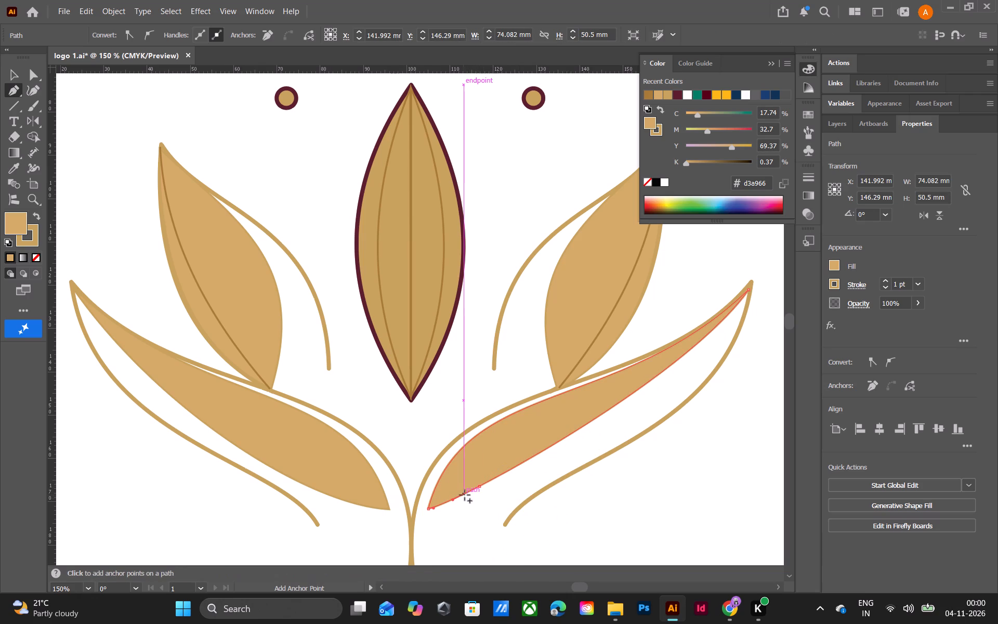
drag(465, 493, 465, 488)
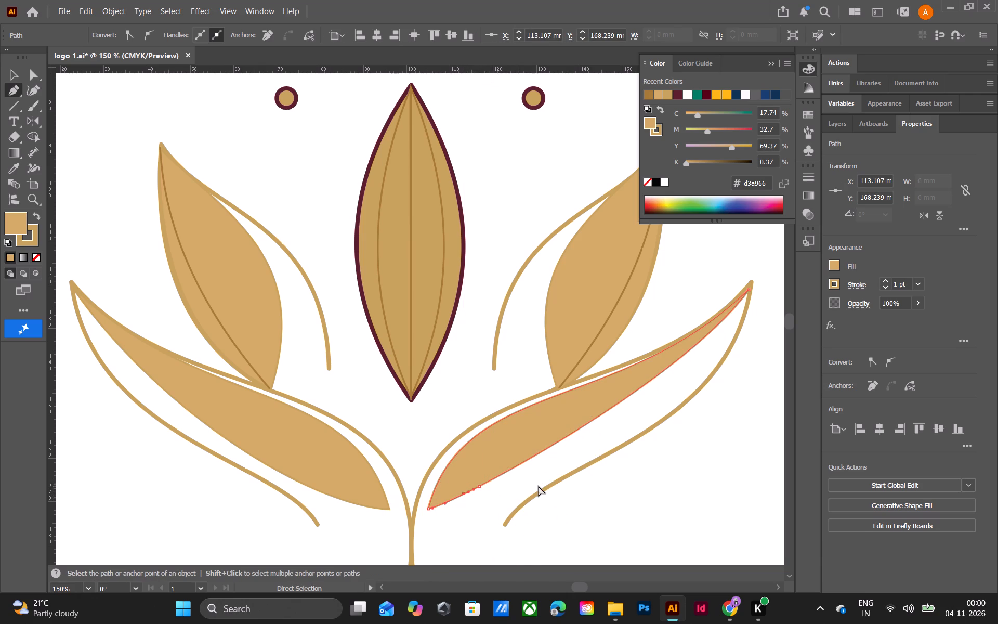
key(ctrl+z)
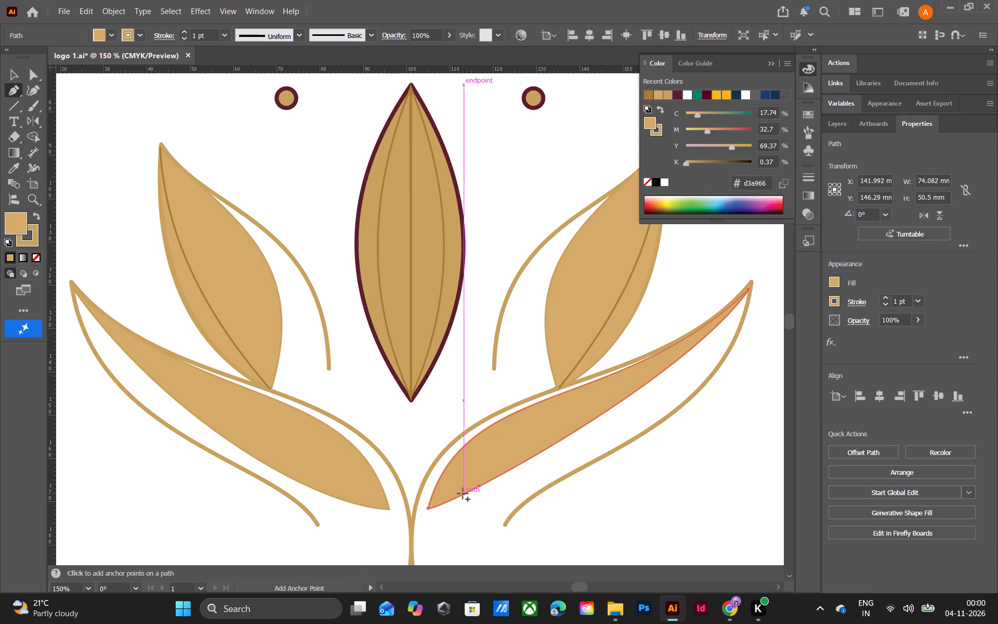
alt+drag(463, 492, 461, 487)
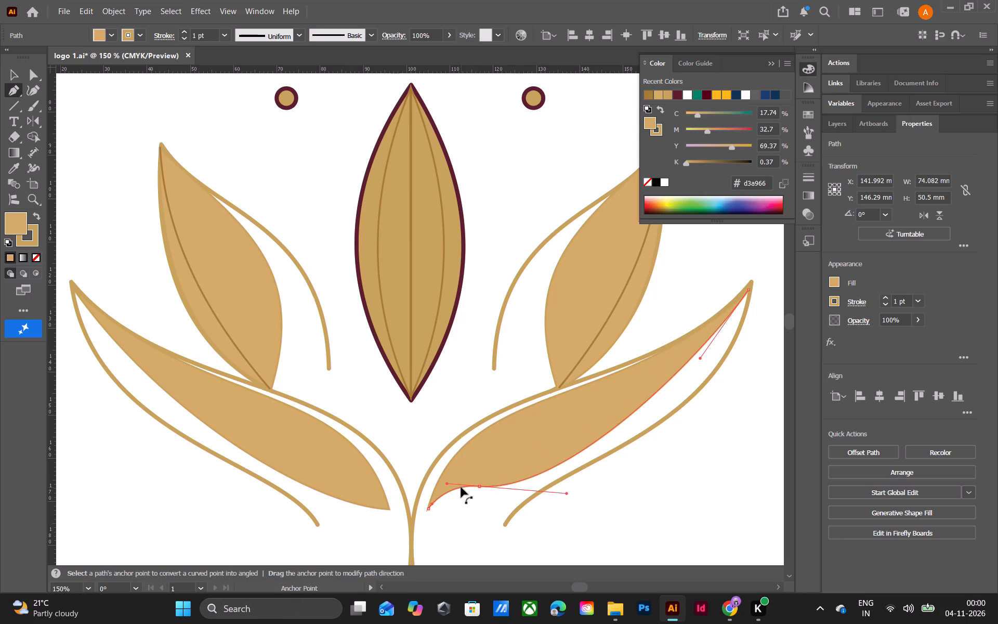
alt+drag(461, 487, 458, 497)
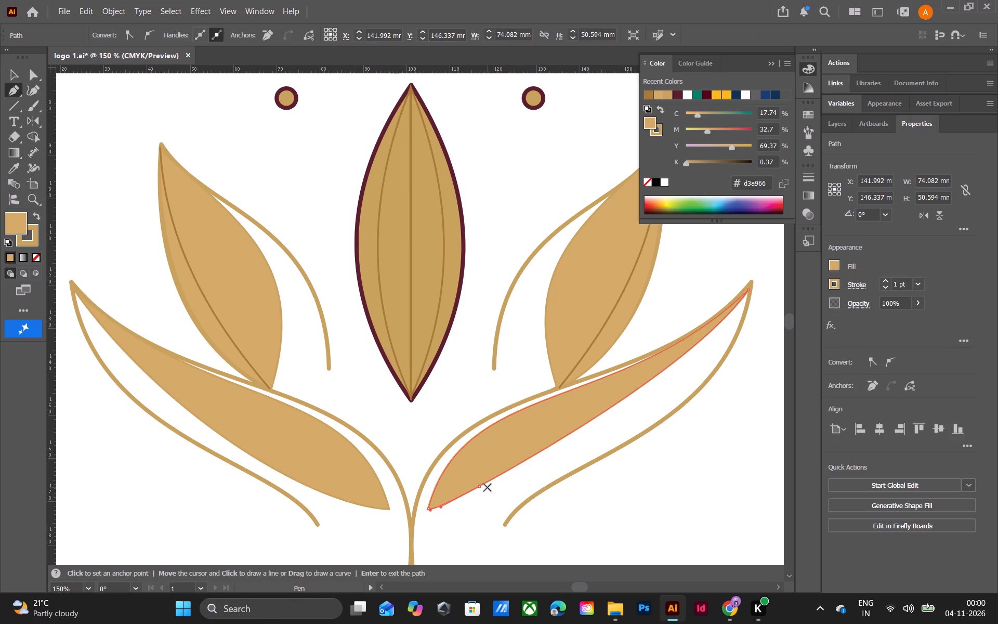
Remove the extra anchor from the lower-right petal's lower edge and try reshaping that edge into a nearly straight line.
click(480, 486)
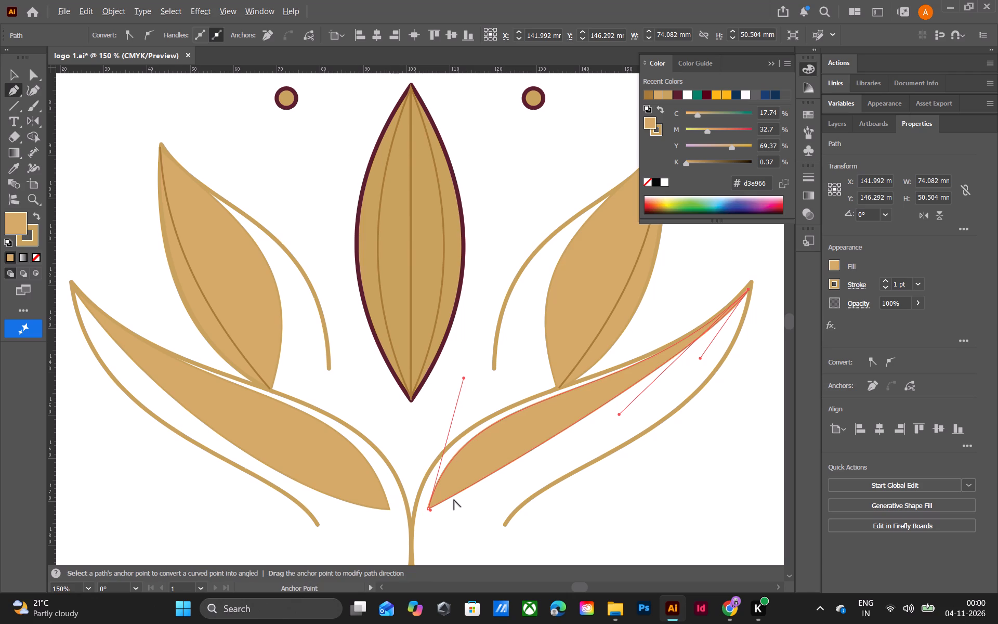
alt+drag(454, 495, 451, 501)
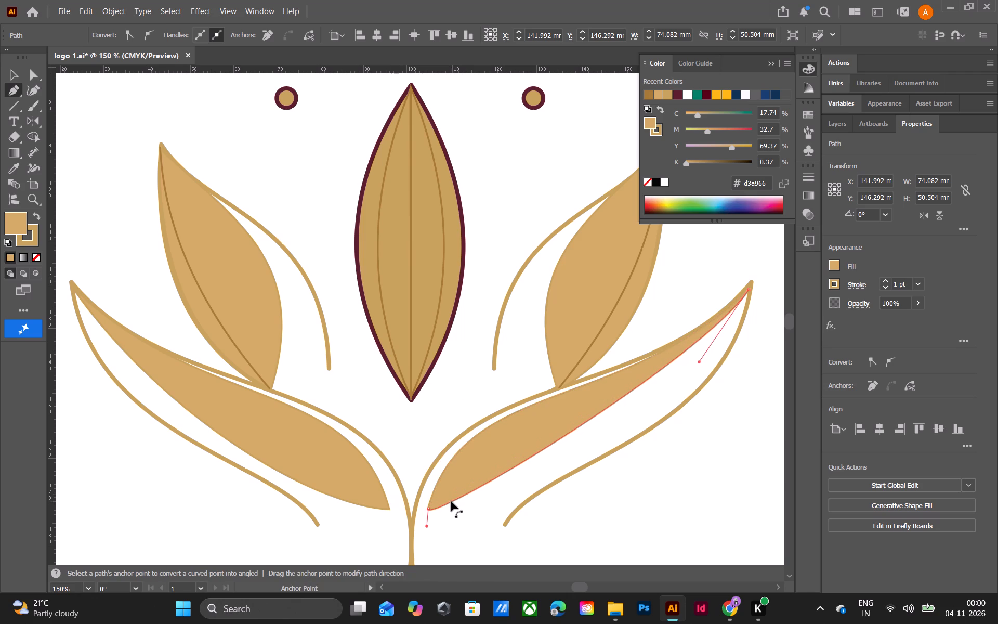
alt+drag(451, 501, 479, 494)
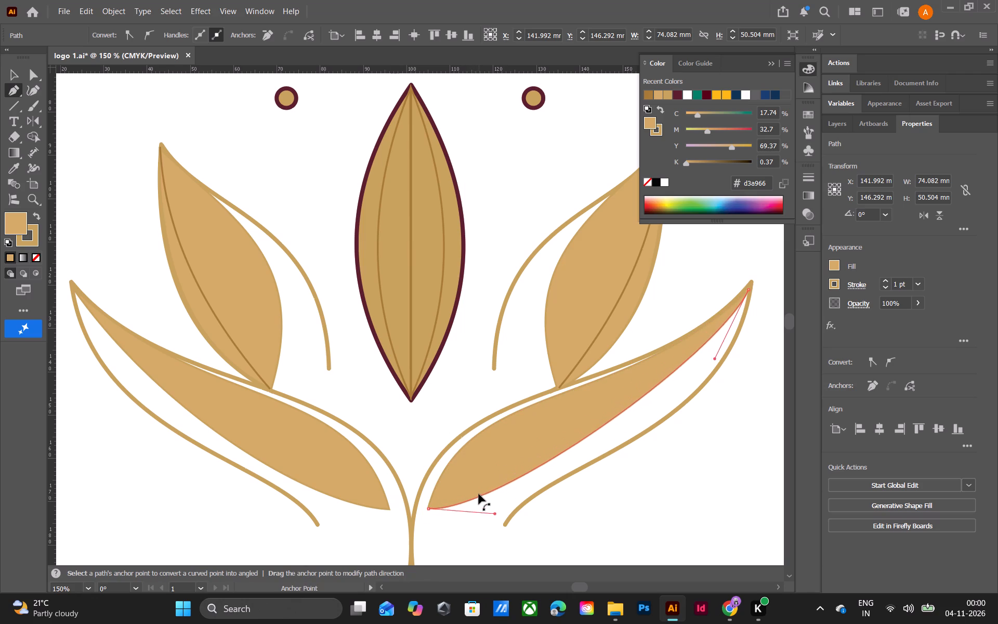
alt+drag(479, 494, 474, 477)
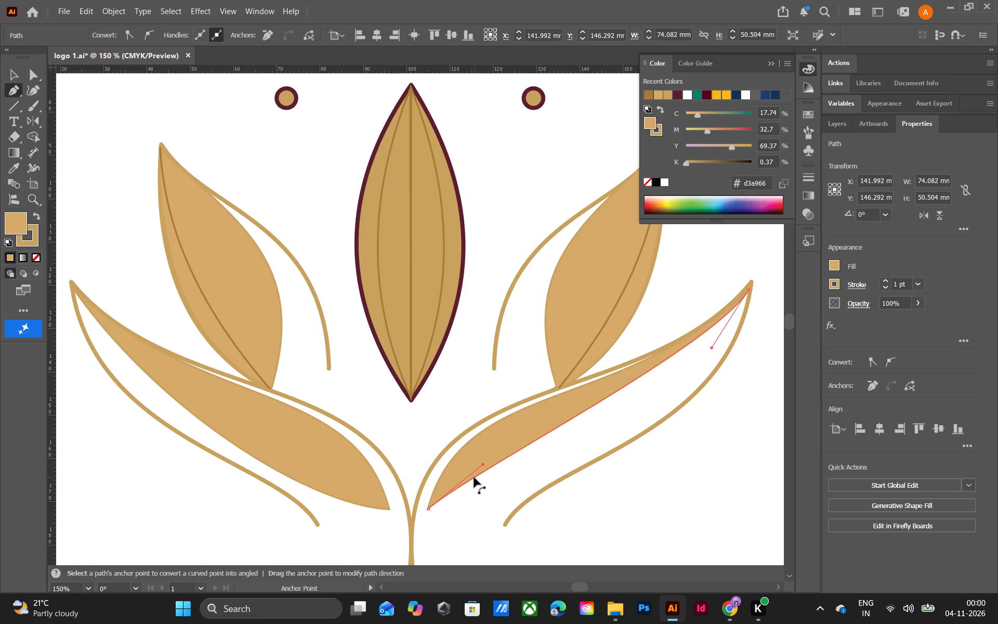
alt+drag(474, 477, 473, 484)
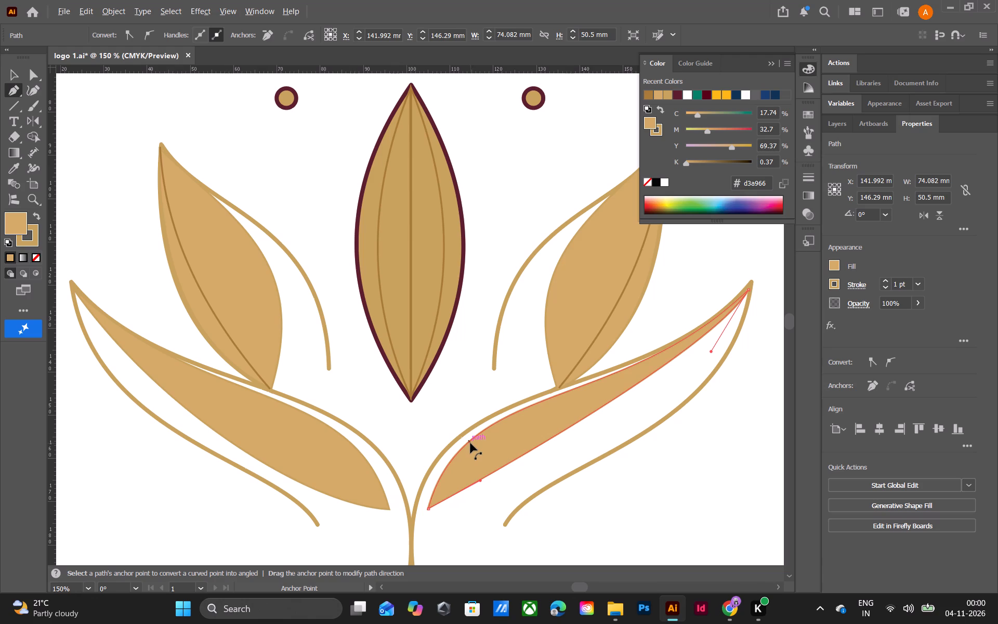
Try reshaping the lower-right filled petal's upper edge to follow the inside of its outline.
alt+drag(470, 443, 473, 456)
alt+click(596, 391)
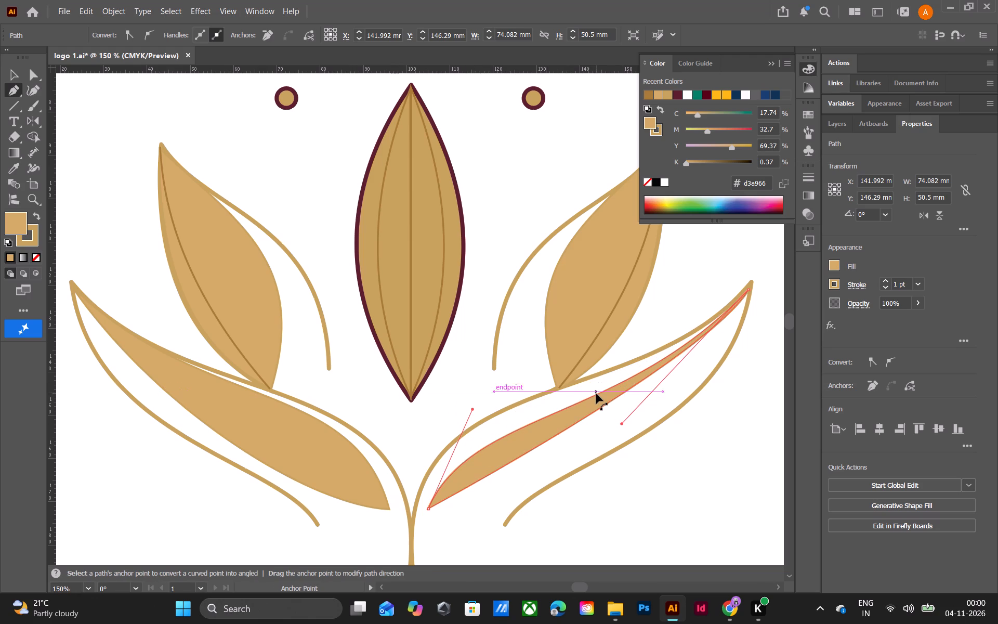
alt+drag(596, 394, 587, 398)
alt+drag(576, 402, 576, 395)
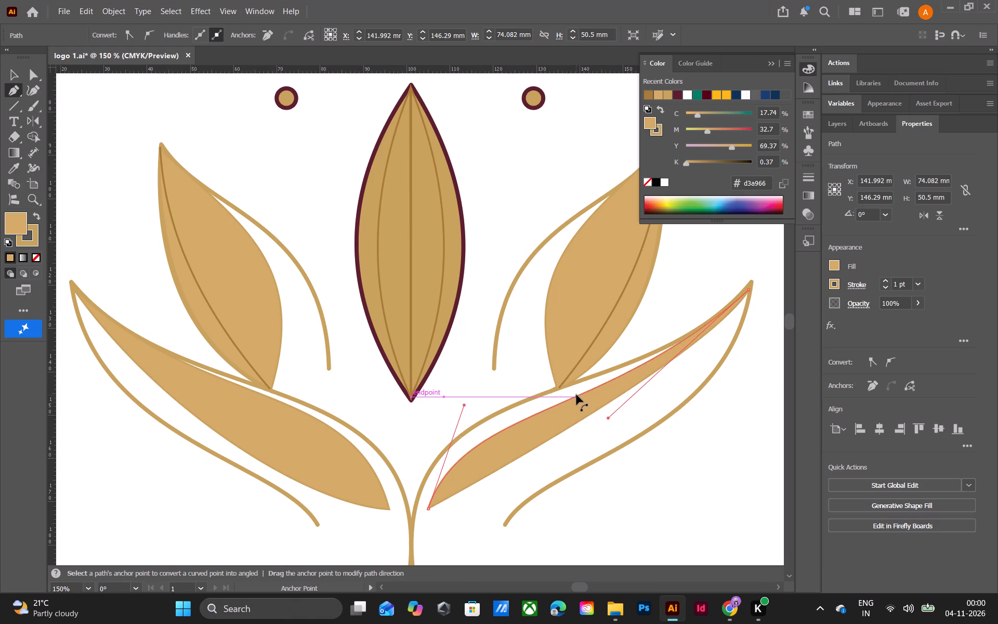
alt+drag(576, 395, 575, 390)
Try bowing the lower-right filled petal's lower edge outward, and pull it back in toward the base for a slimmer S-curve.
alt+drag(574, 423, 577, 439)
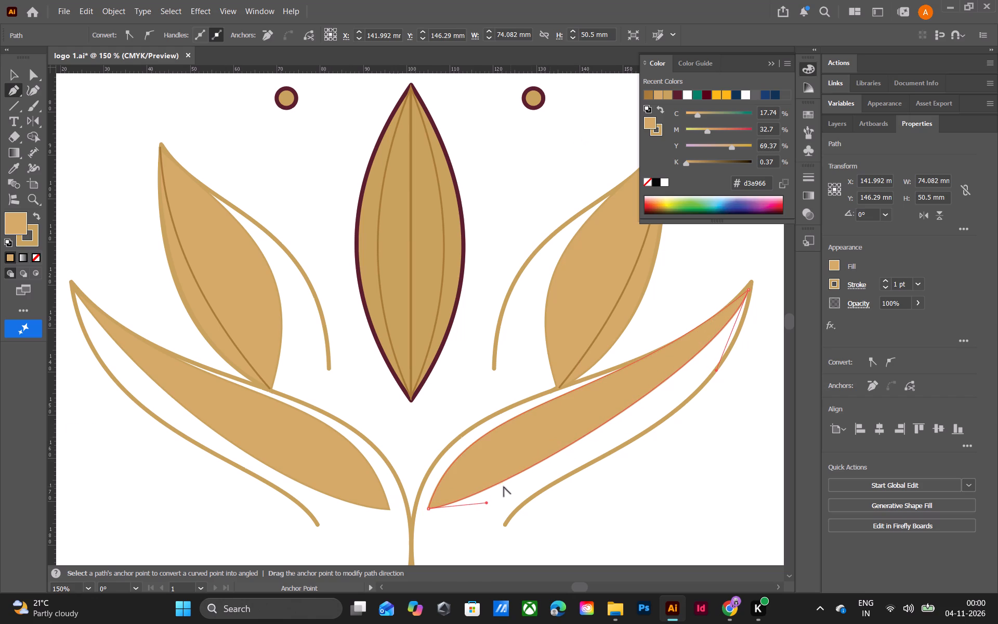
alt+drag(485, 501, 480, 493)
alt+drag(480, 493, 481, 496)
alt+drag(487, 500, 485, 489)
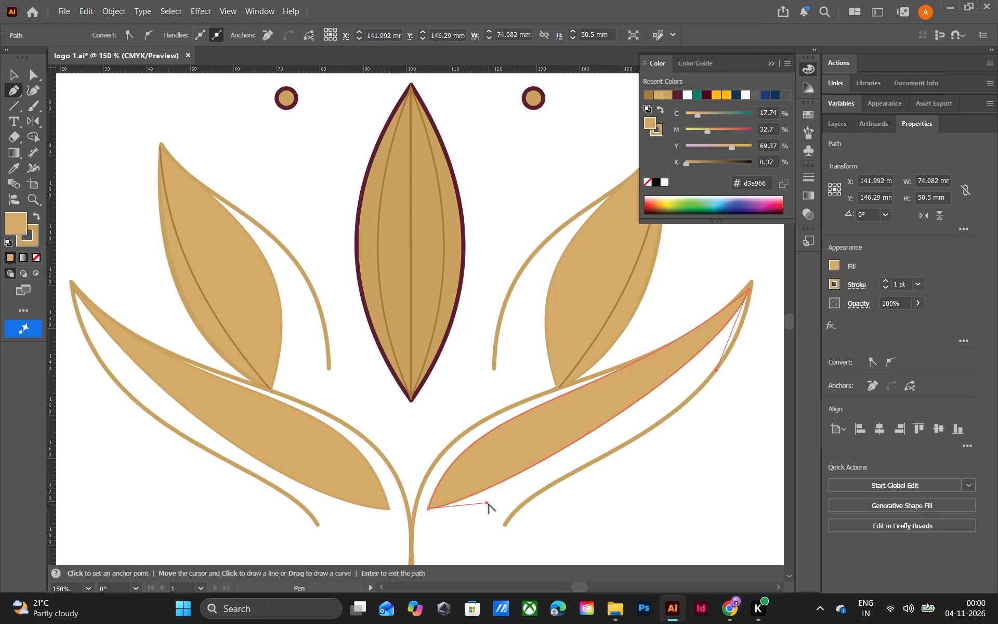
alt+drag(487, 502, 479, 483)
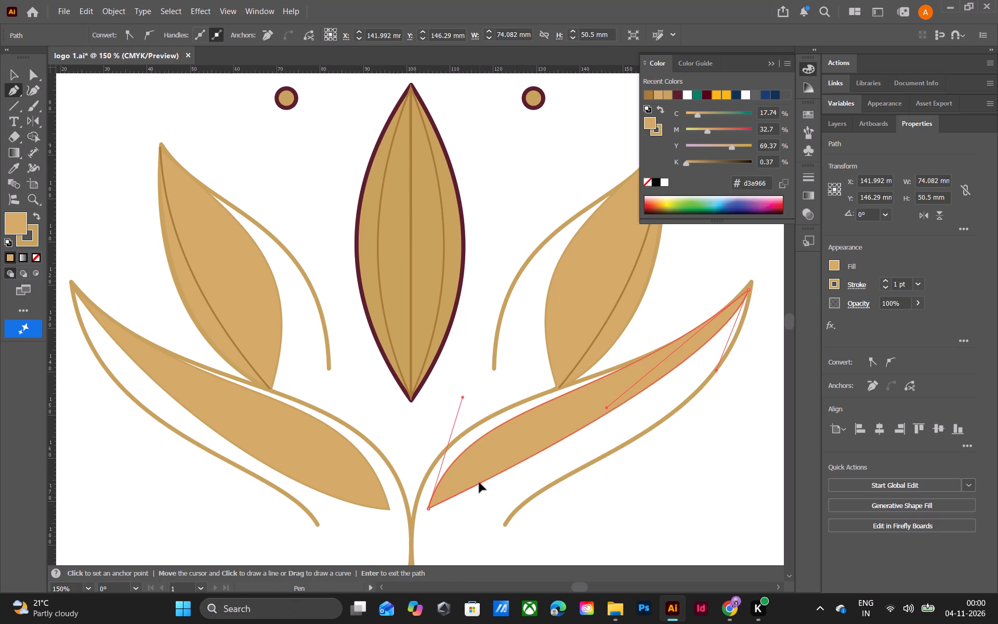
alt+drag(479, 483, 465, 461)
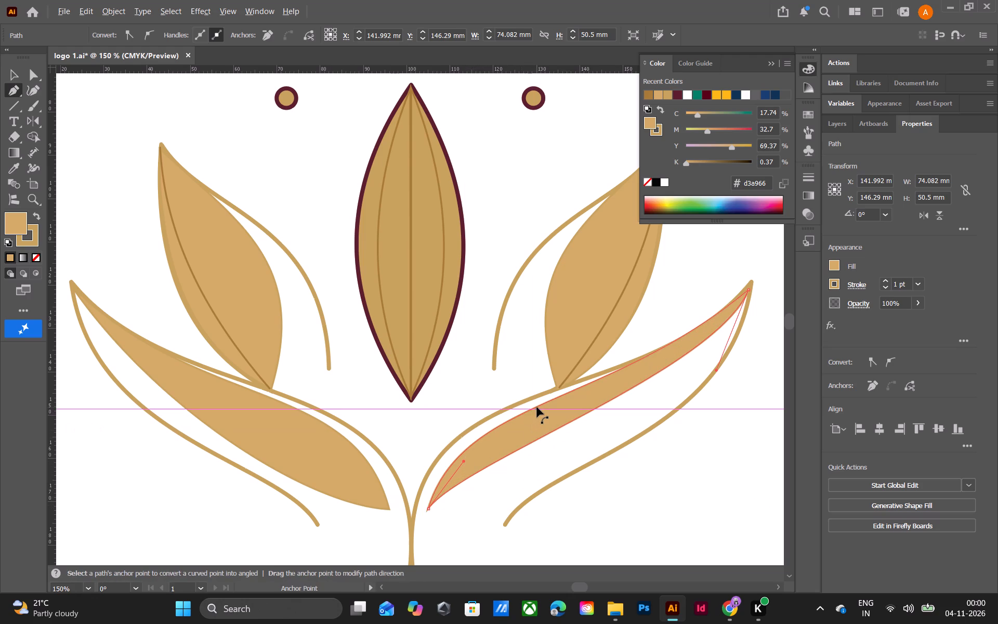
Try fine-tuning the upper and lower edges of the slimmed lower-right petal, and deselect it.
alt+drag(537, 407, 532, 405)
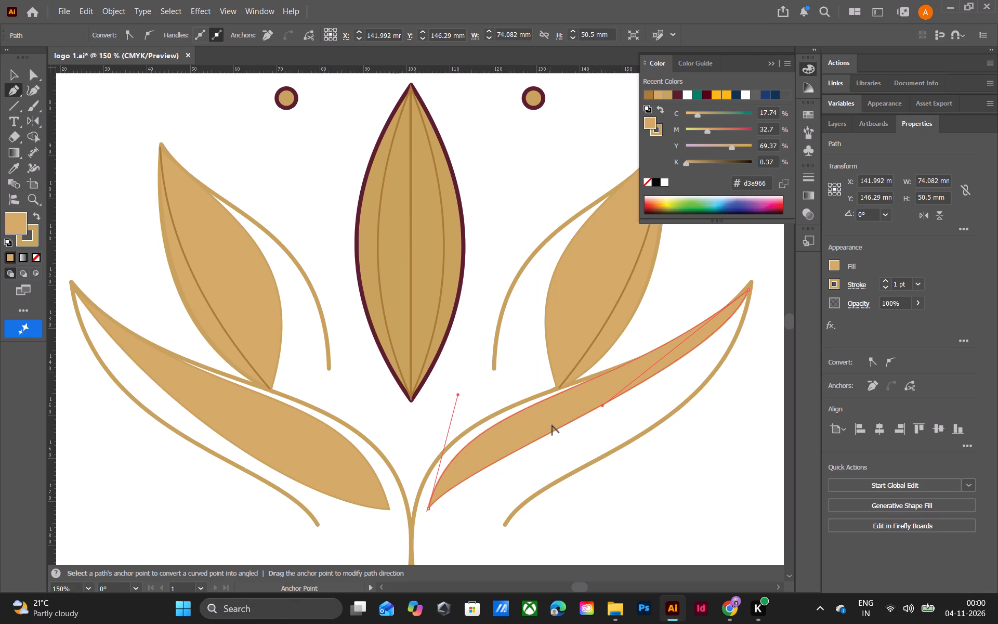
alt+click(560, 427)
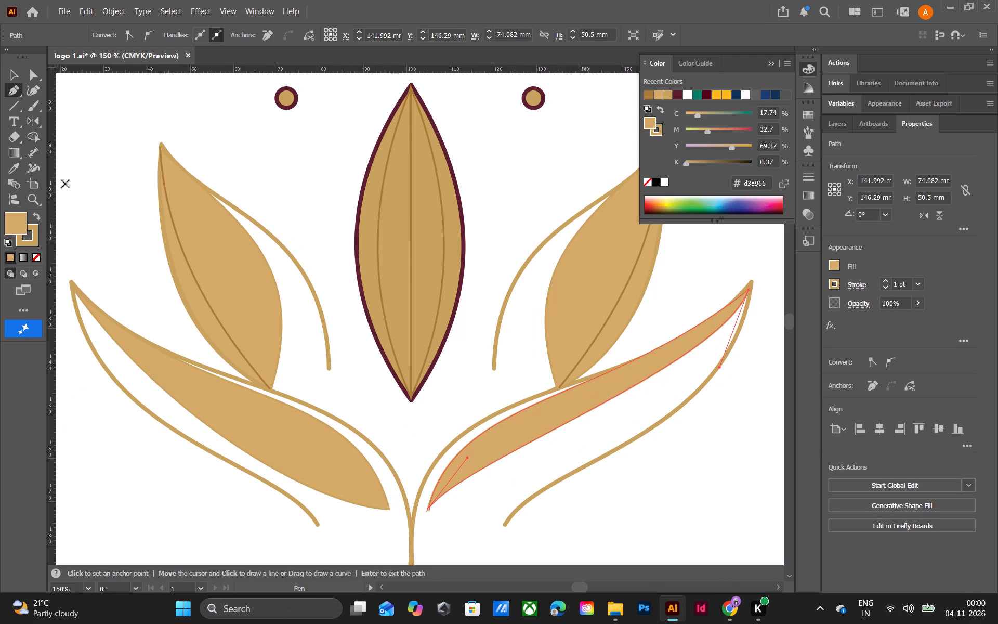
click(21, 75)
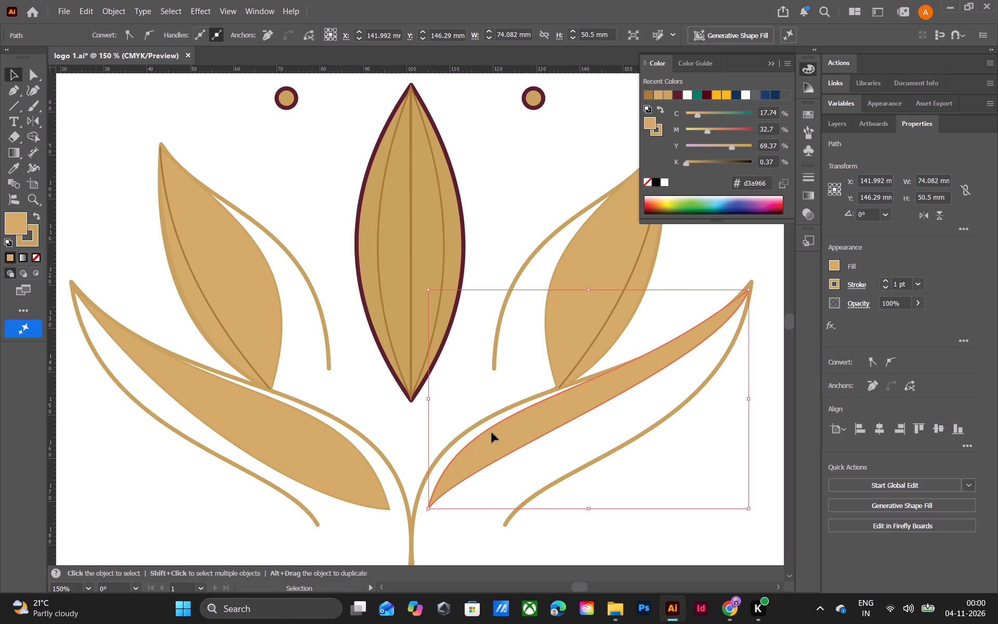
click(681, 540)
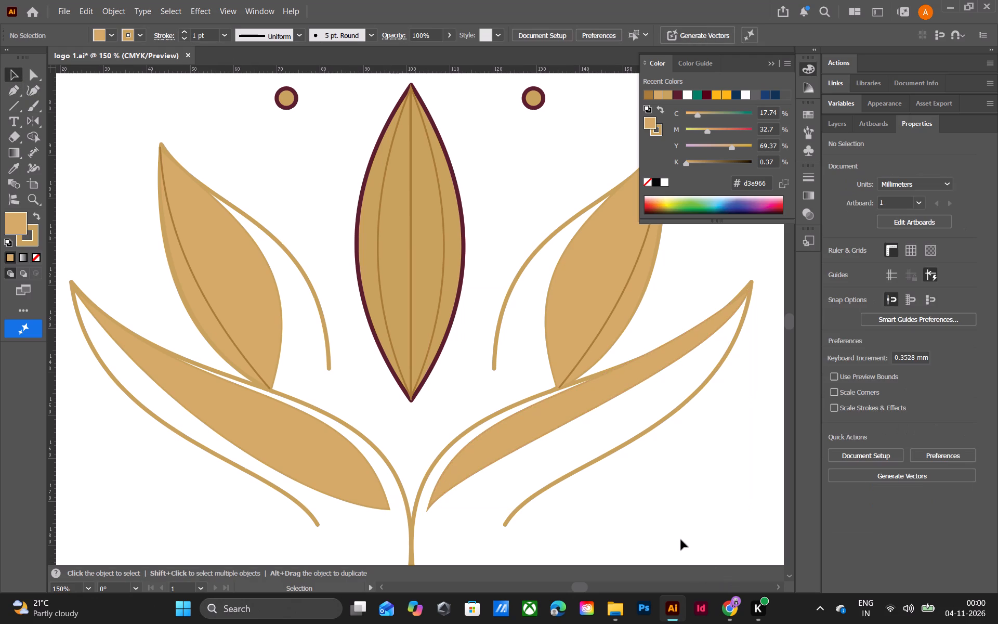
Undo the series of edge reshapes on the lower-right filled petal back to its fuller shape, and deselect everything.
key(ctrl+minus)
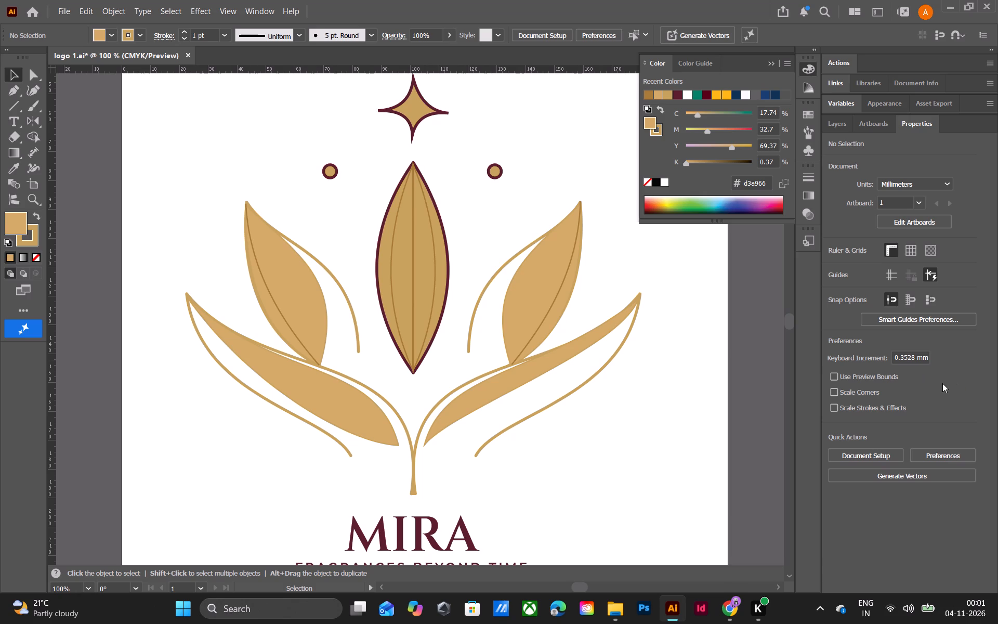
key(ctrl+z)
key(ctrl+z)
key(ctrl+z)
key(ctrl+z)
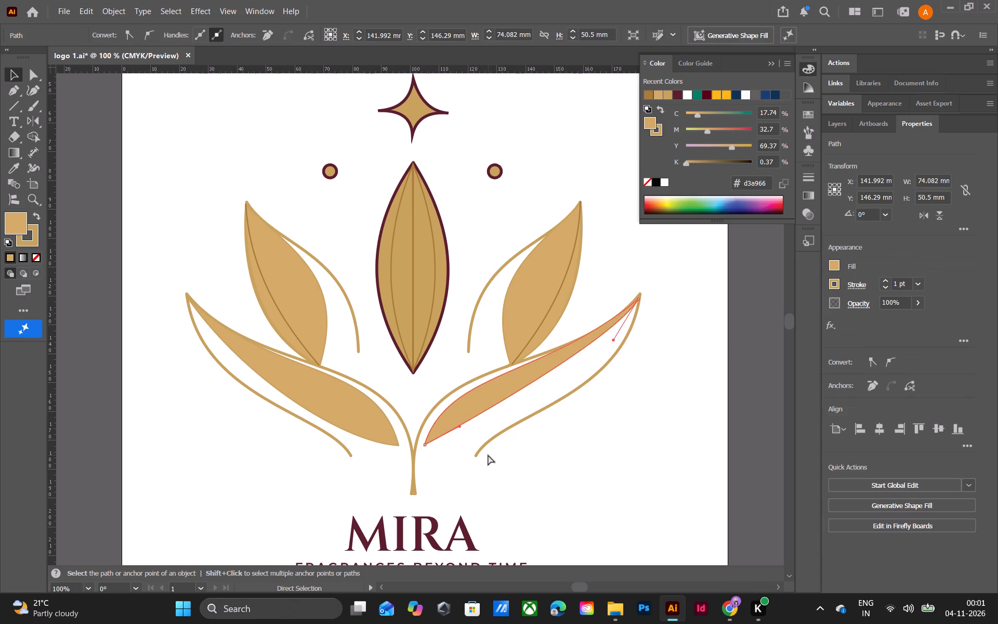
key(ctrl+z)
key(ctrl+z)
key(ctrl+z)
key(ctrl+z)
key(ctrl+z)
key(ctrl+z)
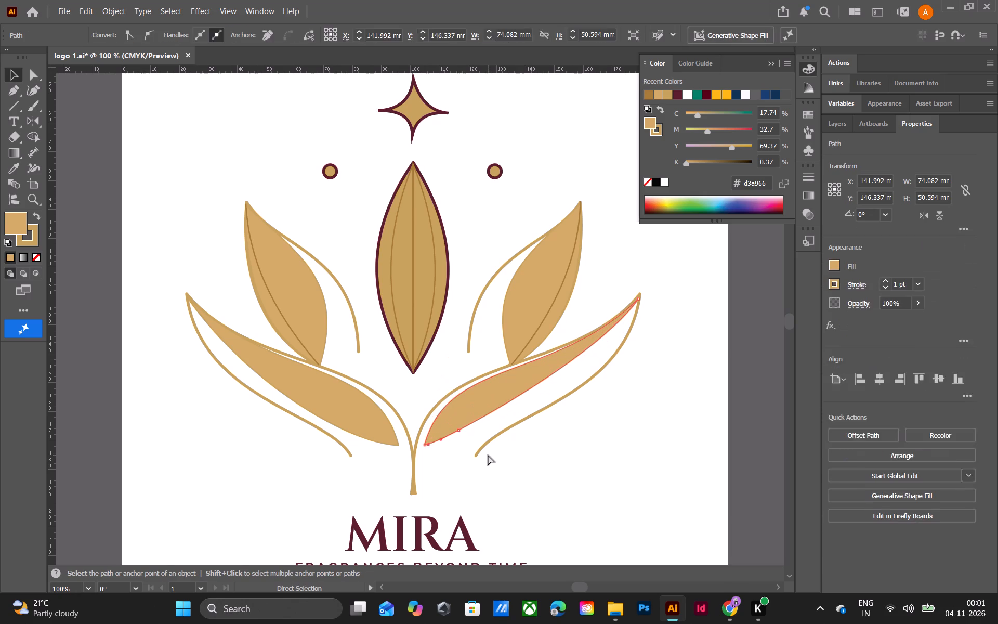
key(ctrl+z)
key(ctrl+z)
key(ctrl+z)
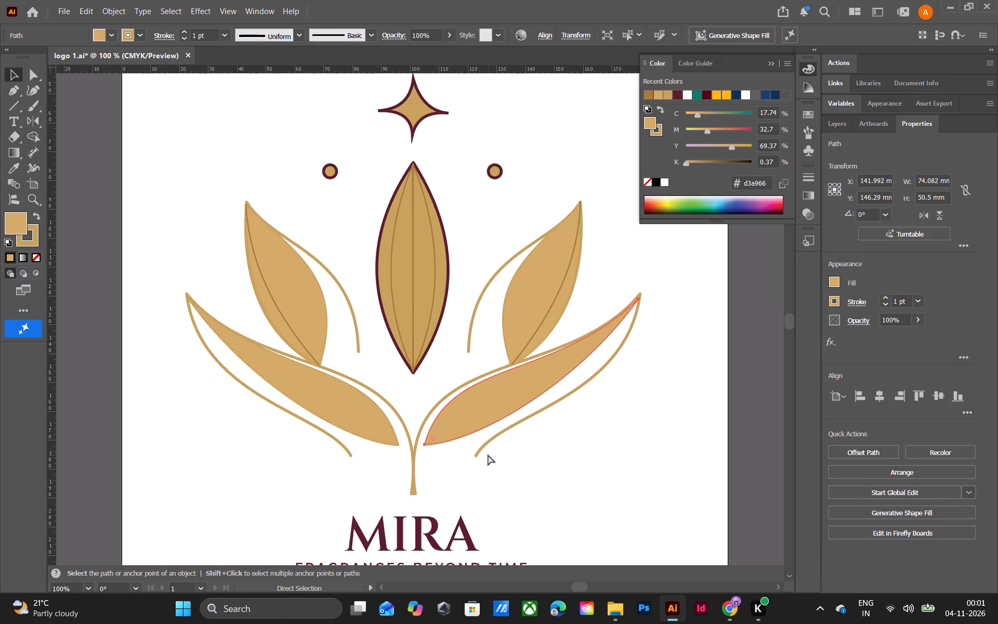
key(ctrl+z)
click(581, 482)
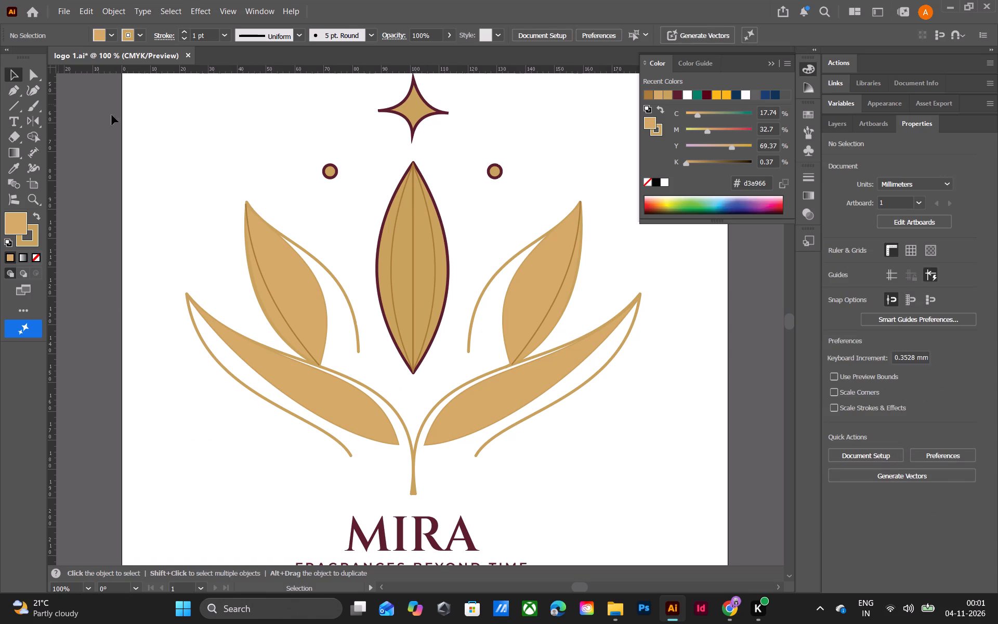
Nudge the lower-right filled petal up by one 0.3528 mm increment and deselect it.
click(14, 95)
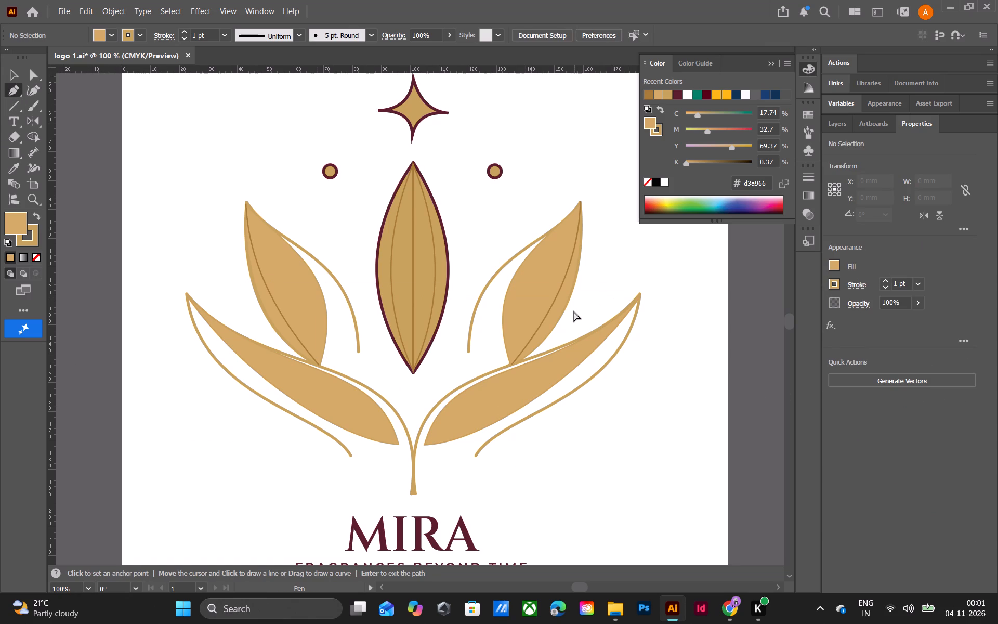
key(ctrl+equal)
ctrl+scroll(568, 334, down, 6)
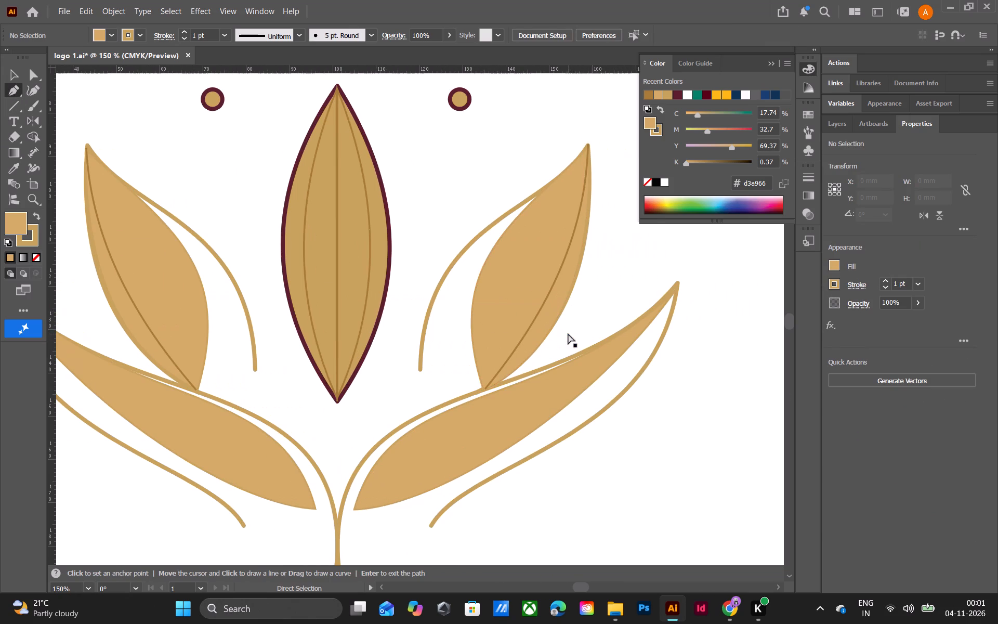
key(ctrl+equal)
scroll(609, 314, down, 3)
ctrl+scroll(609, 314, down, 5)
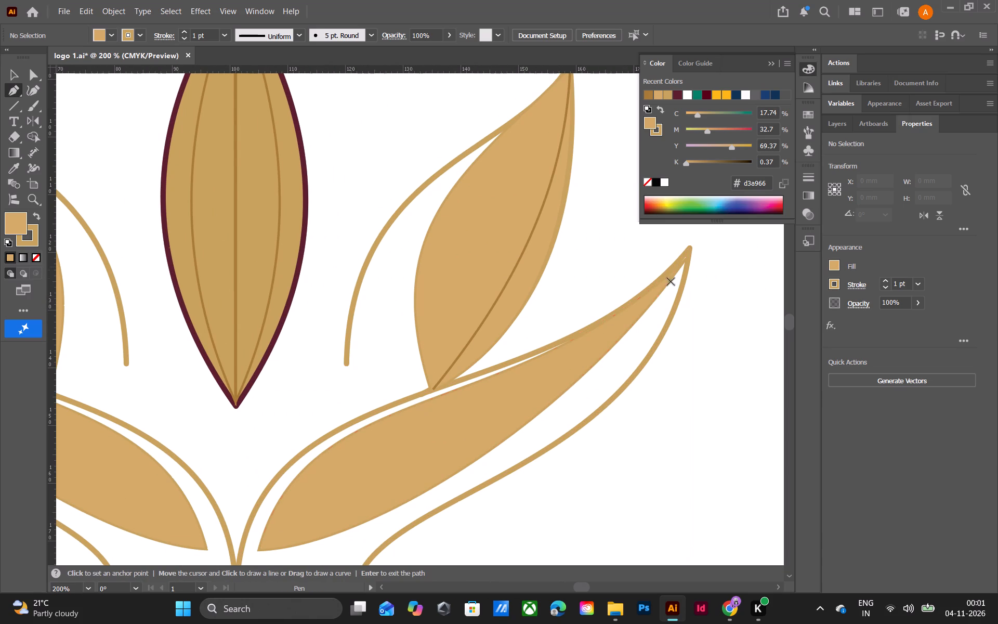
ctrl+scroll(621, 324, up, 20)
ctrl+scroll(621, 324, up, 11)
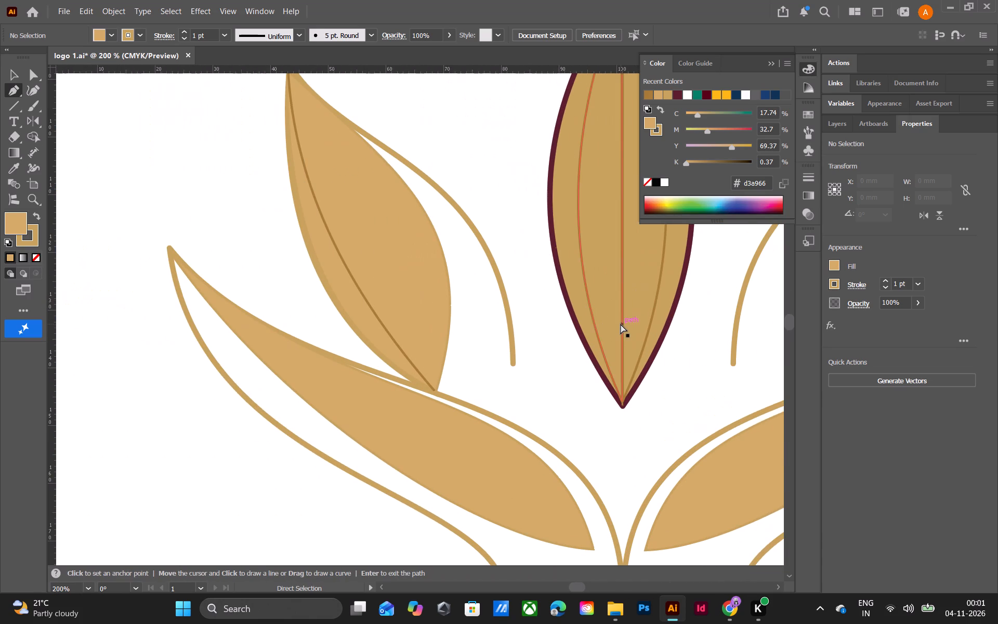
ctrl+scroll(621, 324, down, 14)
ctrl+scroll(621, 324, down, 20)
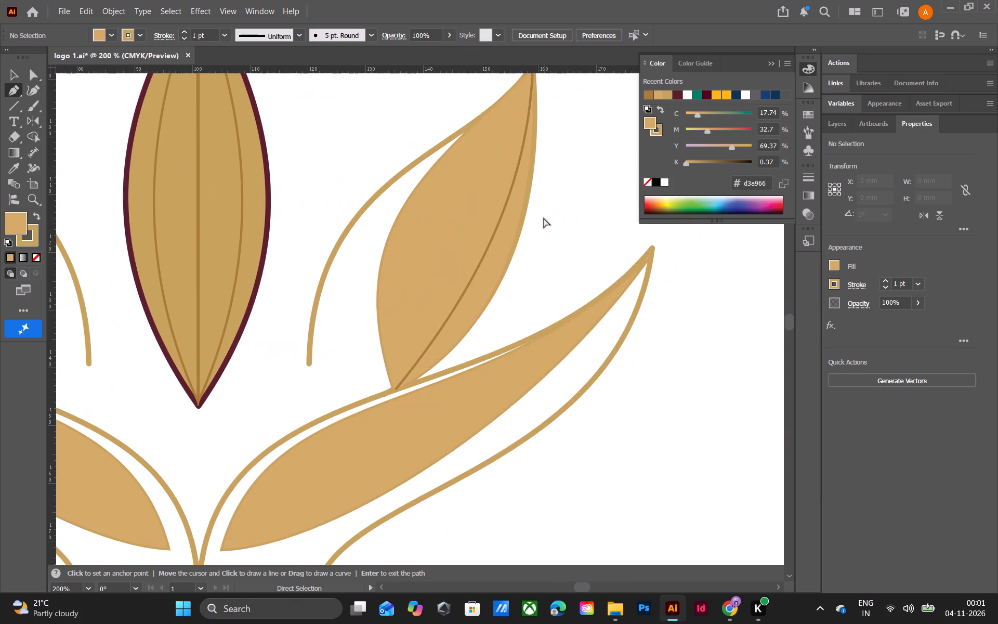
ctrl+scroll(542, 211, down, 6)
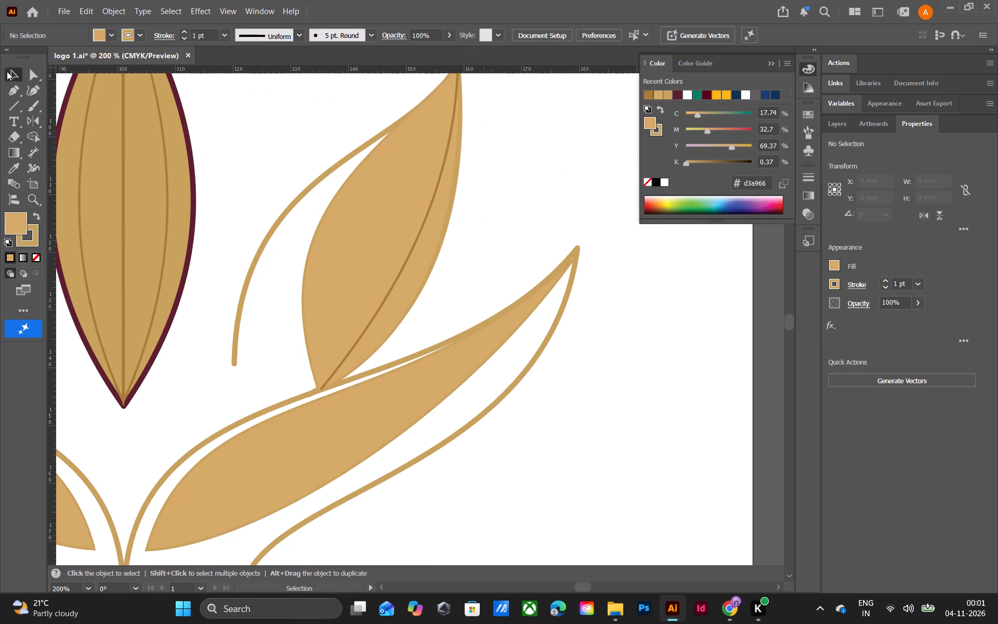
click(7, 71)
click(359, 441)
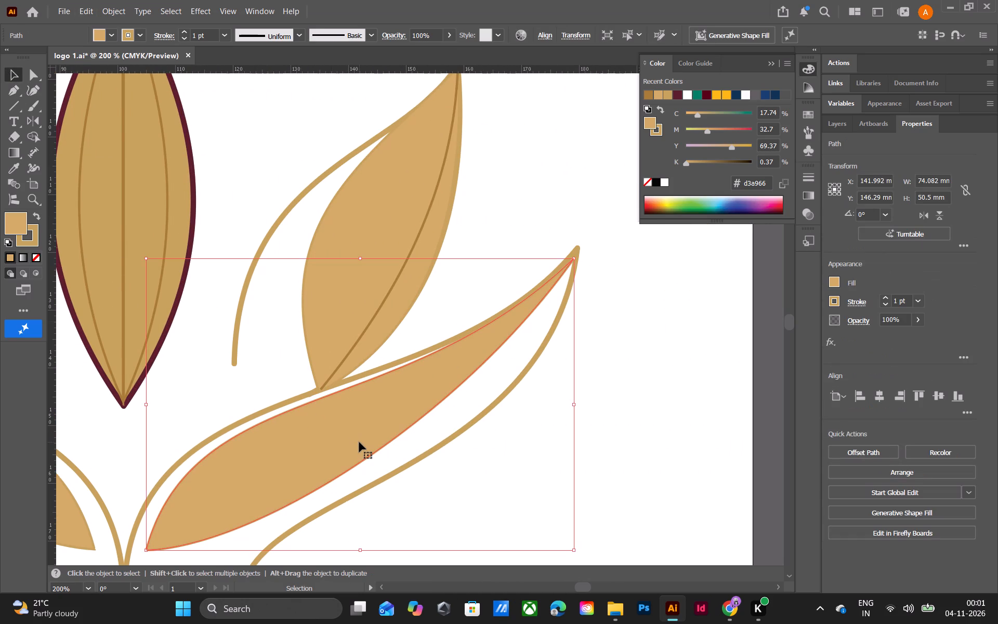
key(Up)
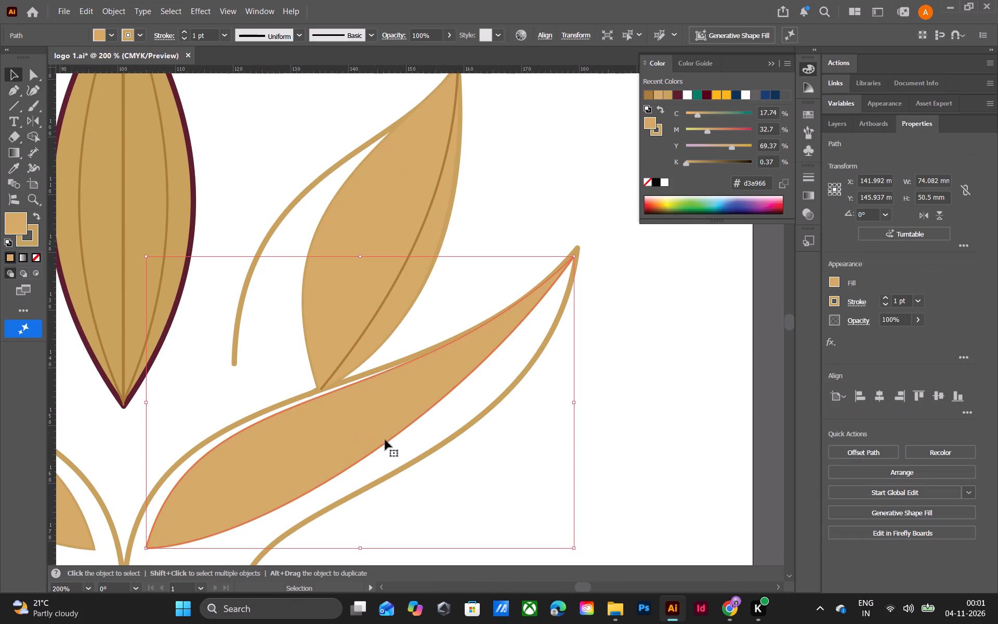
click(649, 406)
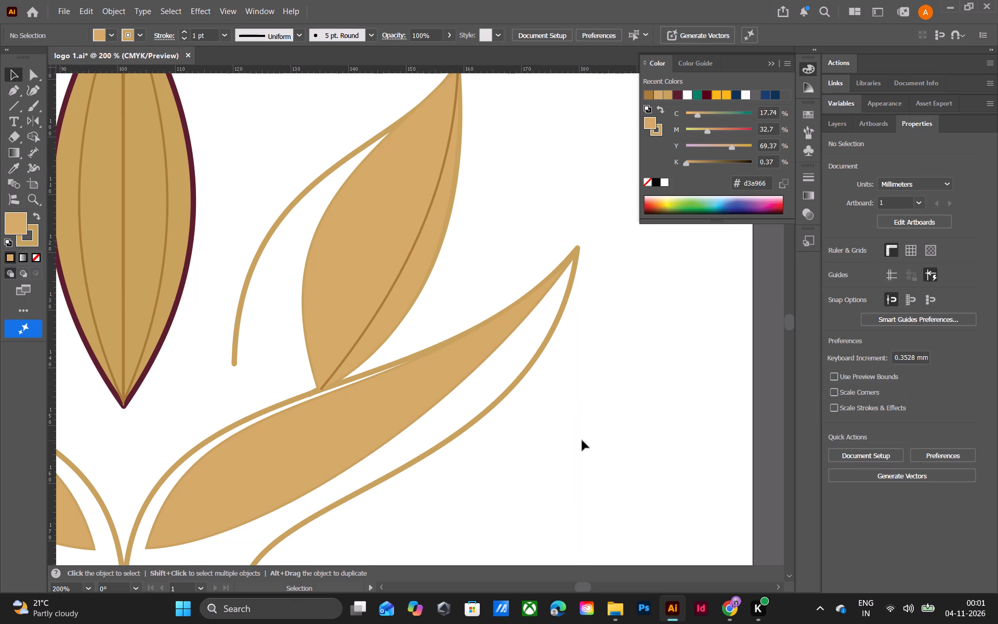
Draw a straight Pen path from the lower-right filled petal's tip to its pointed base, redoing the base point until it sits on the corner.
click(11, 88)
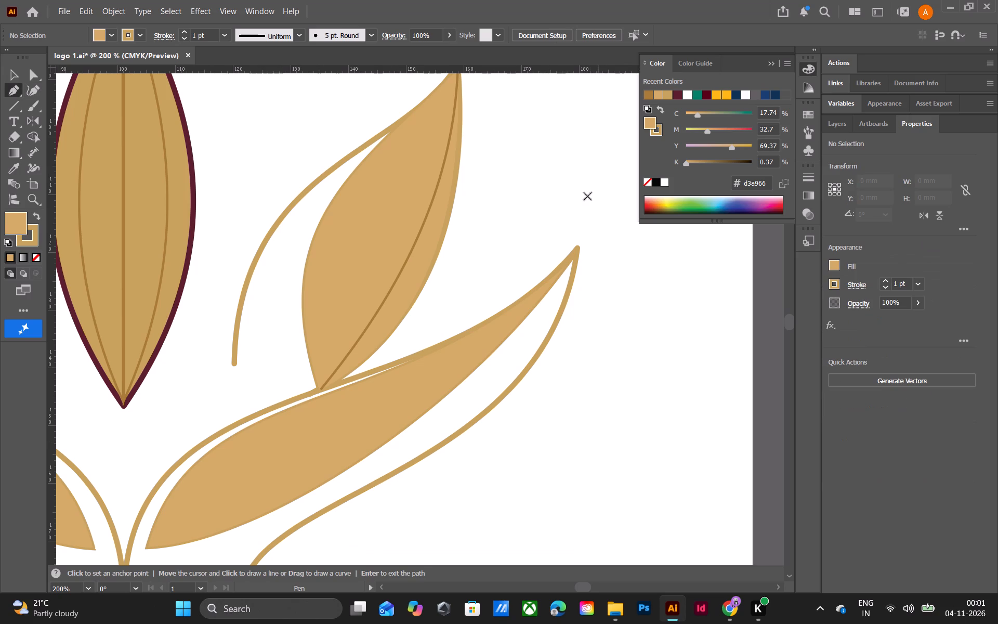
click(573, 256)
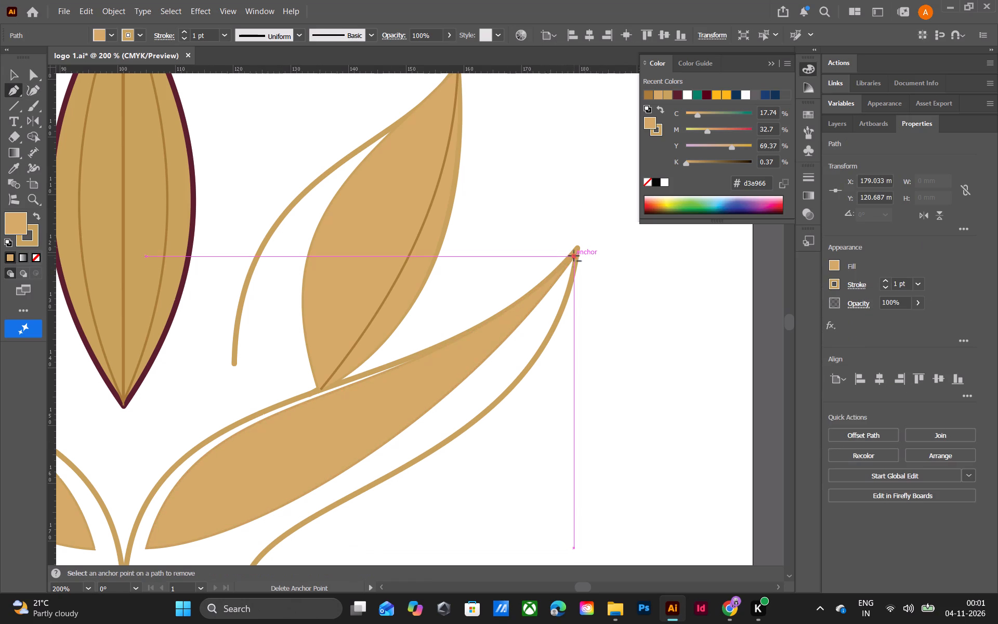
click(147, 553)
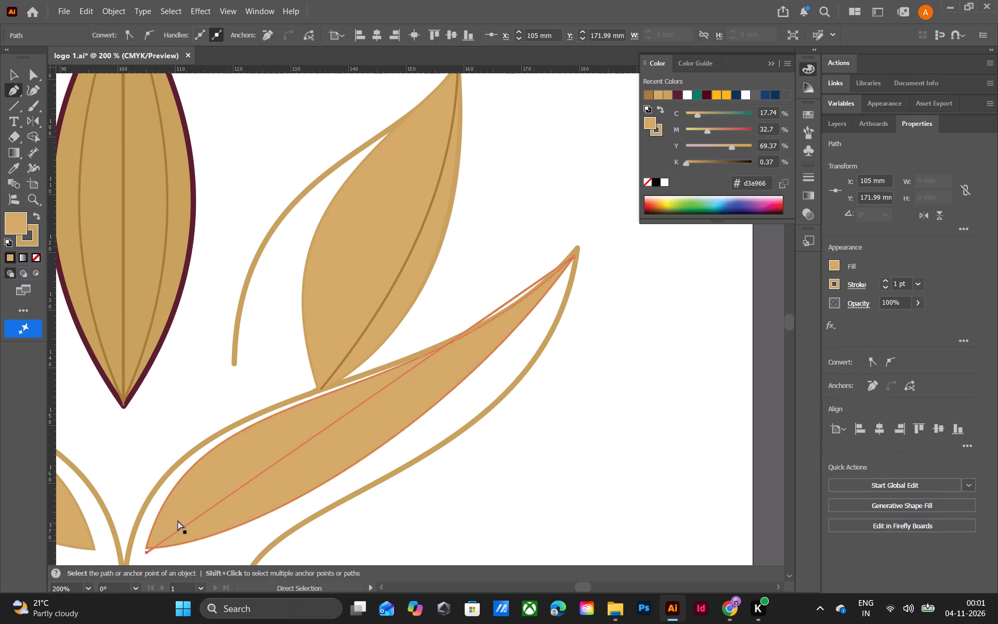
key(ctrl+z)
click(143, 548)
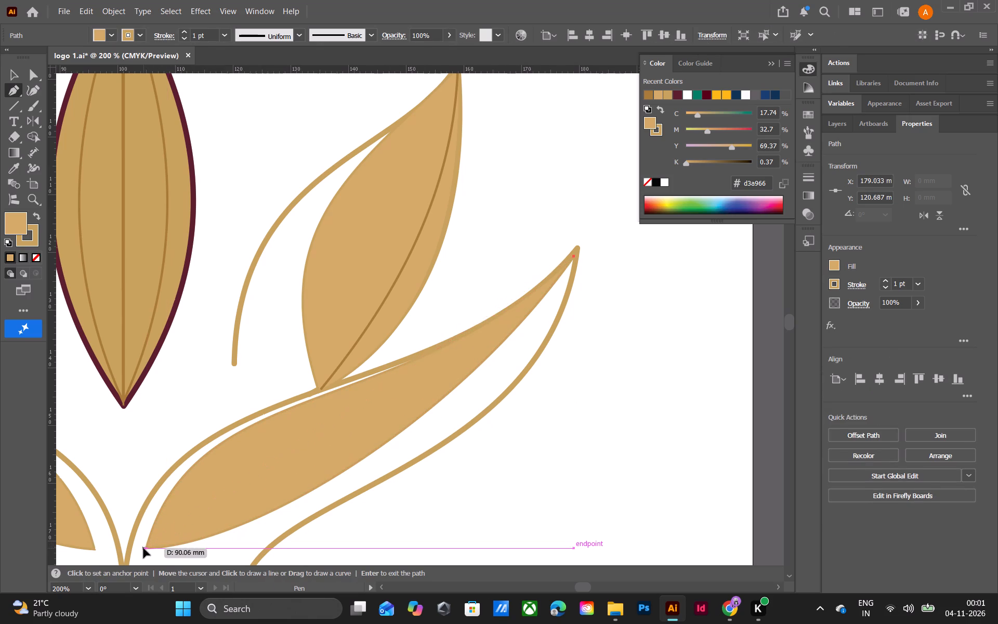
key(ctrl+z)
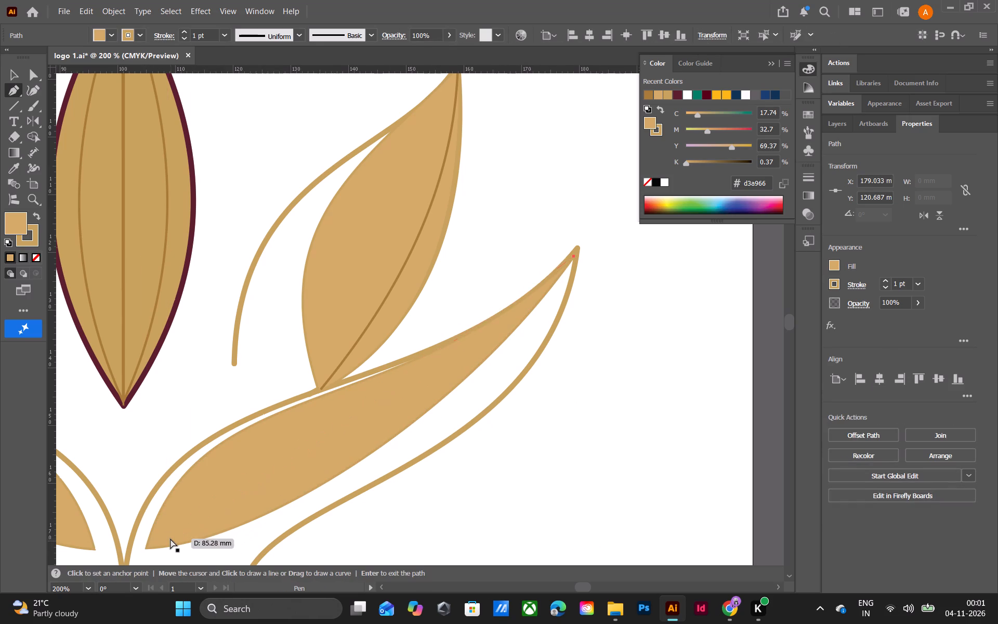
key(ctrl+equal)
ctrl+scroll(170, 539, down, 7)
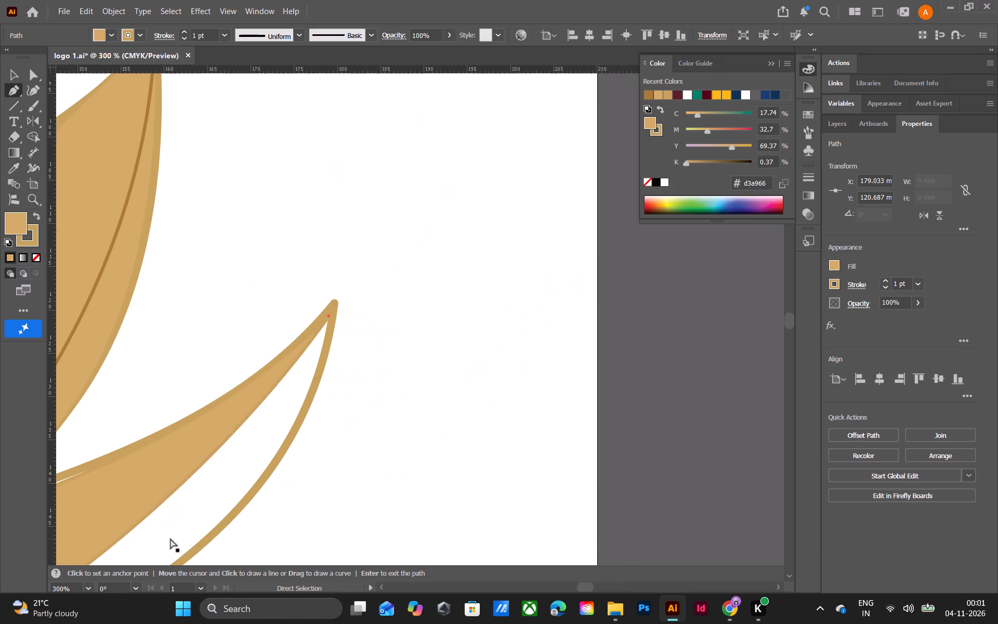
ctrl+scroll(170, 539, up, 20)
ctrl+scroll(170, 539, up, 9)
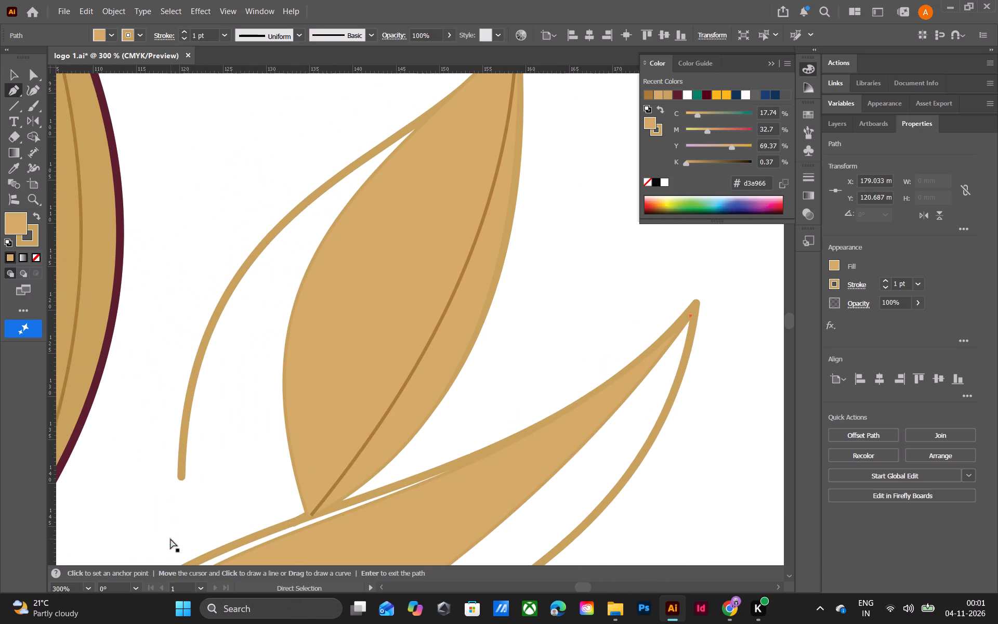
scroll(170, 539, down, 13)
ctrl+scroll(170, 539, up, 11)
ctrl+scroll(170, 539, down, 6)
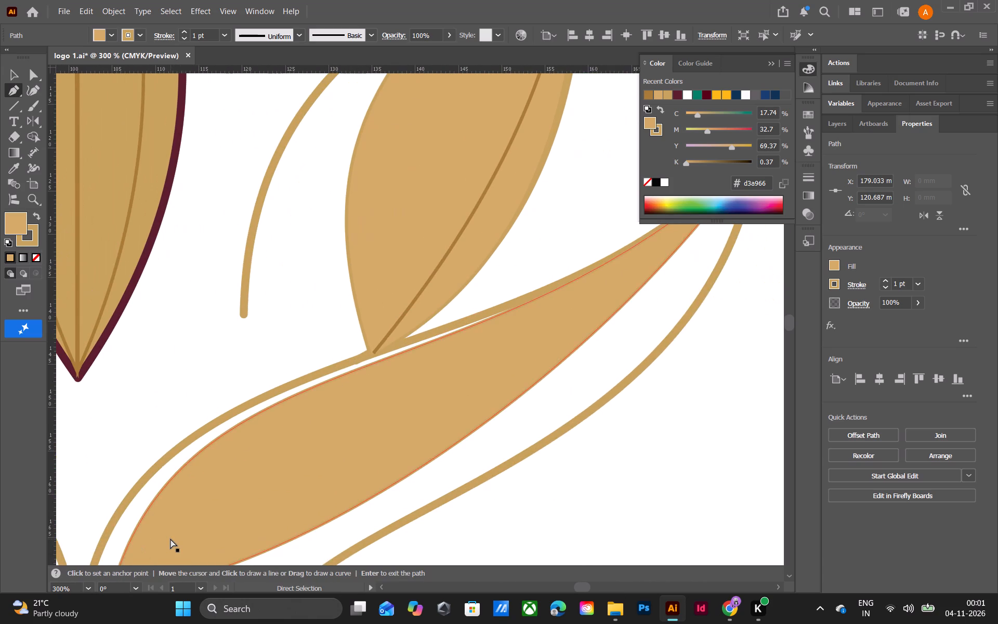
ctrl+scroll(170, 539, up, 7)
scroll(170, 539, down, 11)
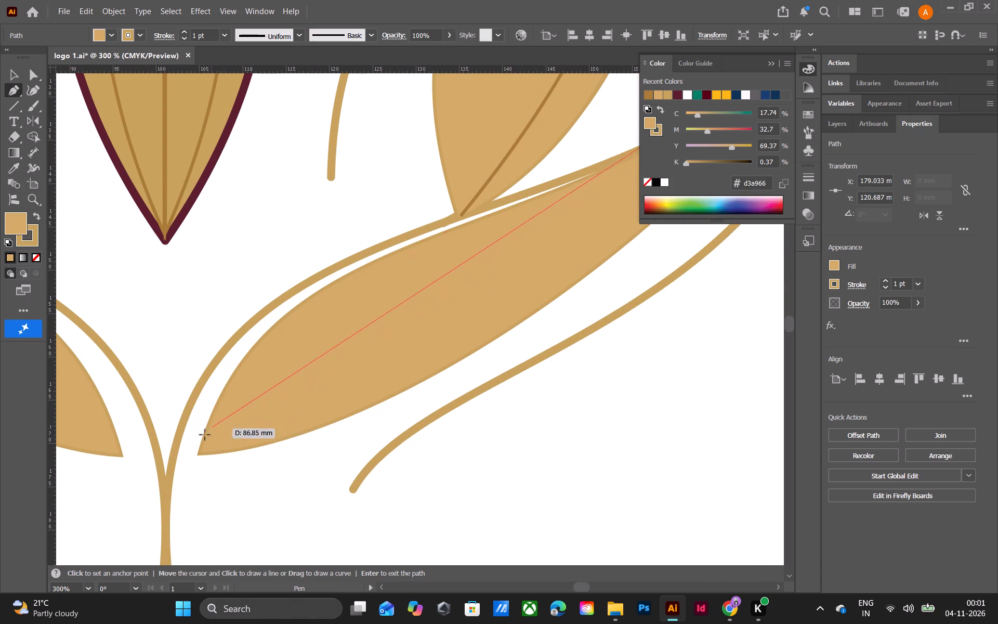
click(197, 453)
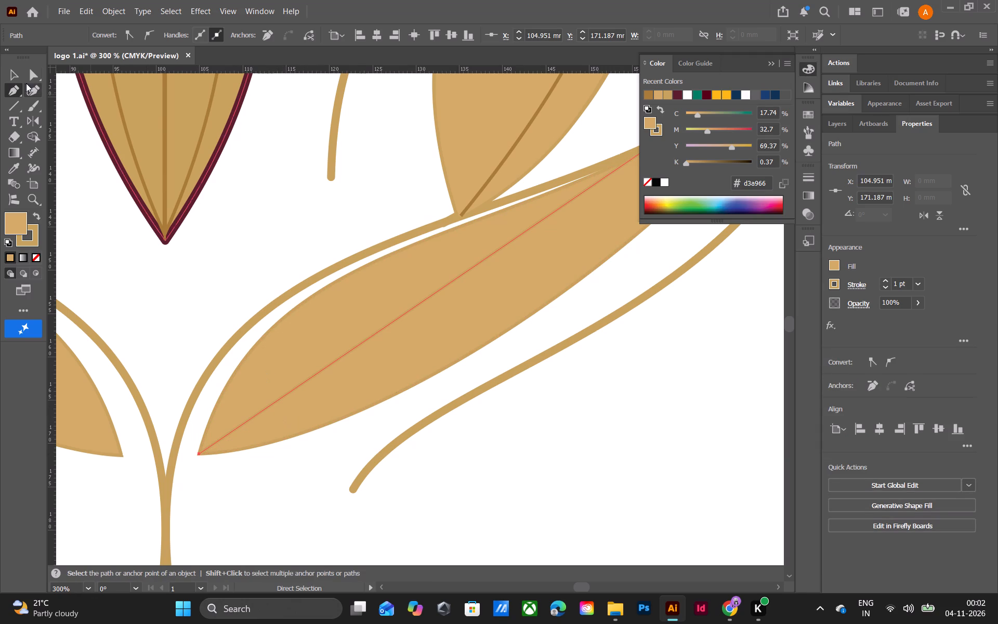
ctrl+click(12, 76)
Examine how the straight path lines up with the lower-right petal's base and outline.
key(ctrl+minus)
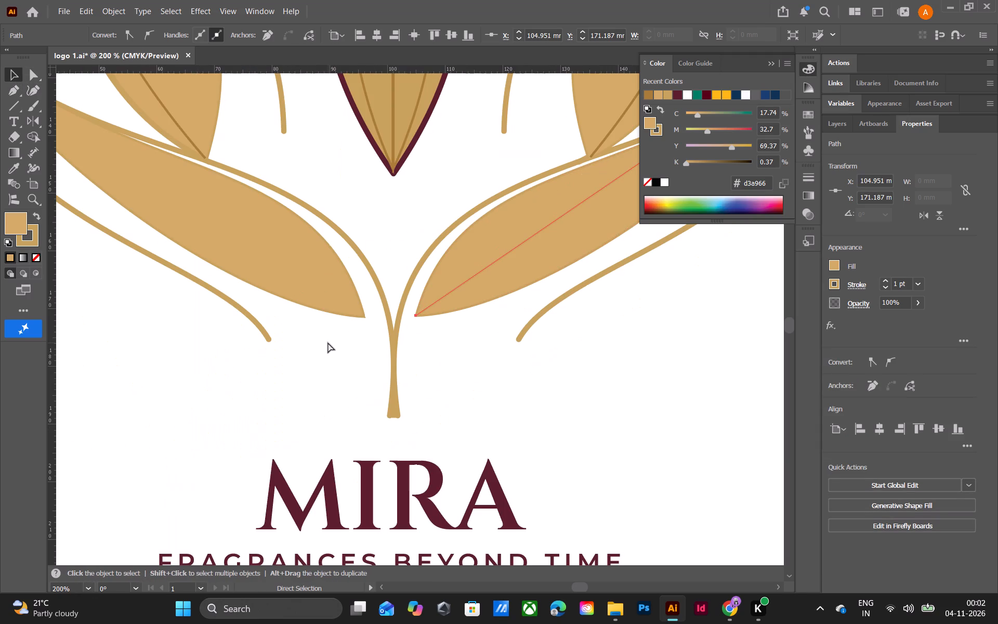
ctrl+scroll(433, 302, up, 8)
ctrl+scroll(434, 301, down, 14)
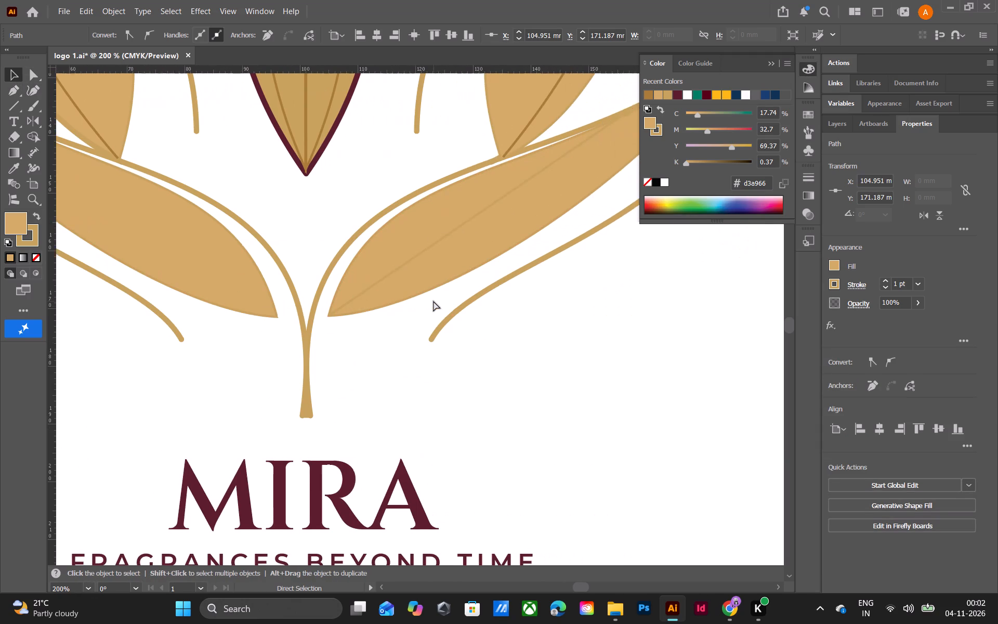
ctrl+scroll(434, 301, down, 11)
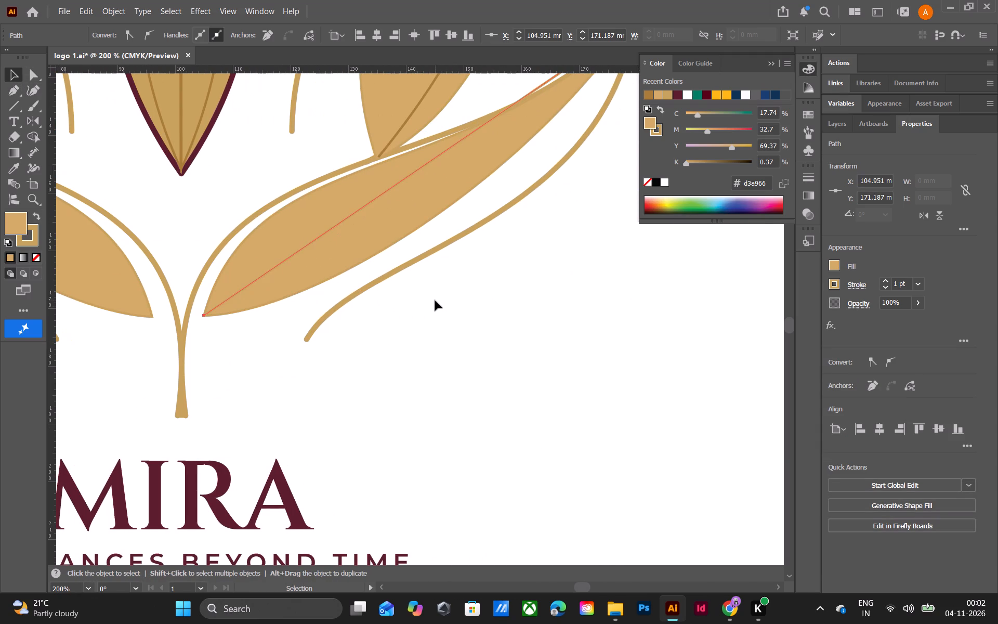
key(ctrl+equal)
key(ctrl+equal)
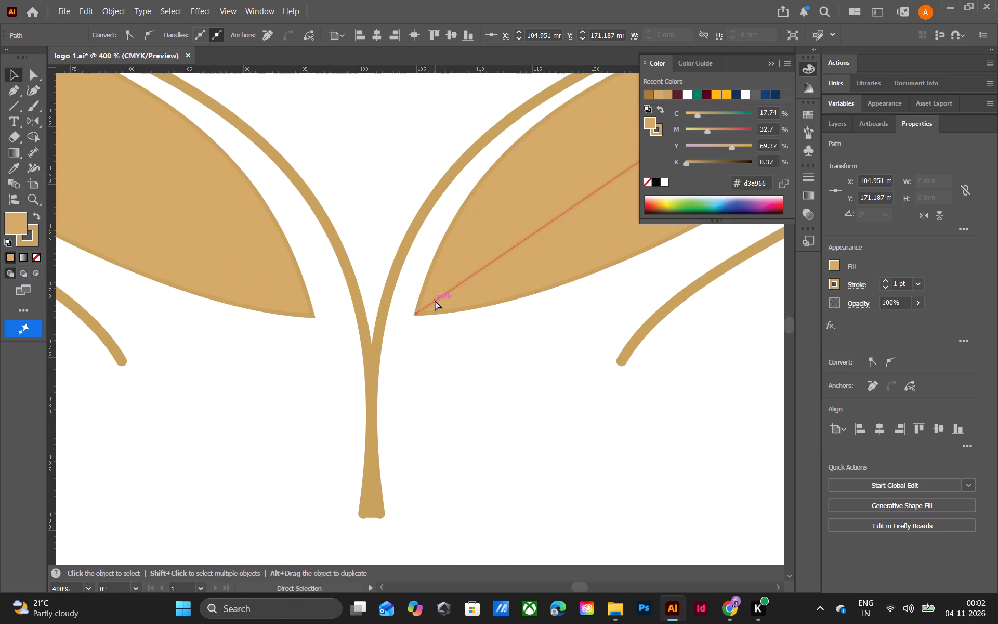
key(ctrl+minus)
key(ctrl+minus)
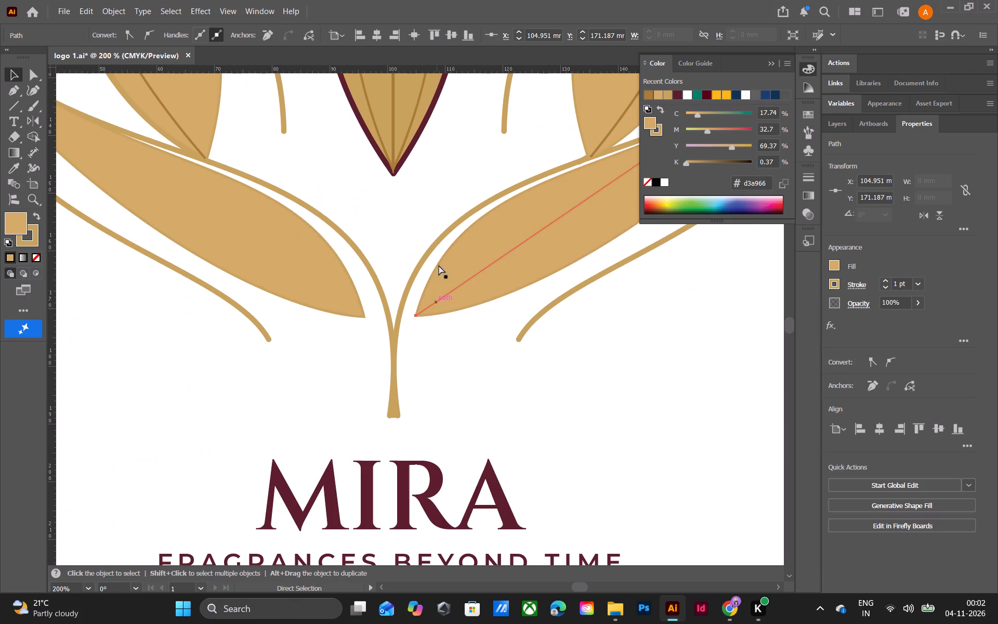
ctrl+scroll(439, 257, up, 6)
ctrl+scroll(438, 257, down, 12)
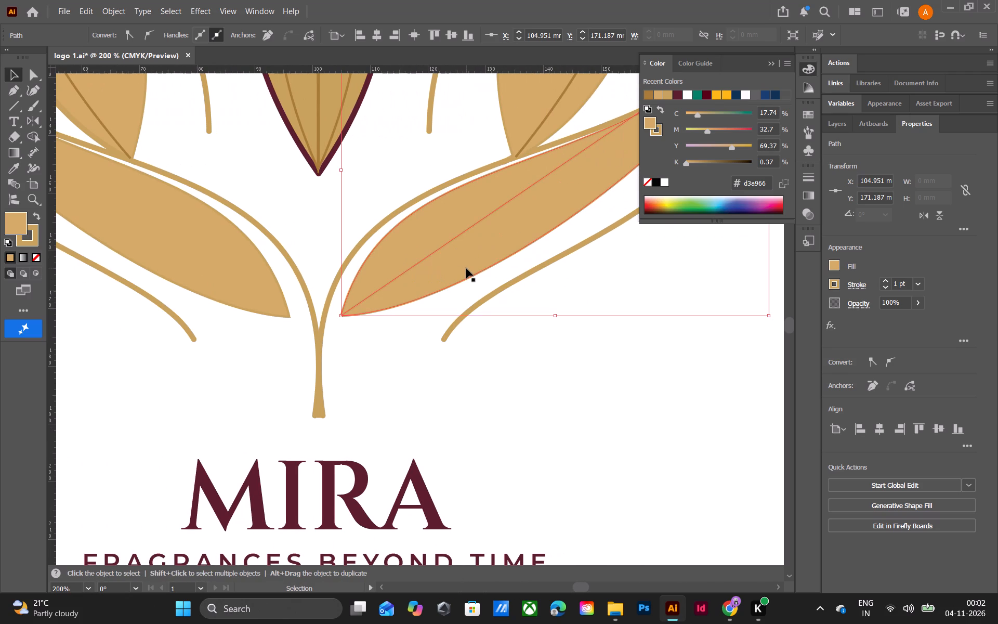
scroll(466, 268, up, 13)
ctrl+scroll(474, 267, down, 5)
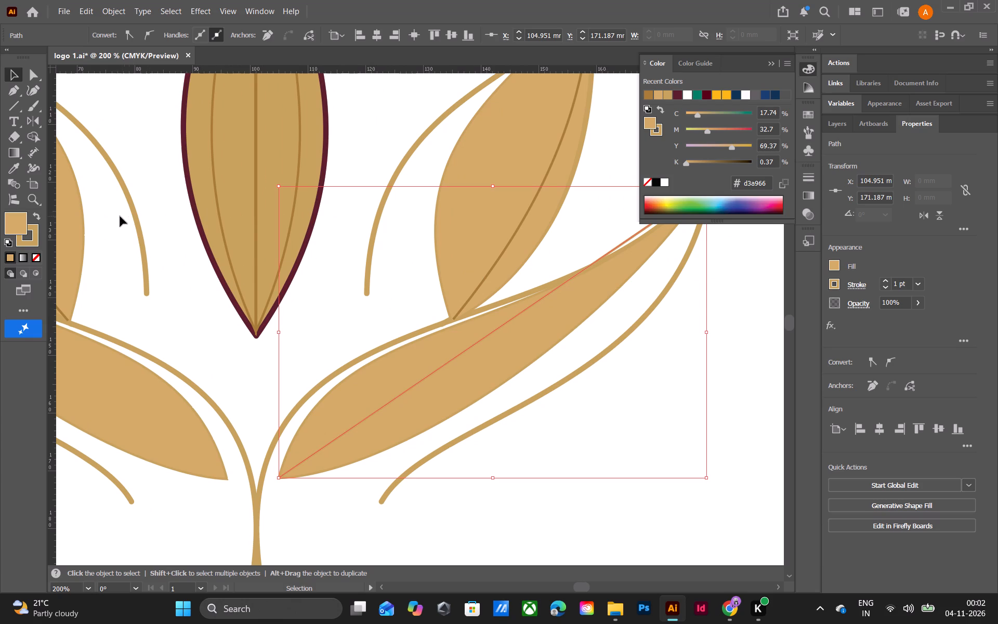
Bend the straight path into a curve bowing down along the lower-right petal's lower edge.
click(11, 89)
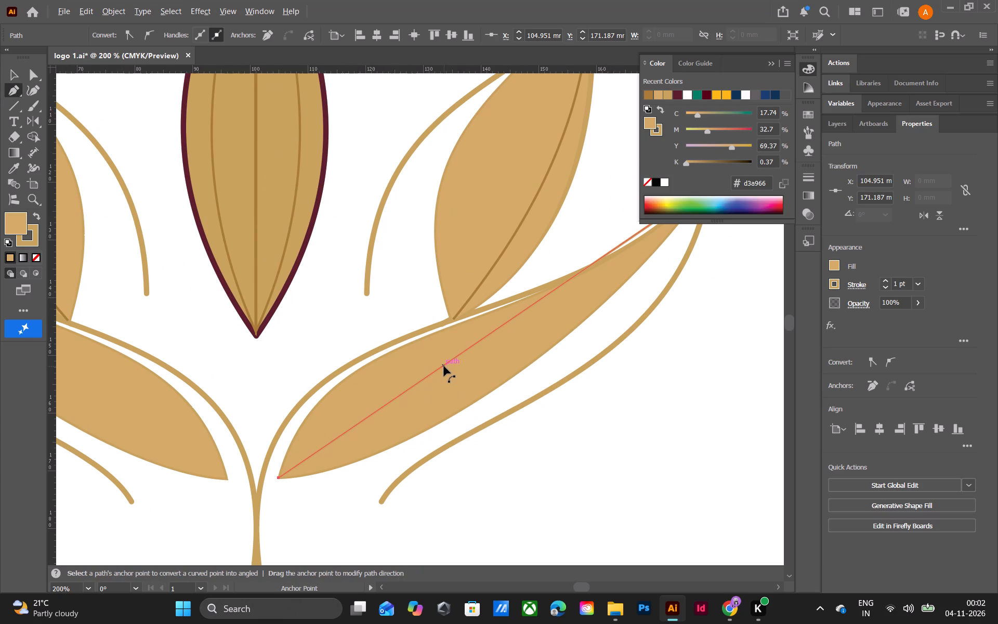
alt+drag(444, 366, 480, 402)
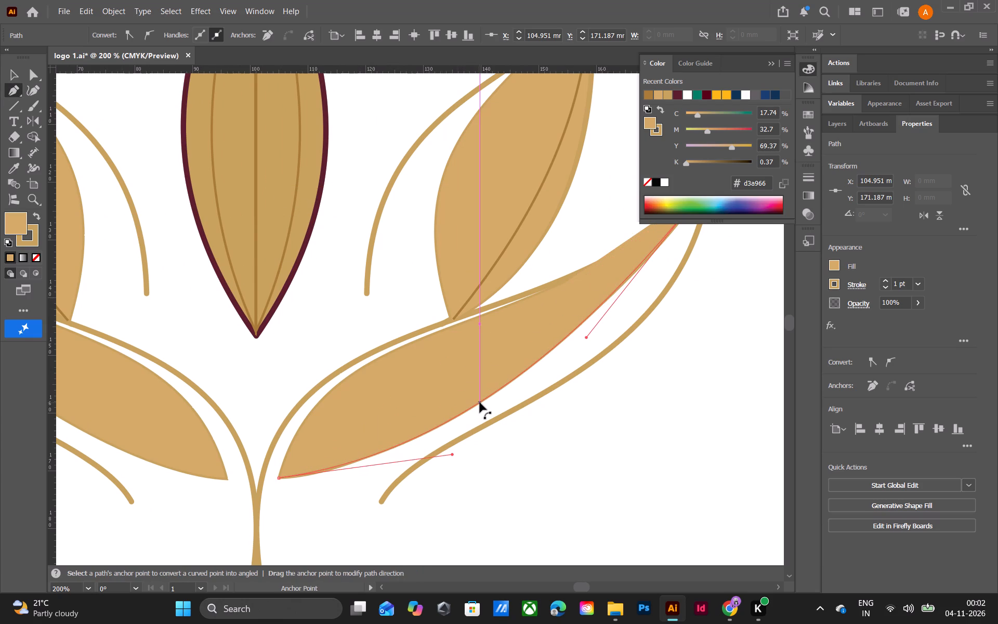
alt+drag(480, 402, 481, 402)
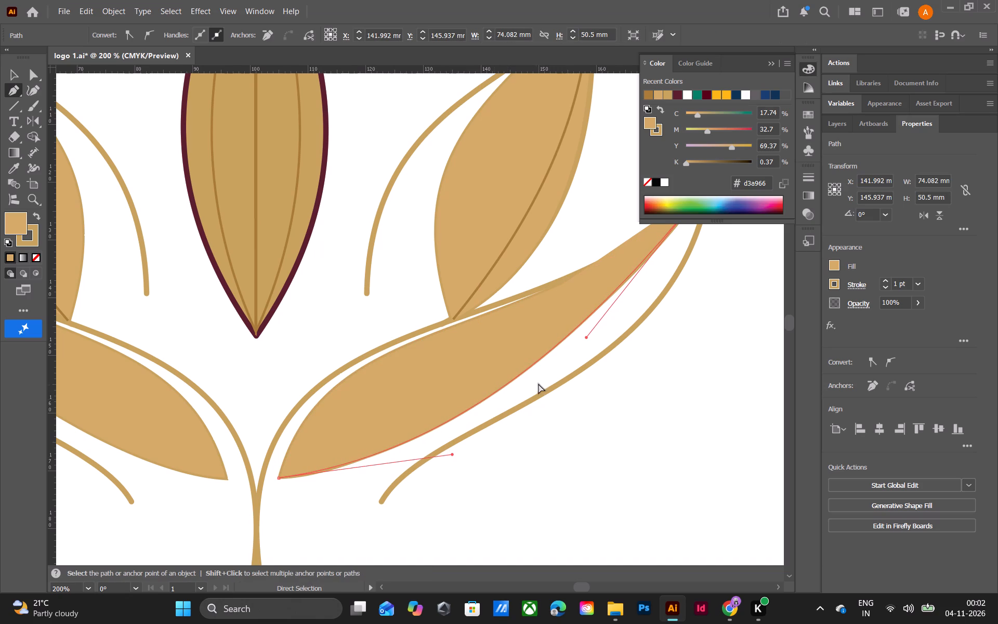
Set the curved path's fill to None, leaving only its stroke.
ctrl+scroll(572, 370, up, 9)
ctrl+scroll(572, 369, down, 18)
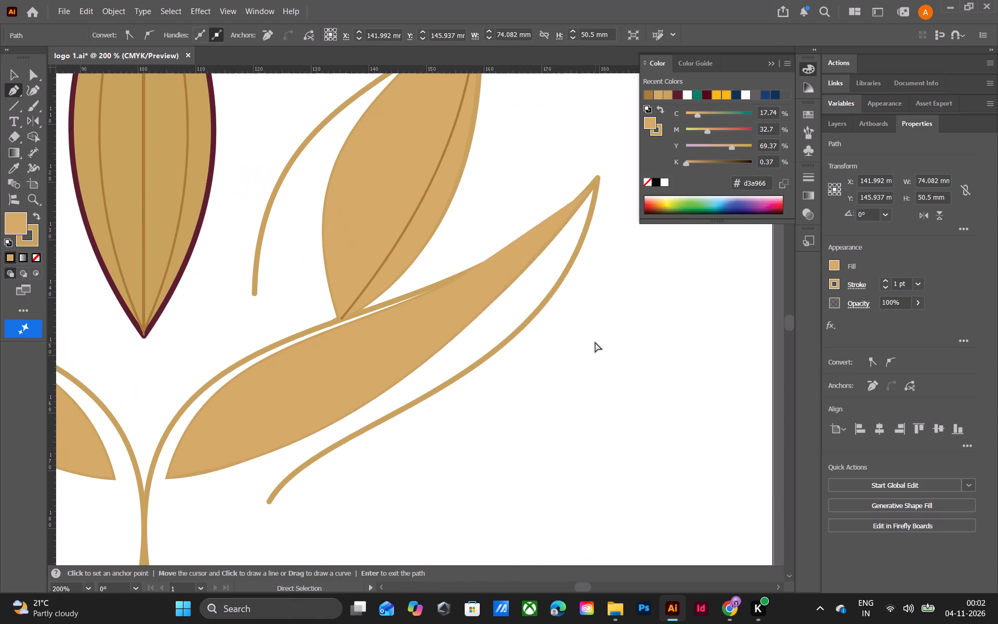
ctrl+scroll(595, 342, down, 2)
ctrl+scroll(595, 342, up, 7)
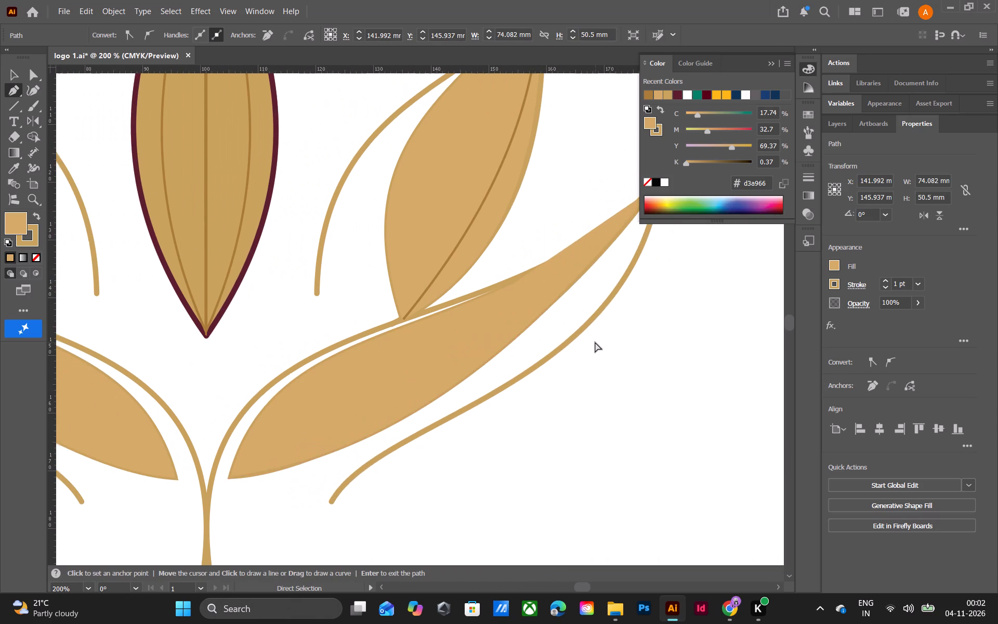
ctrl+scroll(595, 342, up, 2)
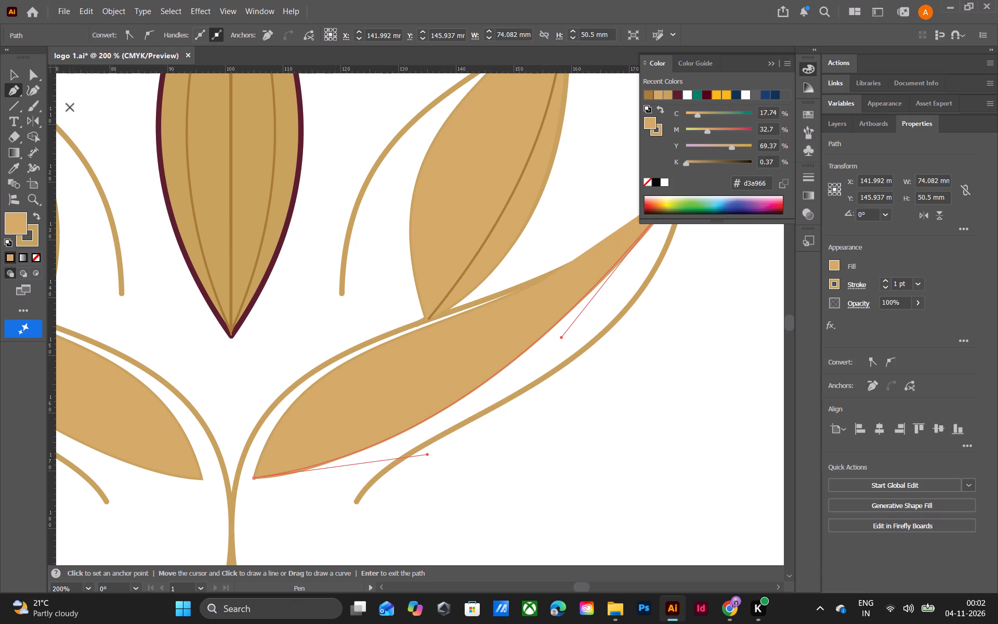
click(830, 261)
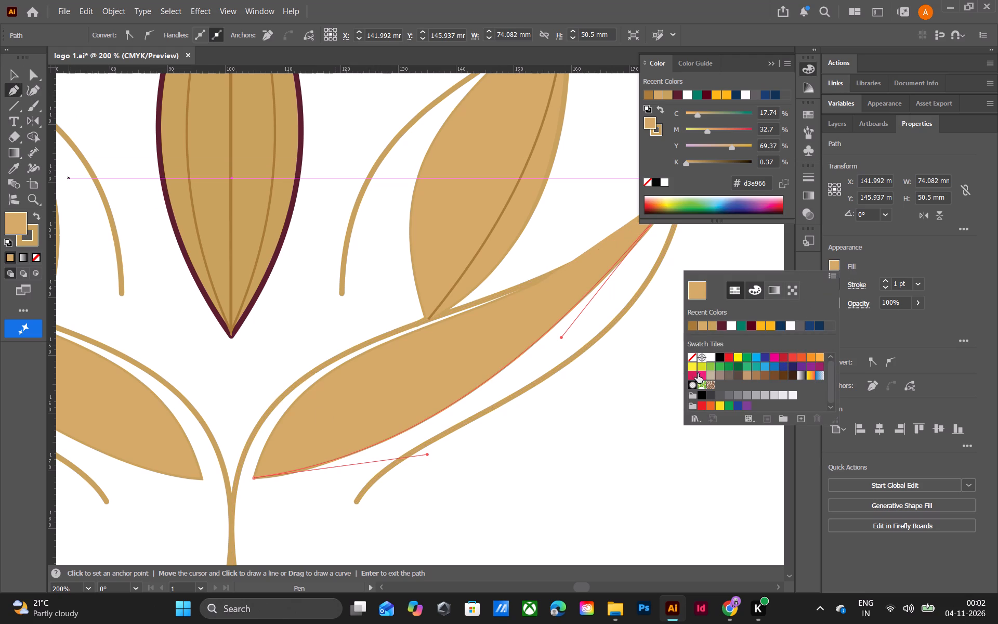
click(693, 356)
Change the curved path's stroke to the darker brown recent color, removing the stray Pen point placed beside the petal.
click(827, 275)
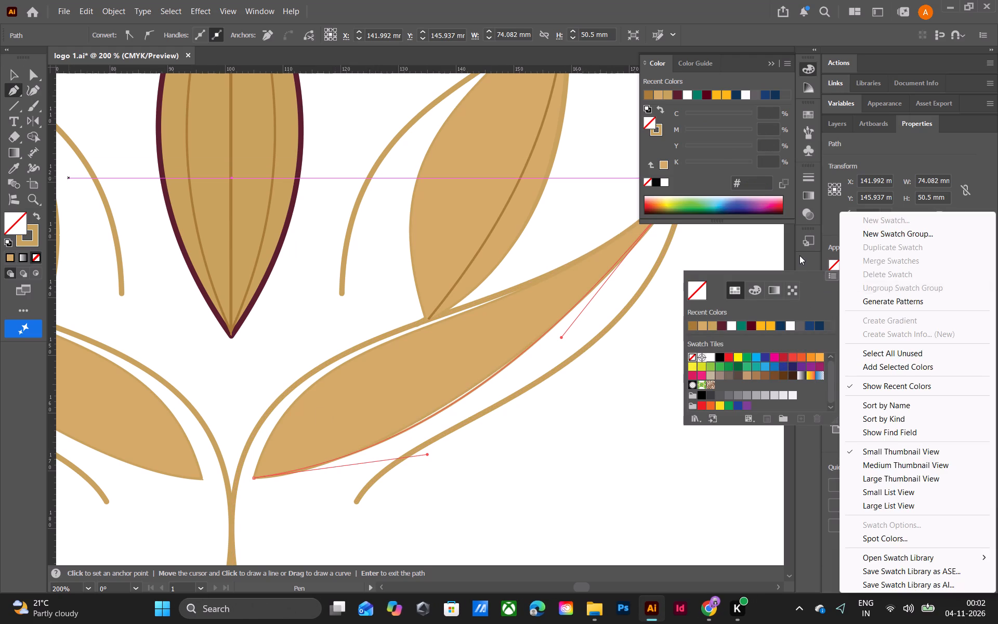
click(799, 251)
click(838, 285)
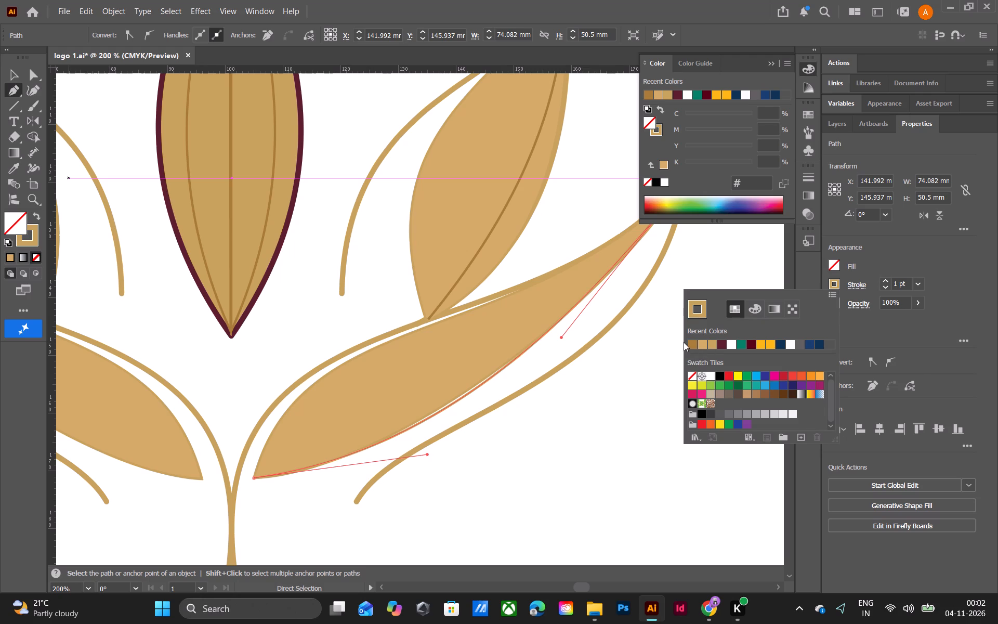
click(695, 343)
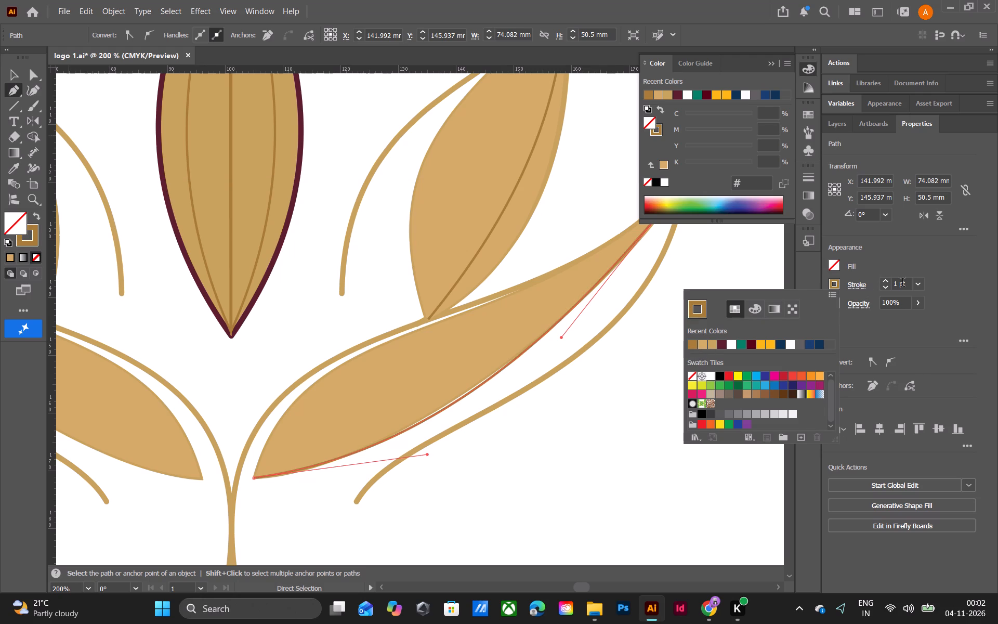
click(917, 321)
click(628, 426)
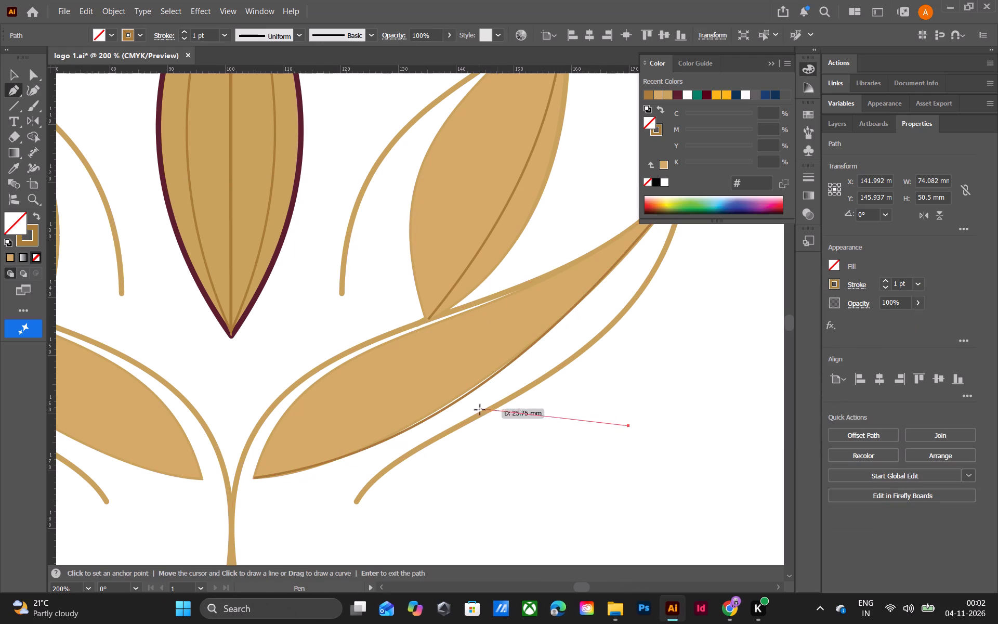
key(ctrl+z)
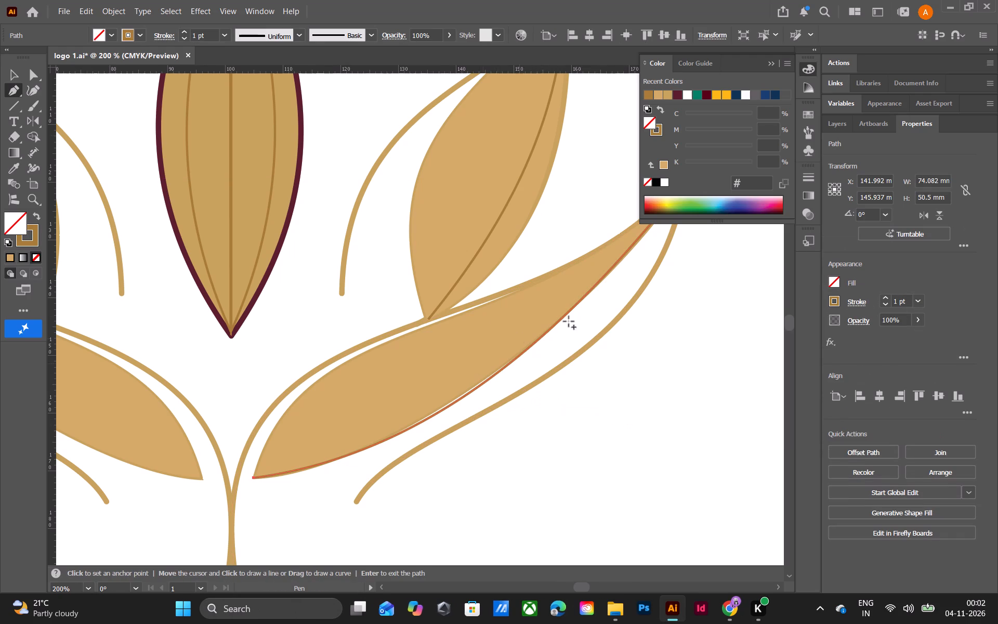
Select the brown curved path and nudge it up one increment onto the lower-right petal's lower edge.
click(8, 75)
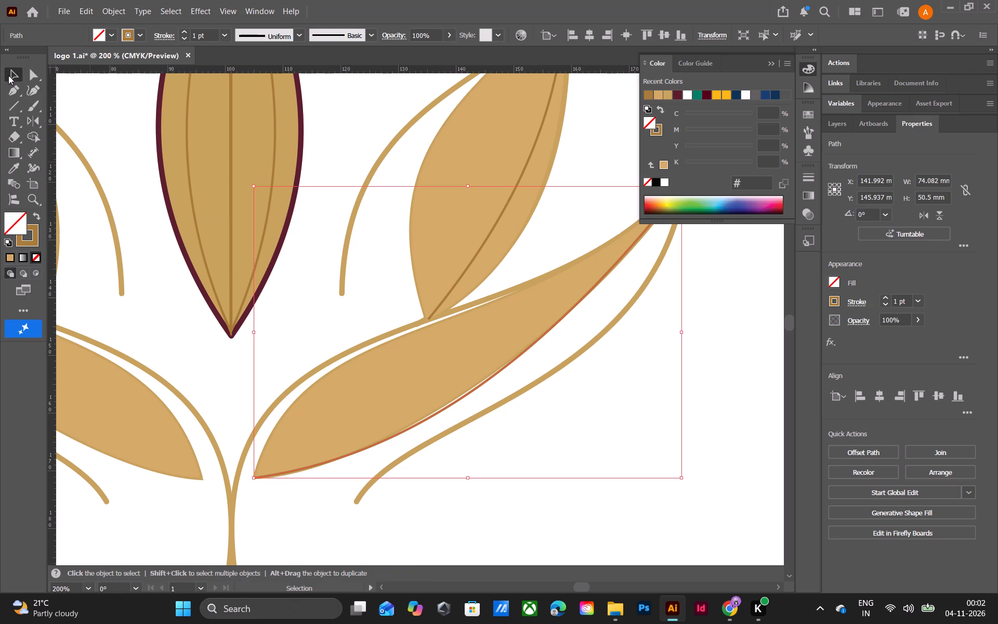
click(444, 406)
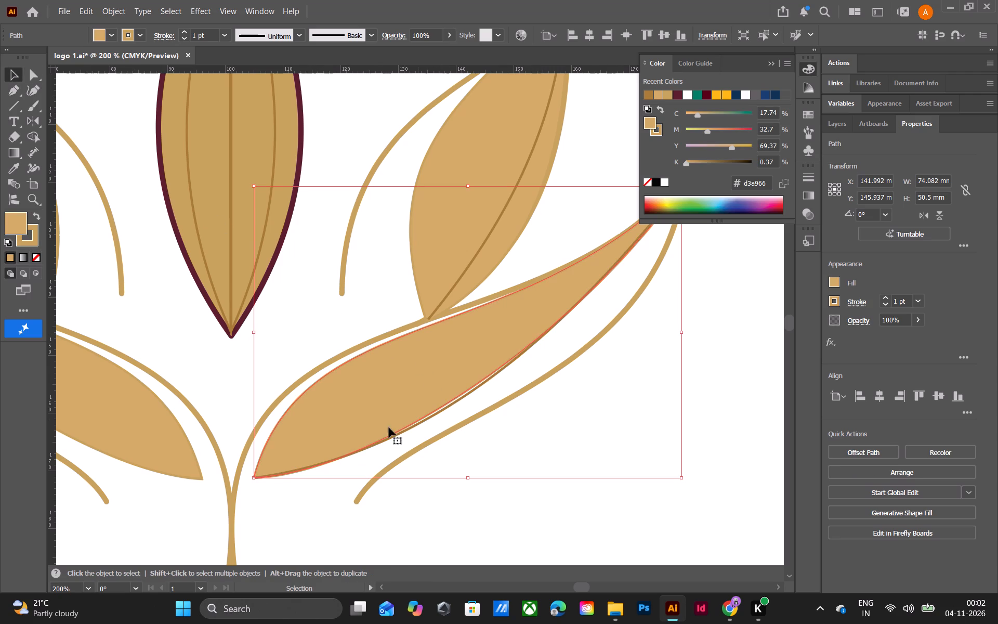
click(366, 447)
click(436, 384)
click(547, 518)
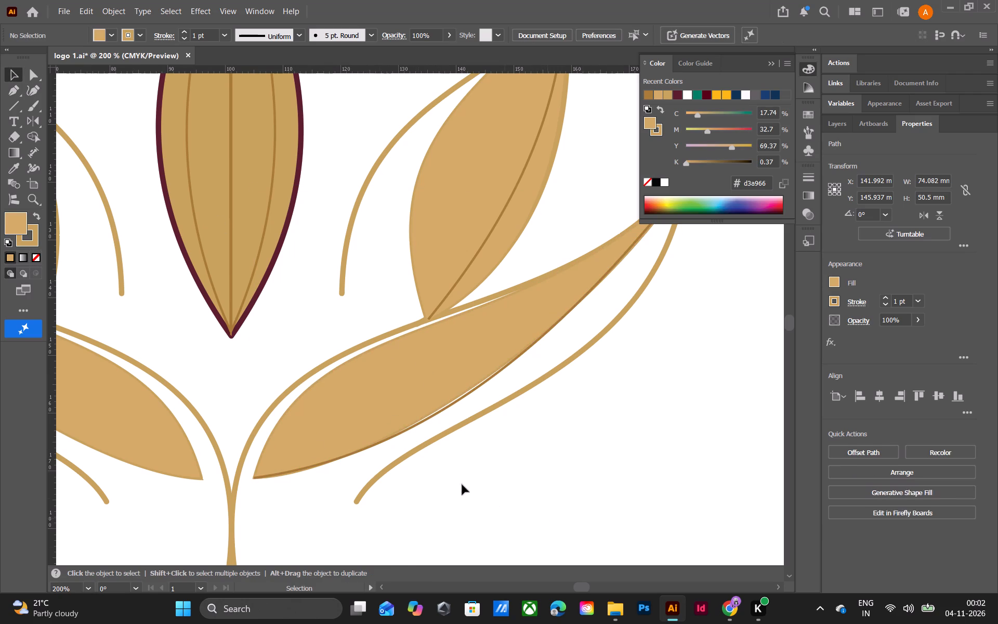
click(312, 465)
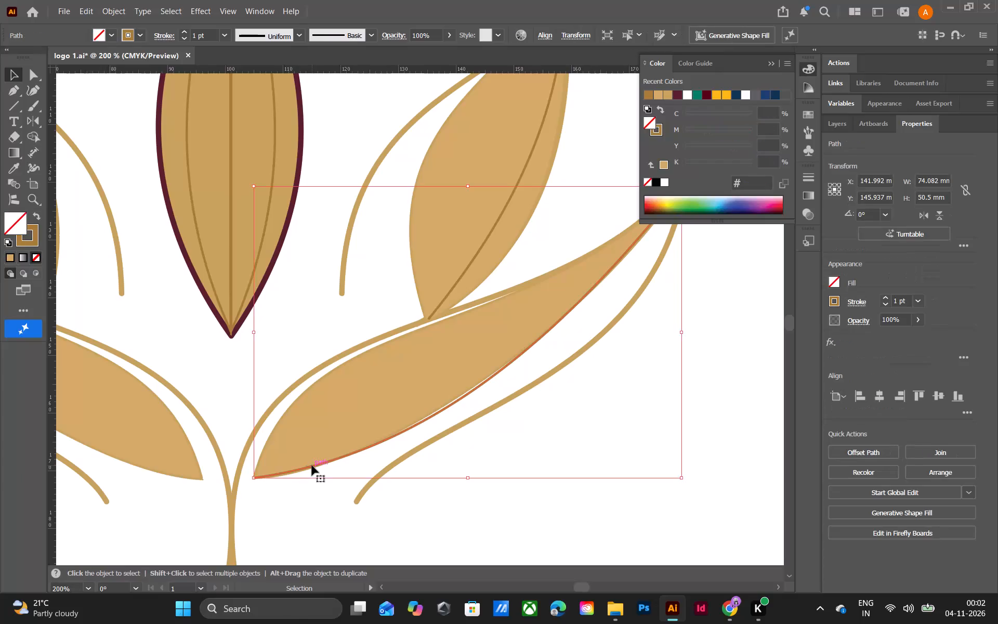
key(Up)
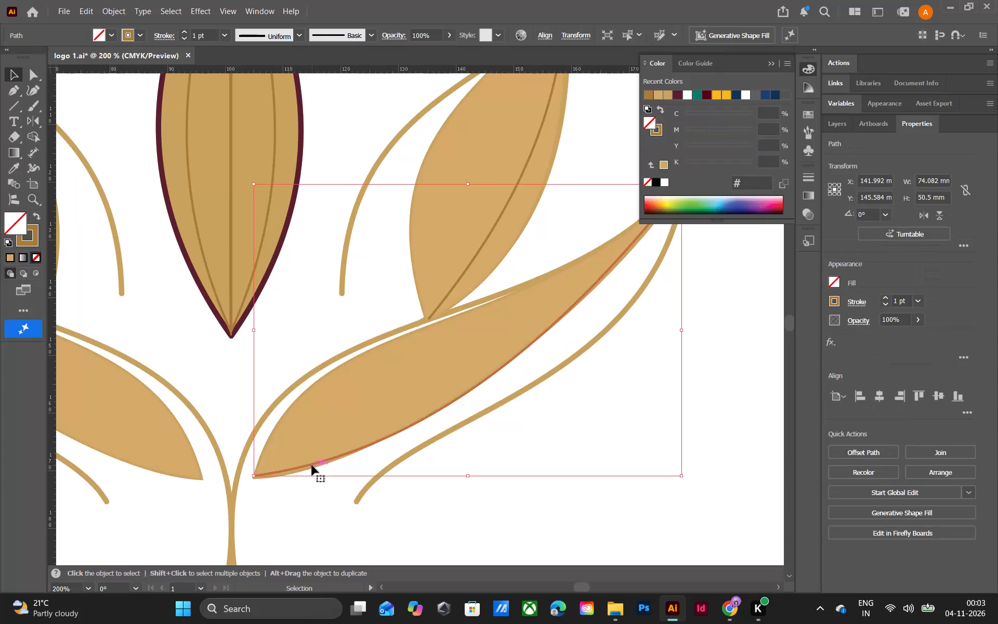
click(550, 544)
Duplicate the brown curve from the lower-right petal to the area below the lower-left petal.
key(ctrl+0)
key(ctrl+minus)
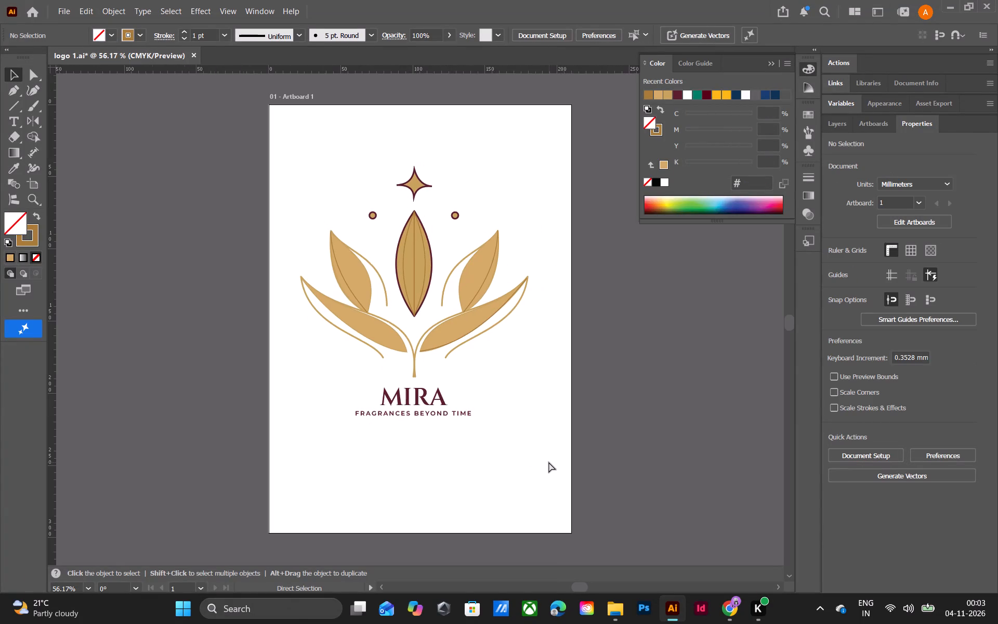
key(ctrl+equal)
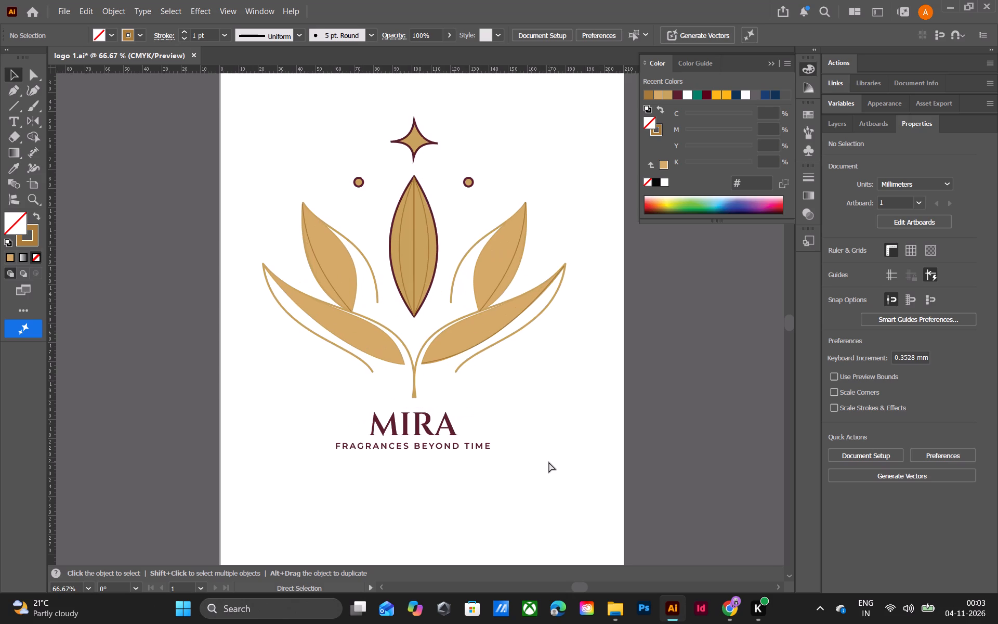
key(ctrl+equal)
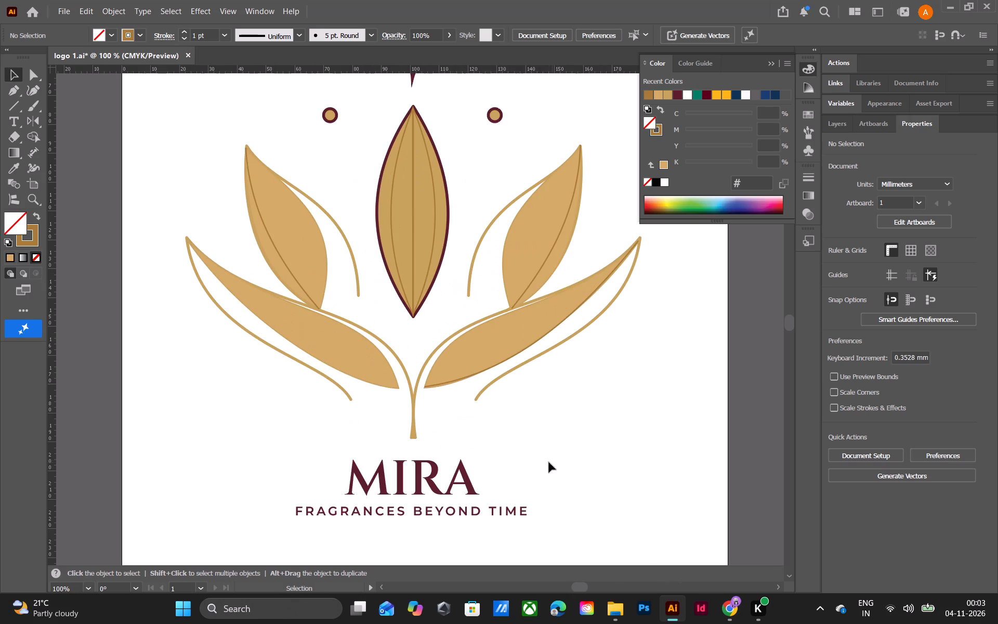
click(481, 372)
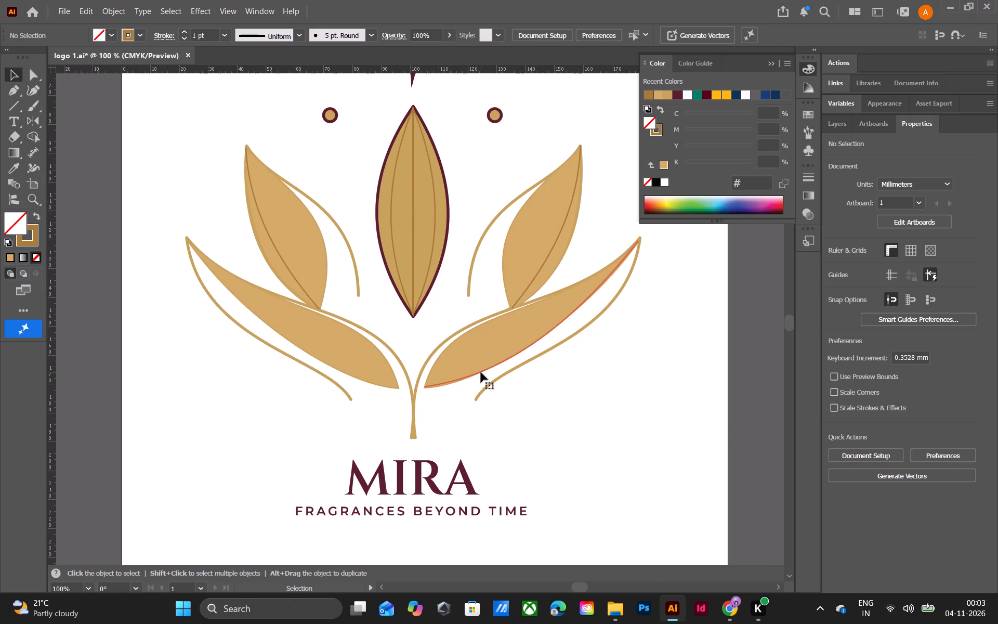
alt+drag(481, 372, 339, 371)
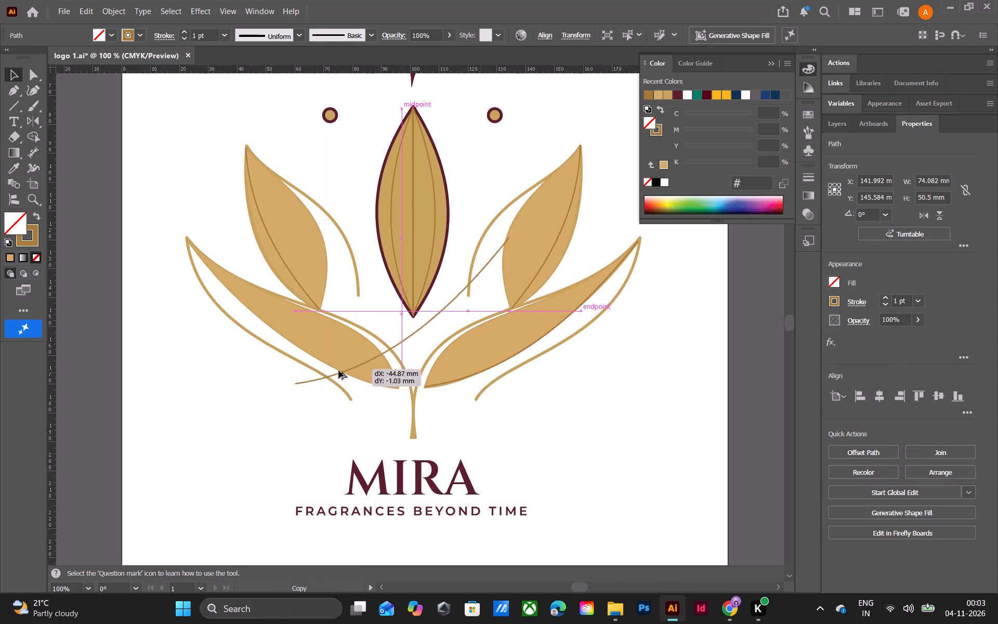
alt+drag(339, 371, 205, 467)
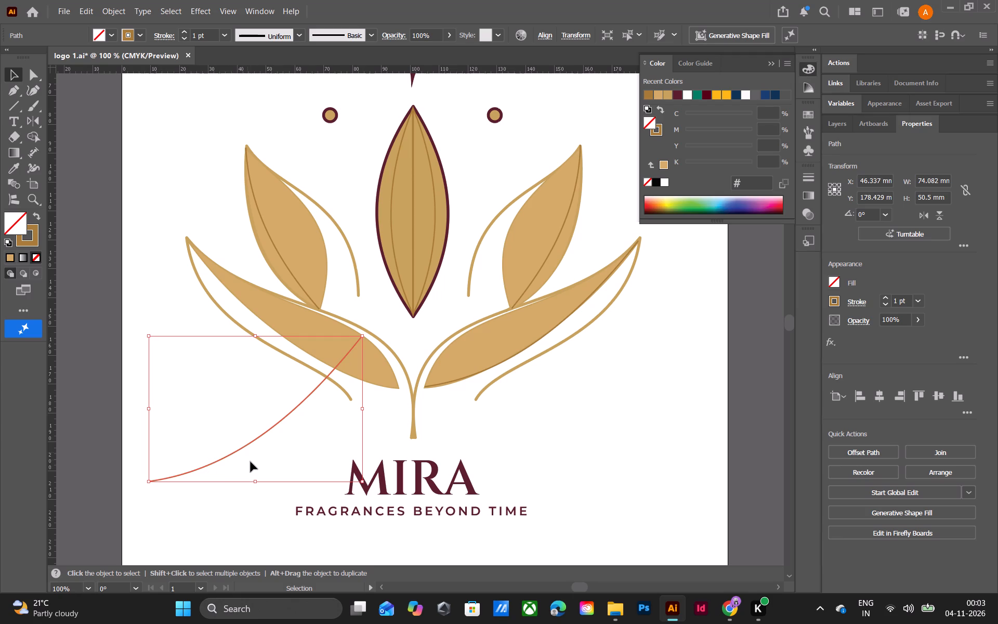
Reflect the copied curve with the Reflect tool so it slopes down toward the logo's center, at about 171°.
key(o)
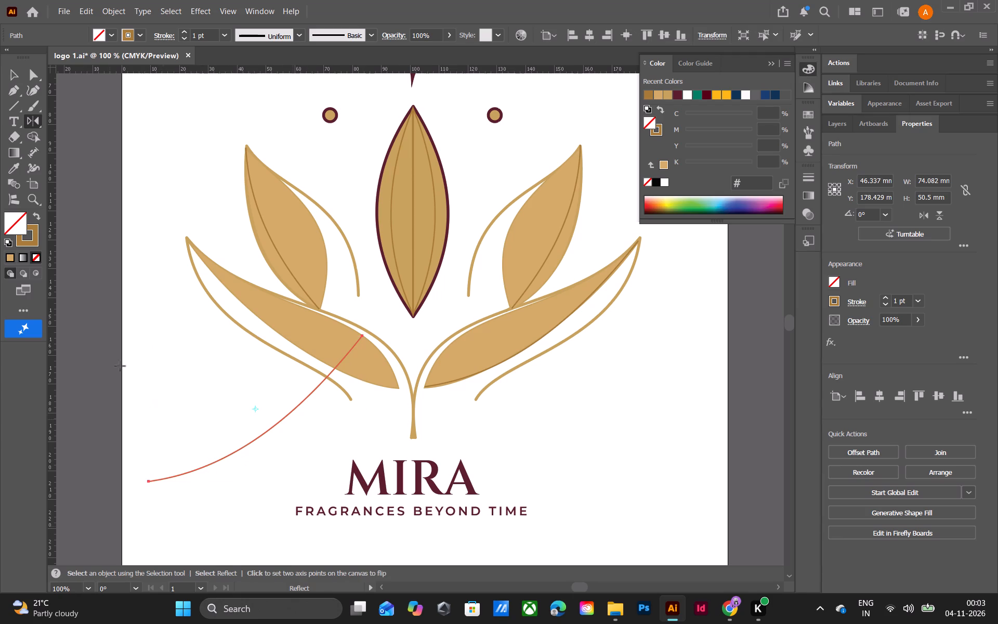
drag(219, 466, 249, 469)
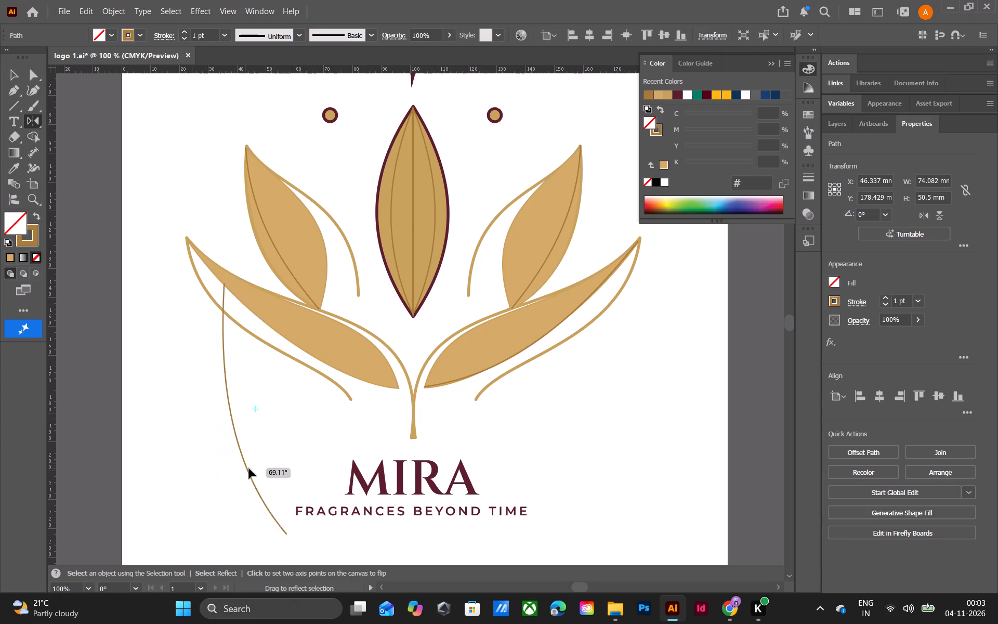
drag(249, 469, 281, 470)
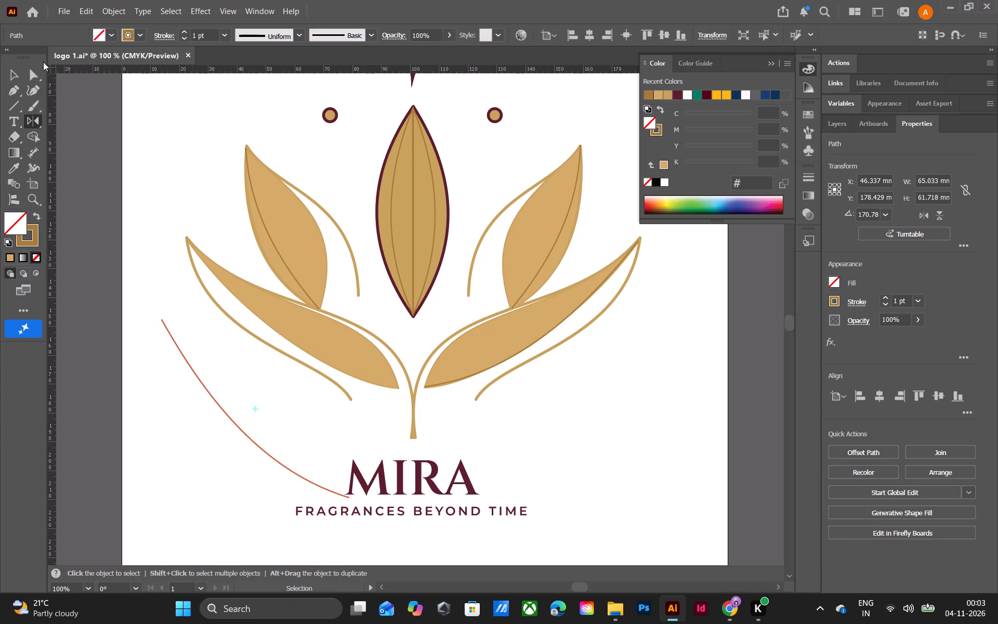
Move the reflected curve up so its upper end starts at the lower-left filled petal's tip.
click(14, 71)
drag(235, 437, 261, 388)
click(173, 219)
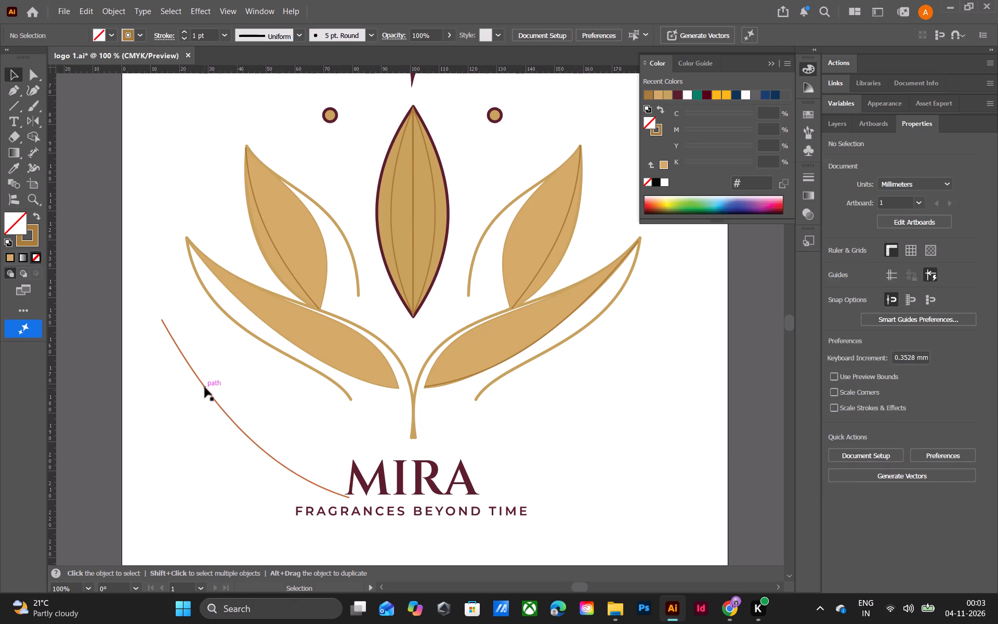
drag(205, 387, 219, 309)
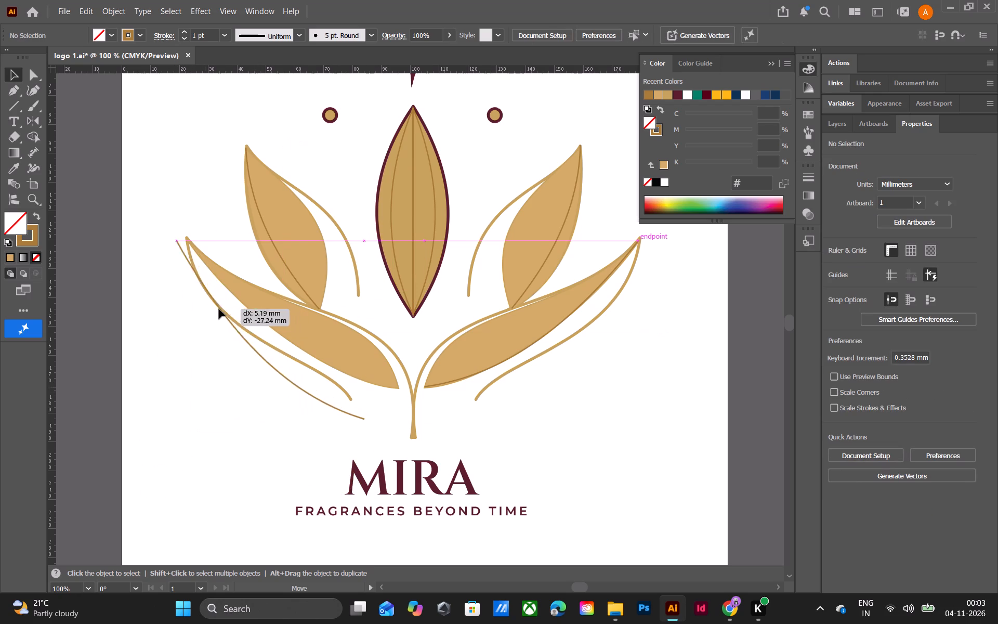
drag(219, 309, 232, 309)
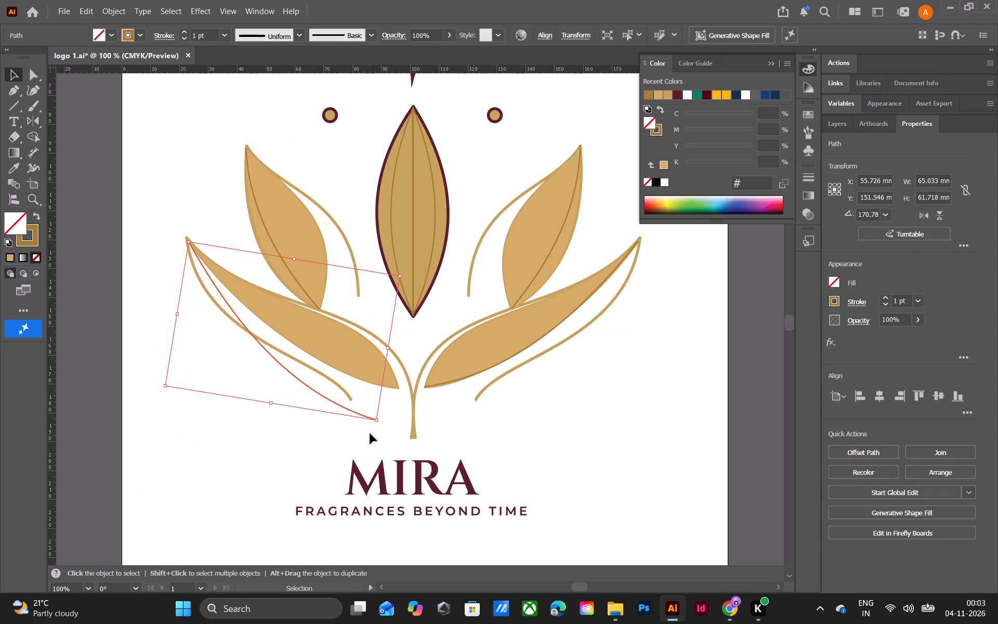
Rotate the reflected curve to about 187° so its lower end meets the lower-left petal's base.
drag(377, 426, 398, 400)
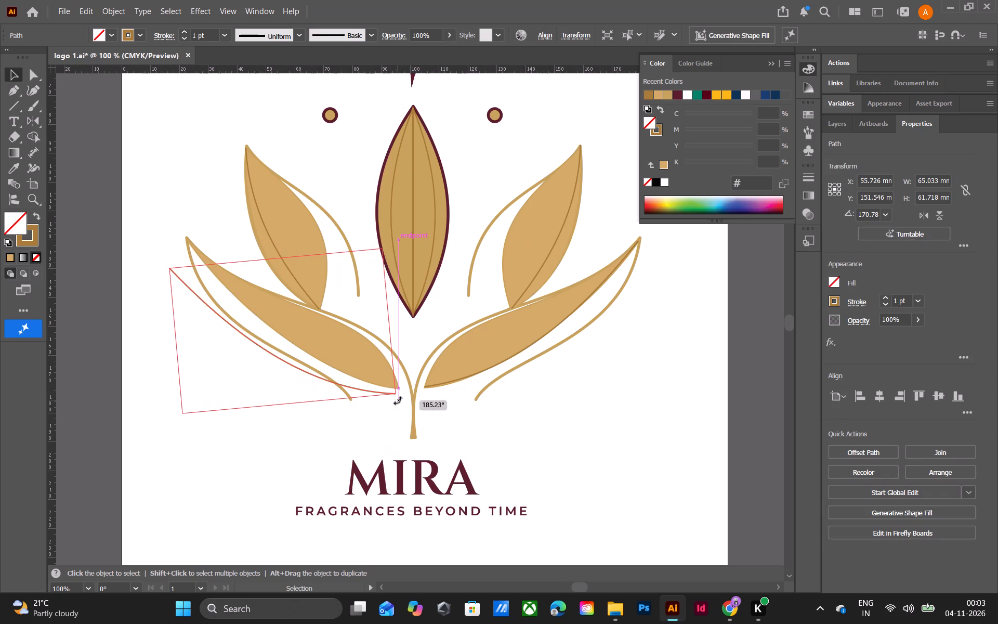
drag(398, 400, 402, 397)
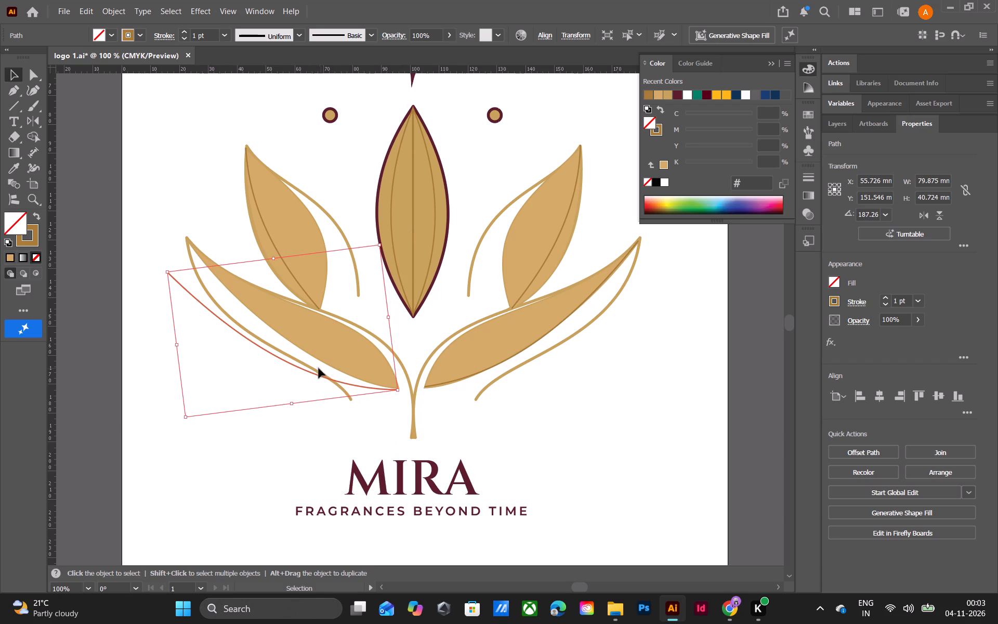
Move the rotated curve about 7.8 mm right and 10.5 mm up, placing its upper end at the lower-left petal's tip.
drag(261, 323, 279, 318)
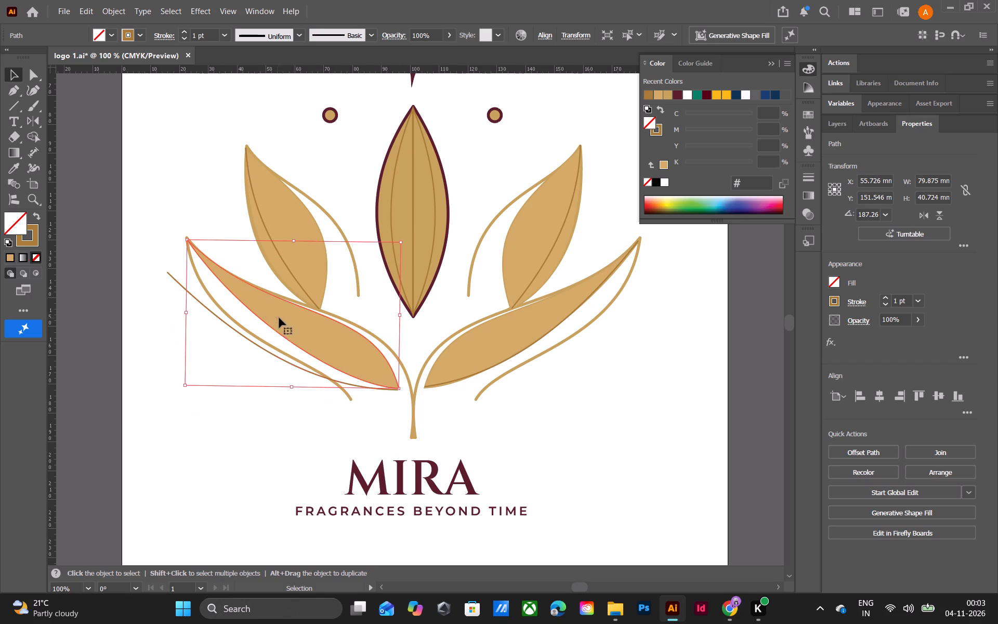
click(133, 243)
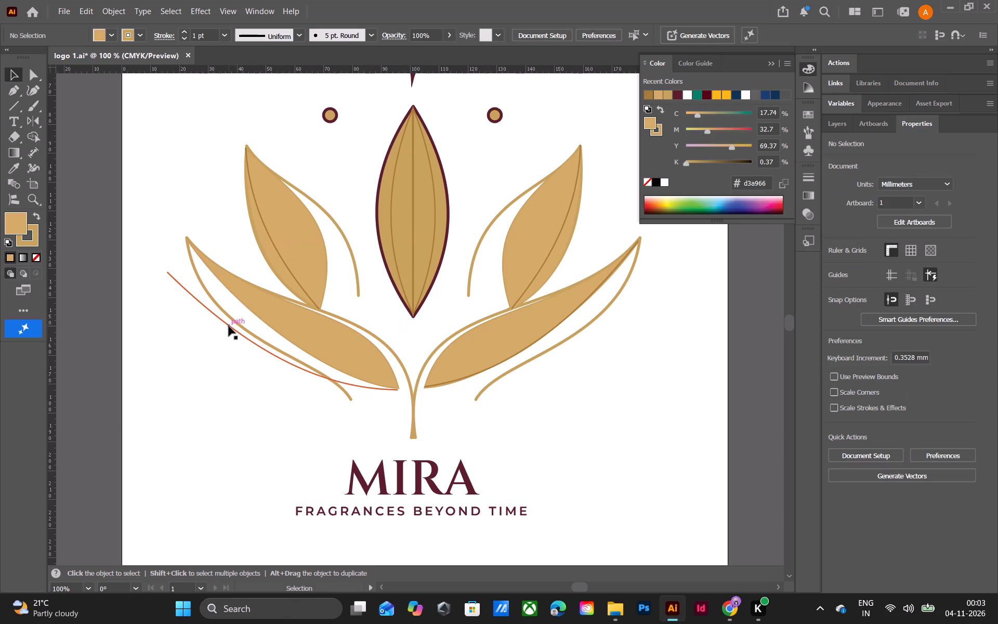
drag(228, 328, 241, 314)
click(143, 283)
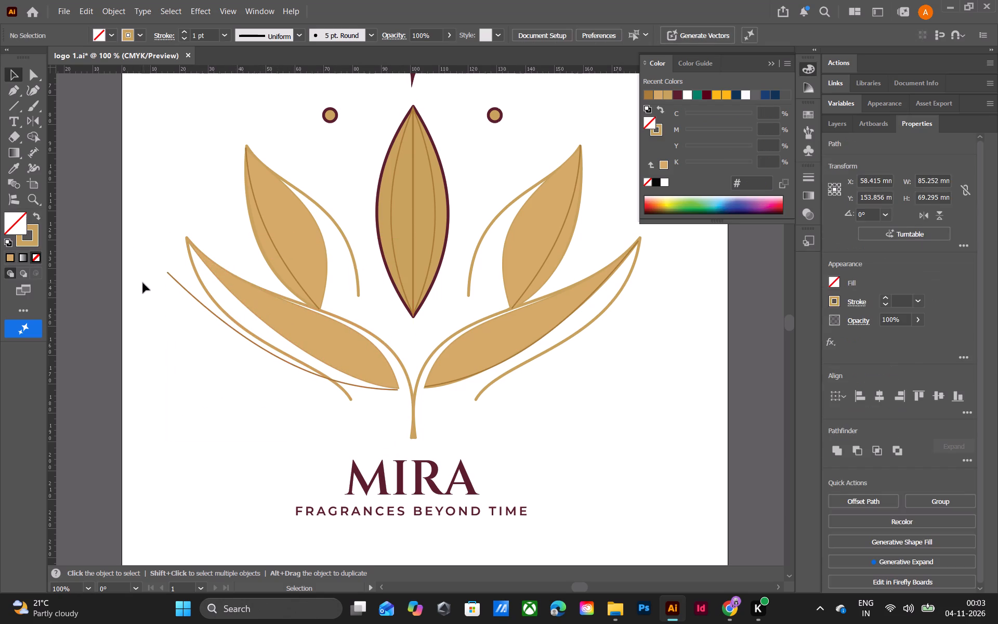
click(355, 383)
drag(353, 385, 371, 372)
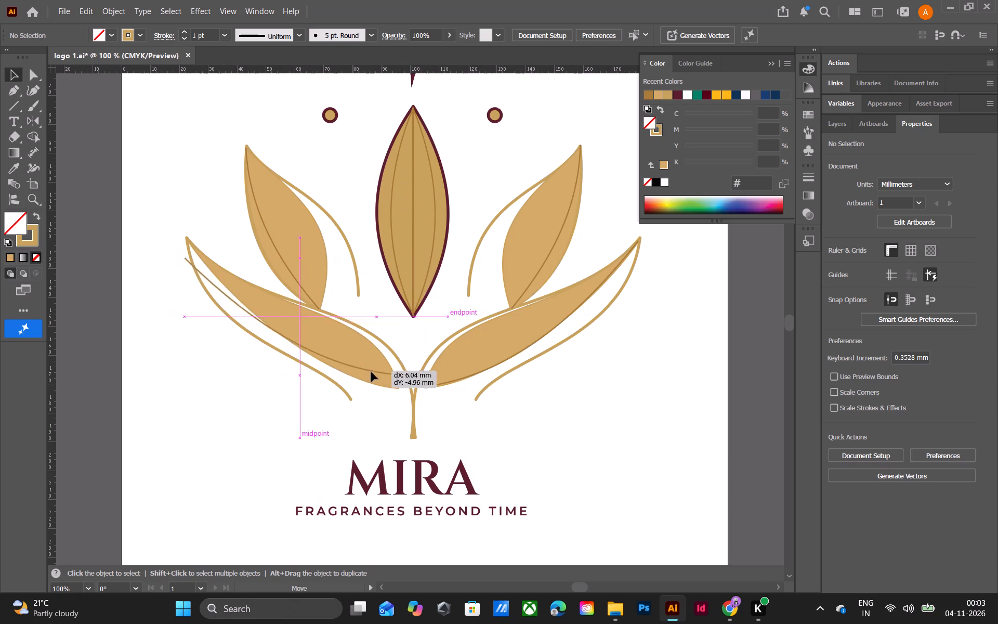
drag(371, 372, 376, 355)
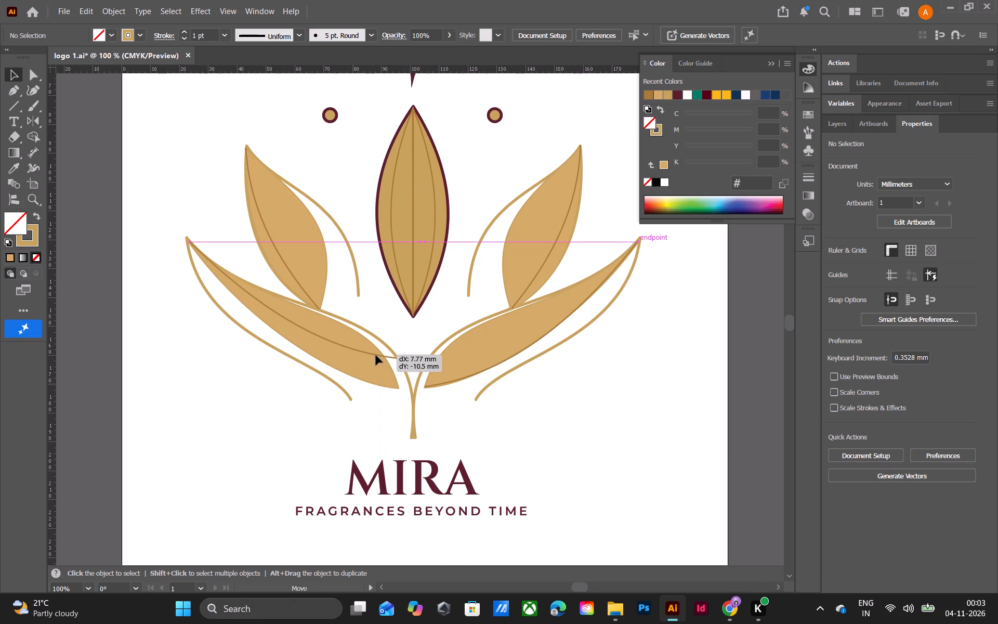
drag(376, 355, 376, 355)
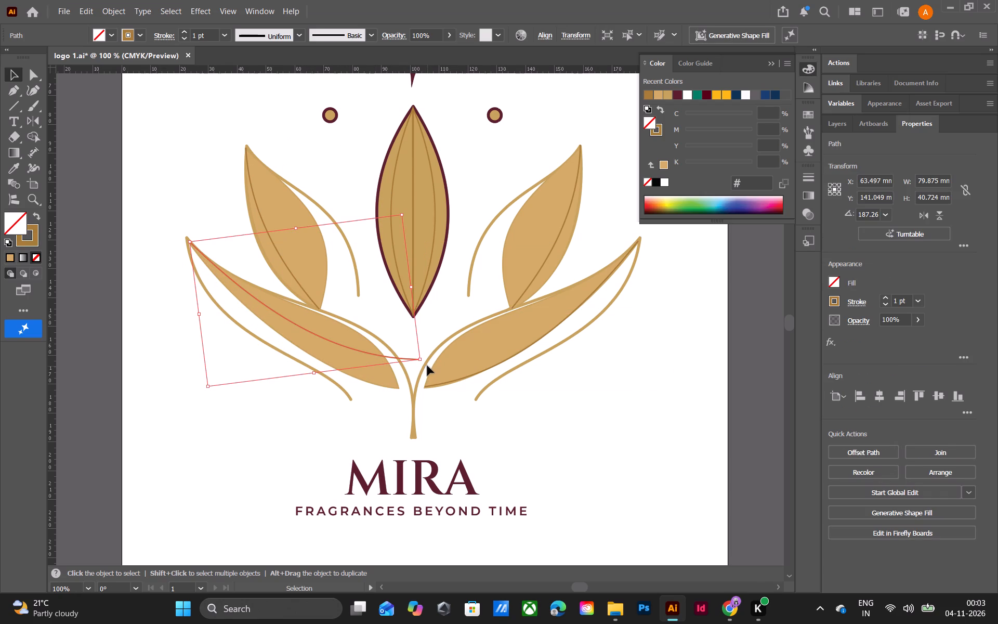
Rotate the brown curve on the lower-left petal to about 180°.
click(424, 366)
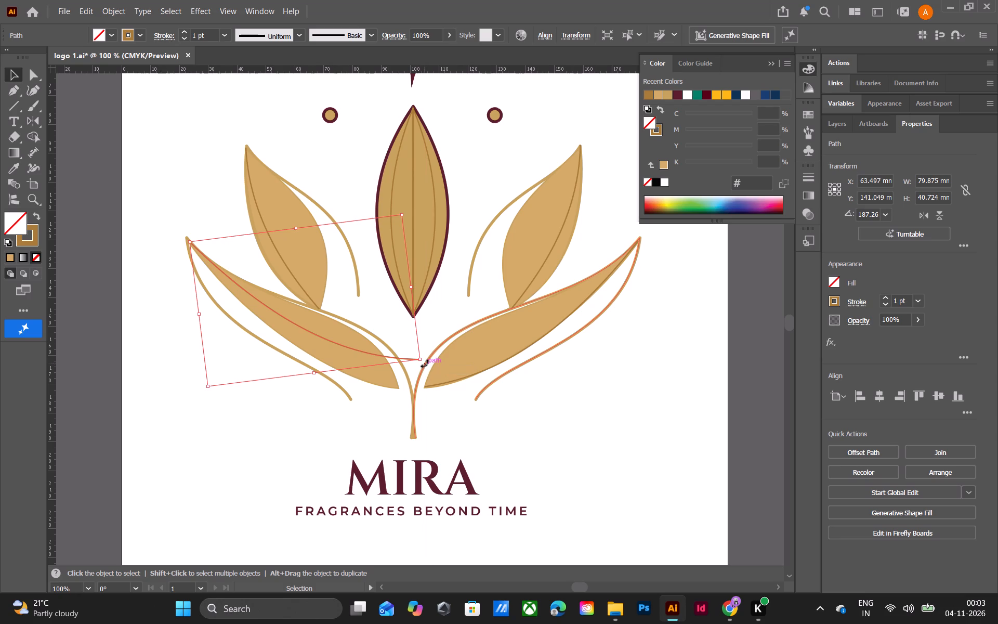
drag(425, 363, 405, 397)
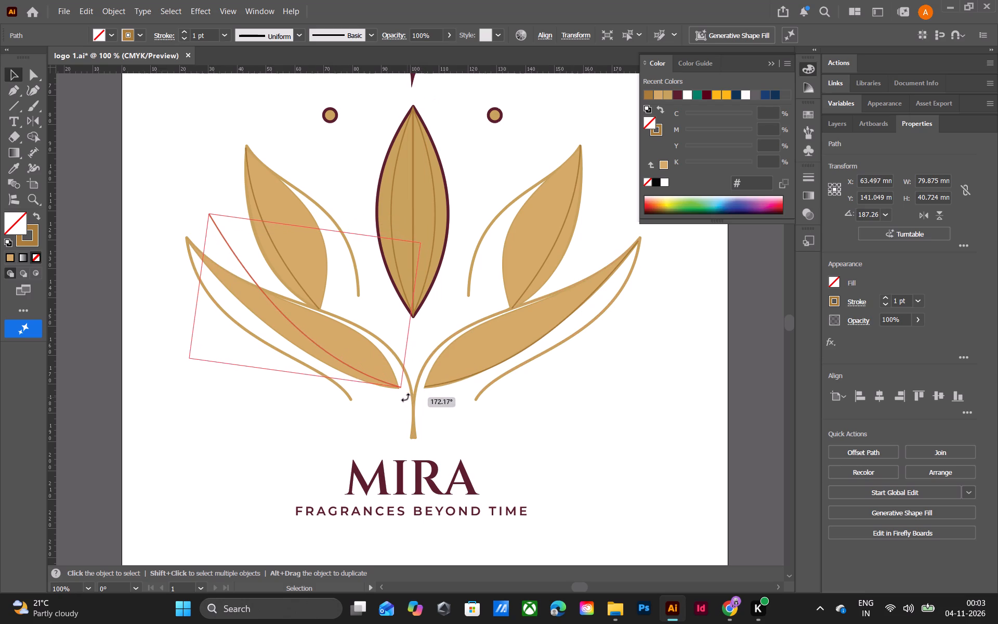
drag(405, 397, 402, 398)
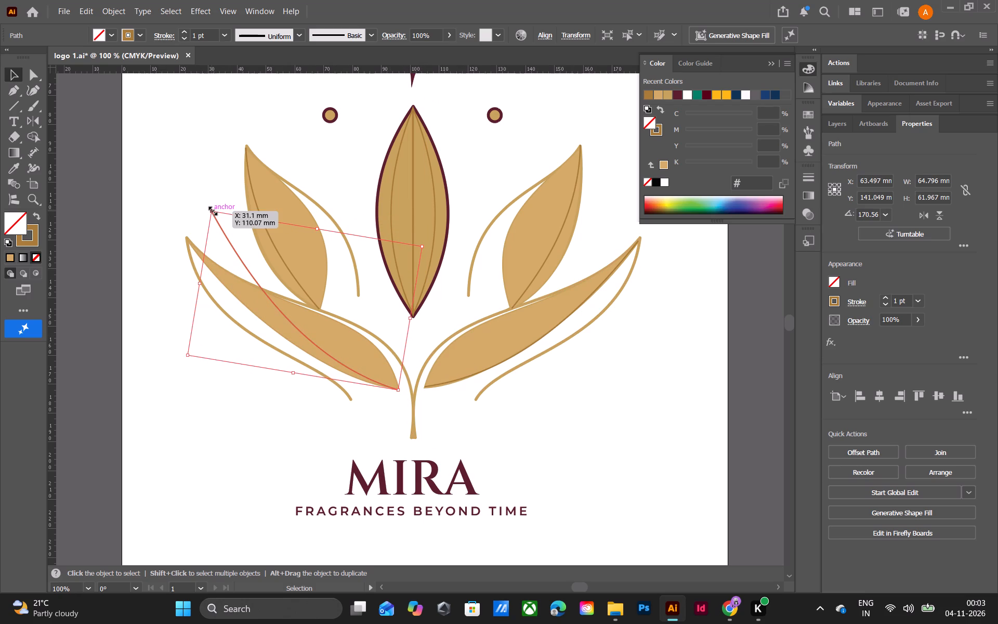
drag(211, 207, 199, 216)
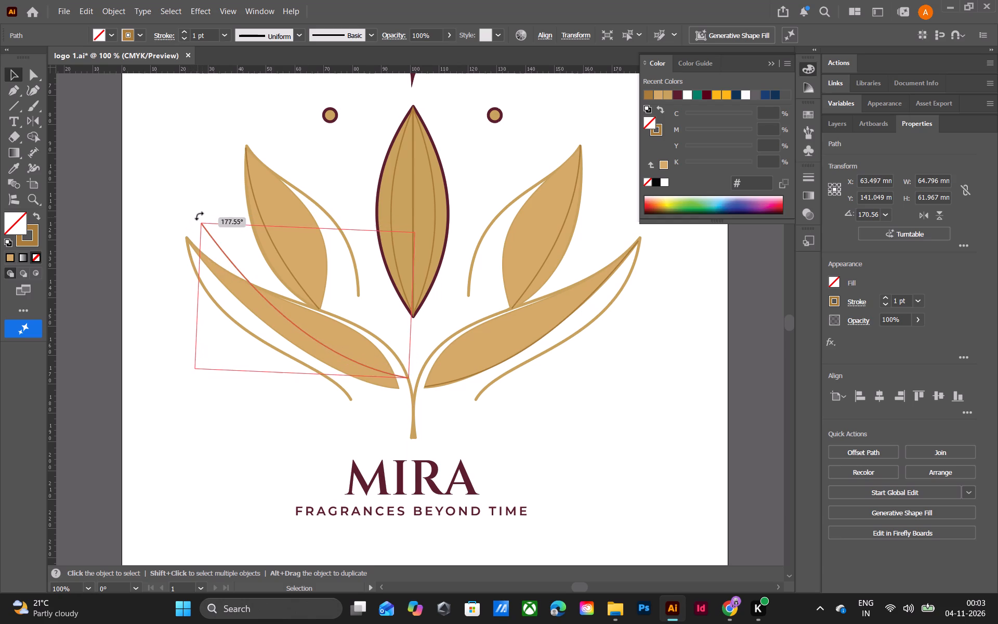
drag(199, 216, 202, 225)
Move the brown curve about 4.2 mm left and 3.1 mm down, placing its upper end at the lower-left petal's tip.
drag(233, 270, 224, 292)
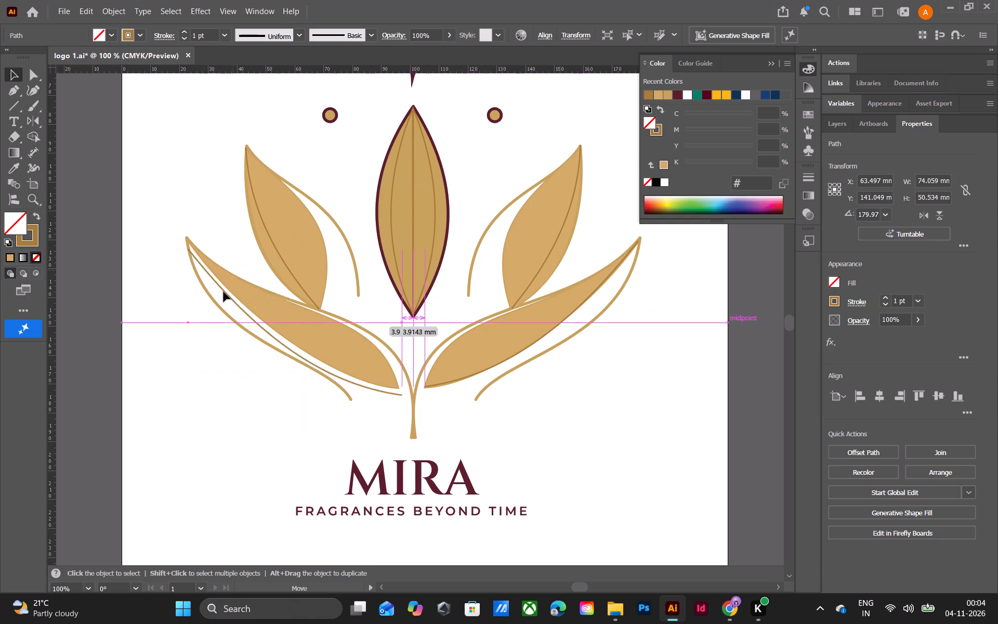
drag(224, 292, 222, 283)
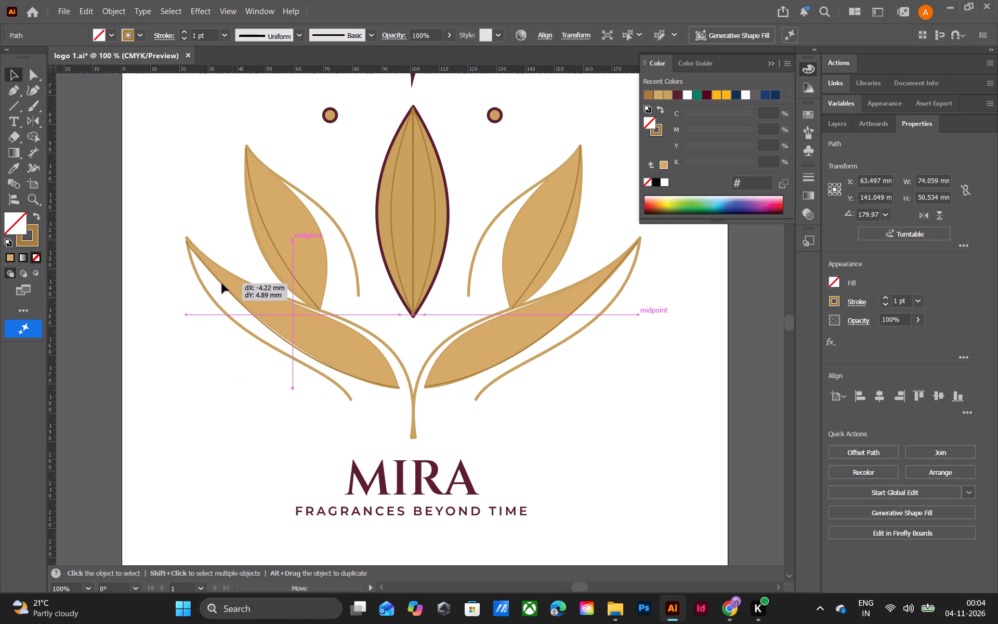
drag(222, 283, 223, 281)
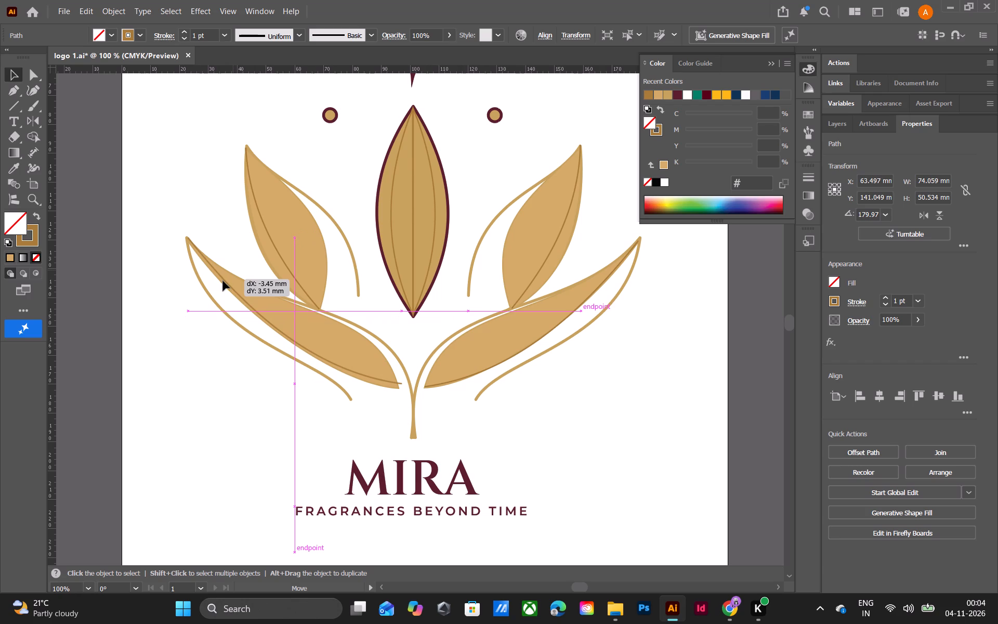
drag(223, 281, 222, 279)
Nudge the curve about 0.7 mm right and 1.8 mm down so it follows the lower-left petal's lower edge near the tip.
key(ctrl+equal)
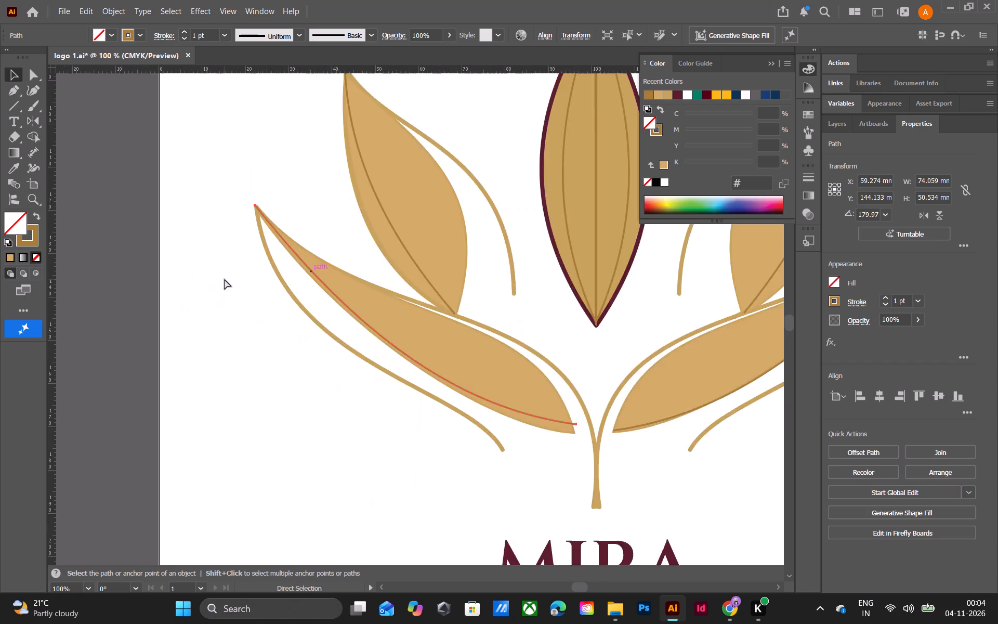
key(ctrl+equal)
key(ctrl+equal)
key(ctrl+equal)
ctrl+scroll(413, 215, up, 11)
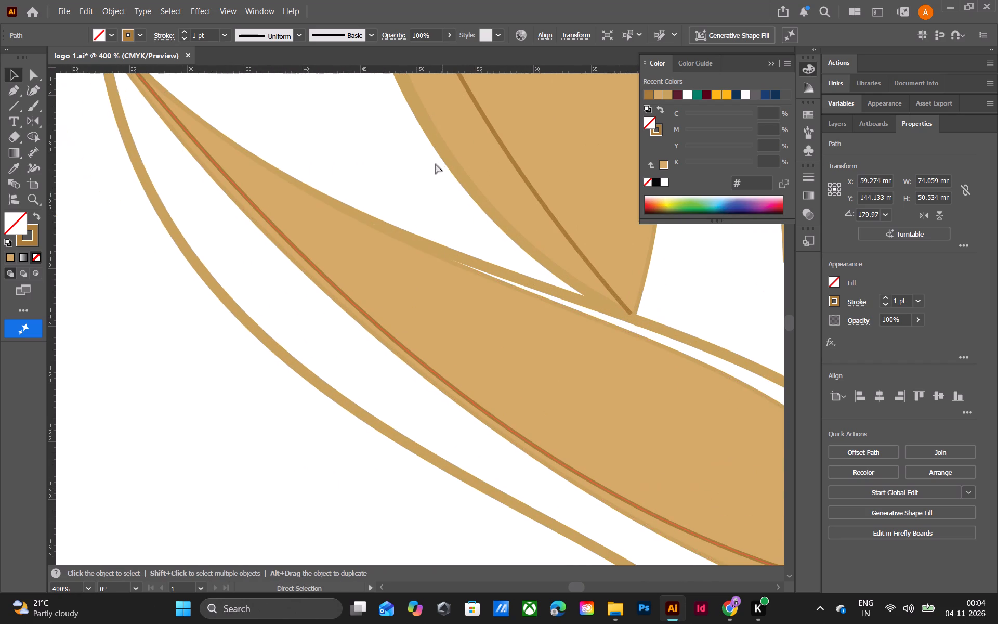
ctrl+scroll(436, 164, up, 13)
ctrl+scroll(436, 188, down, 10)
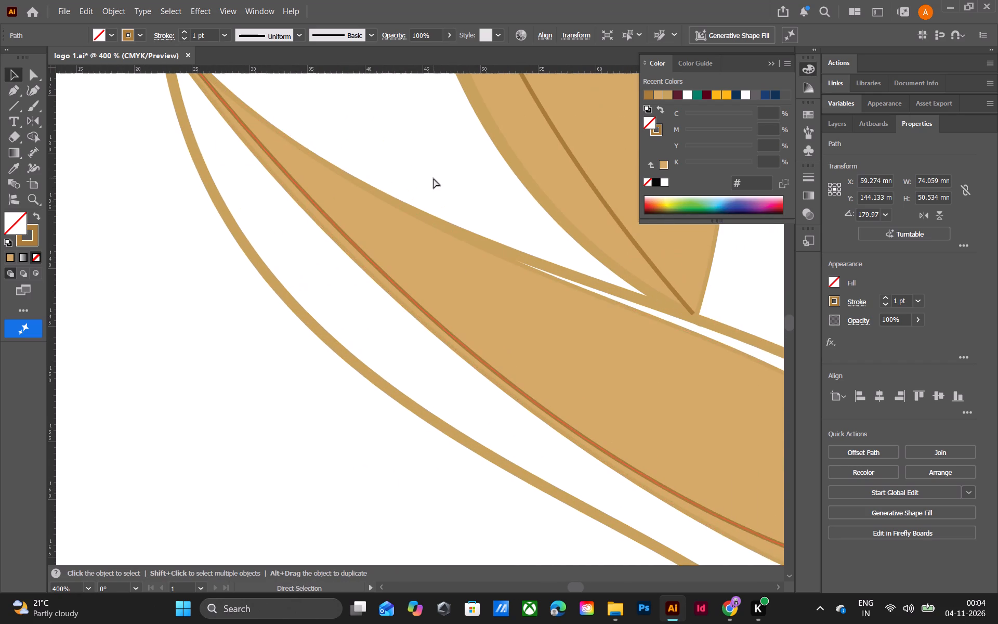
scroll(434, 178, up, 10)
key(Down)
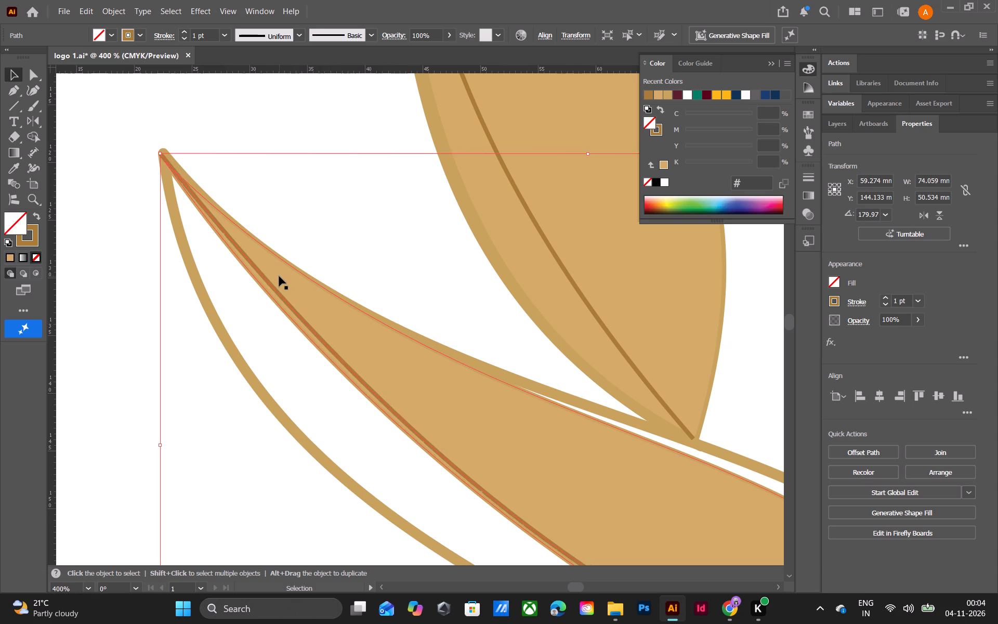
key(Down)
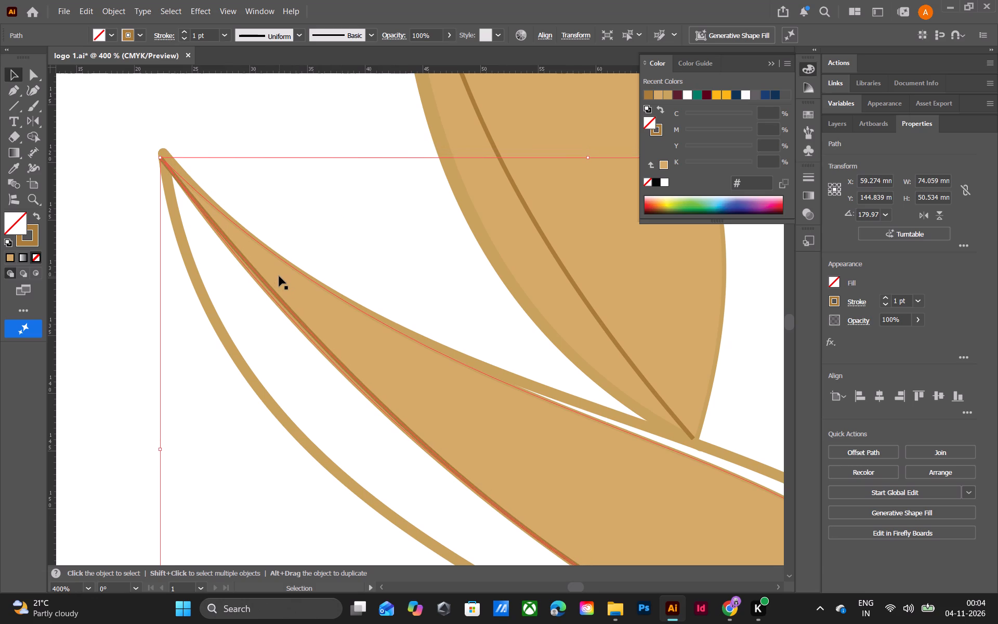
key(Right)
key(Down)
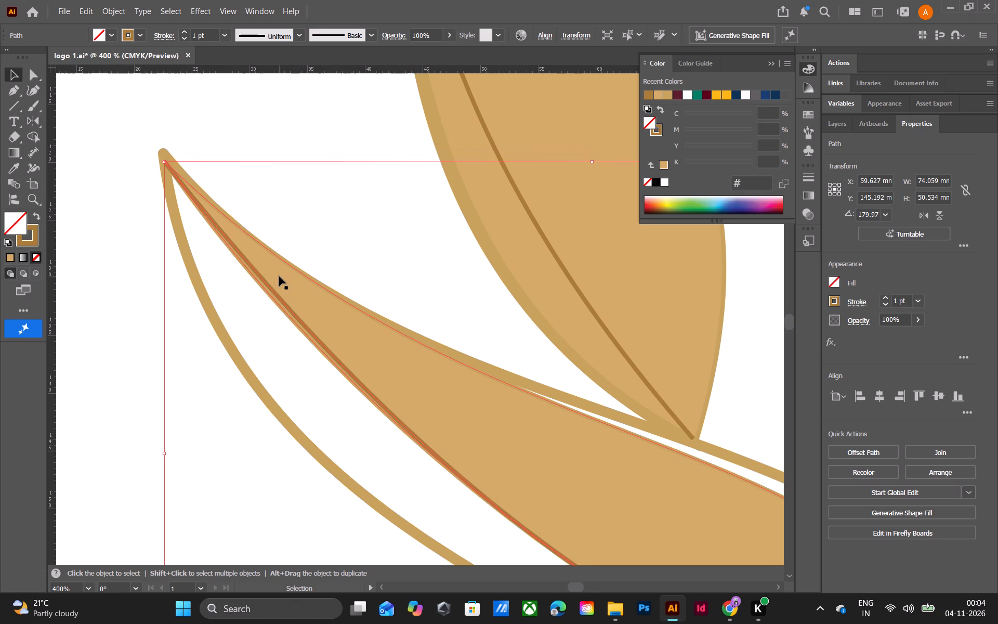
key(Down)
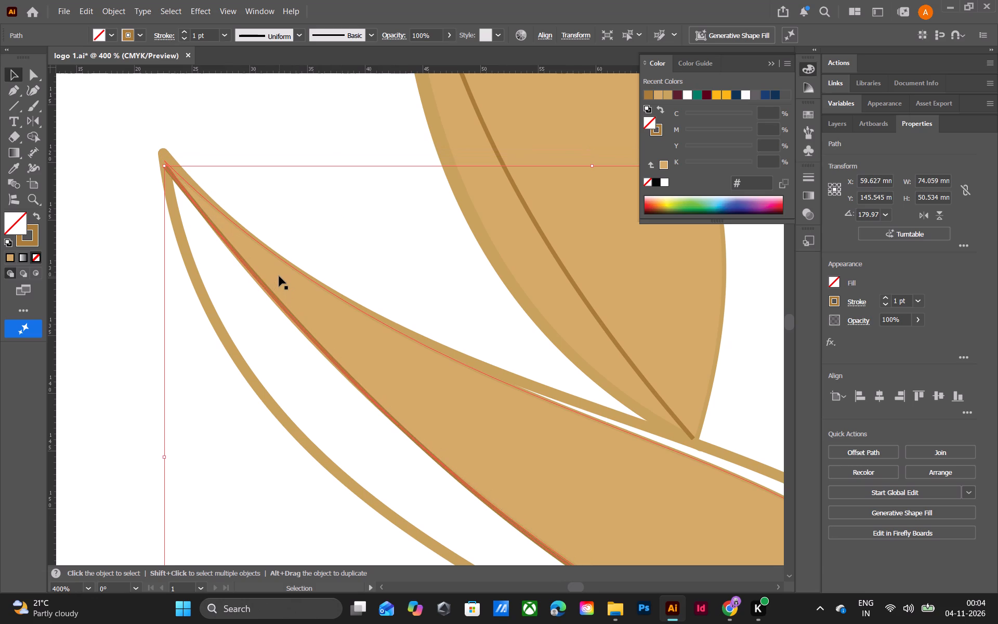
key(Right)
key(Down)
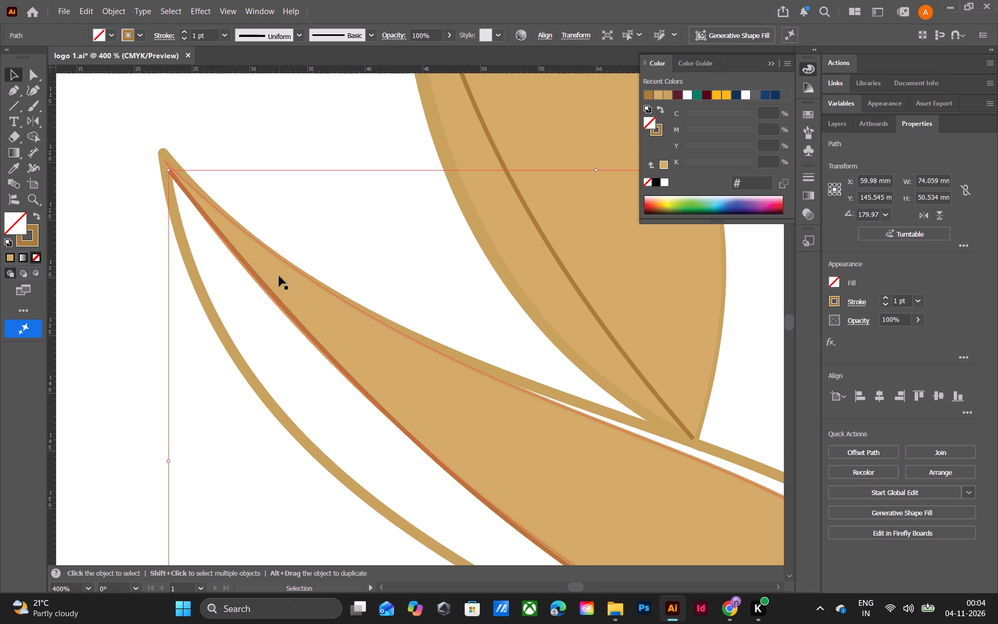
click(306, 134)
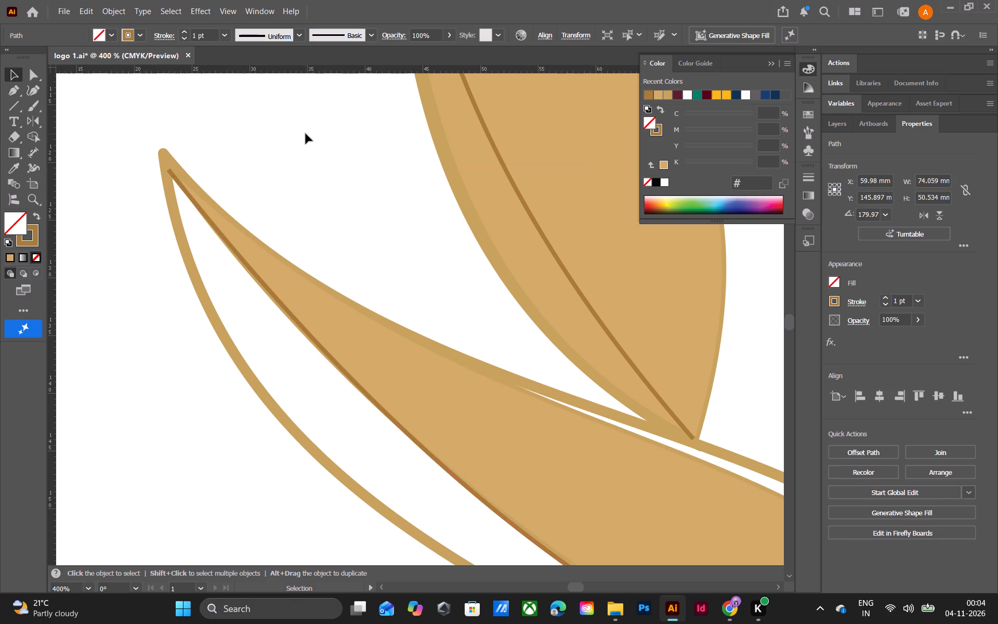
Nudge the curve about 0.7 mm left and 0.35 mm up so its lower end meets the lower-left petal's base.
ctrl+scroll(348, 263, down, 13)
ctrl+scroll(374, 214, down, 7)
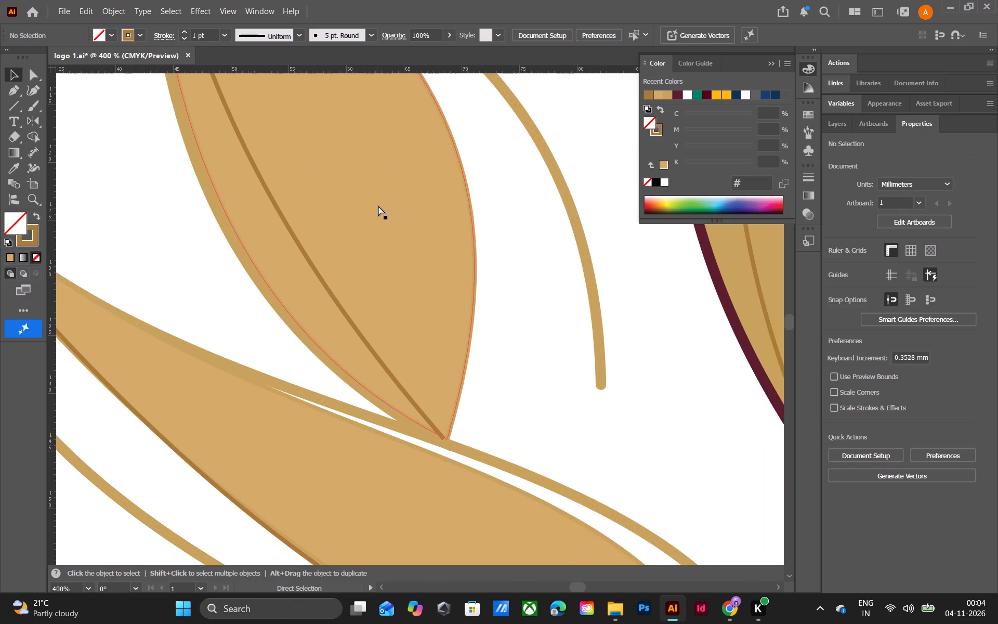
ctrl+scroll(370, 329, down, 9)
scroll(367, 334, down, 19)
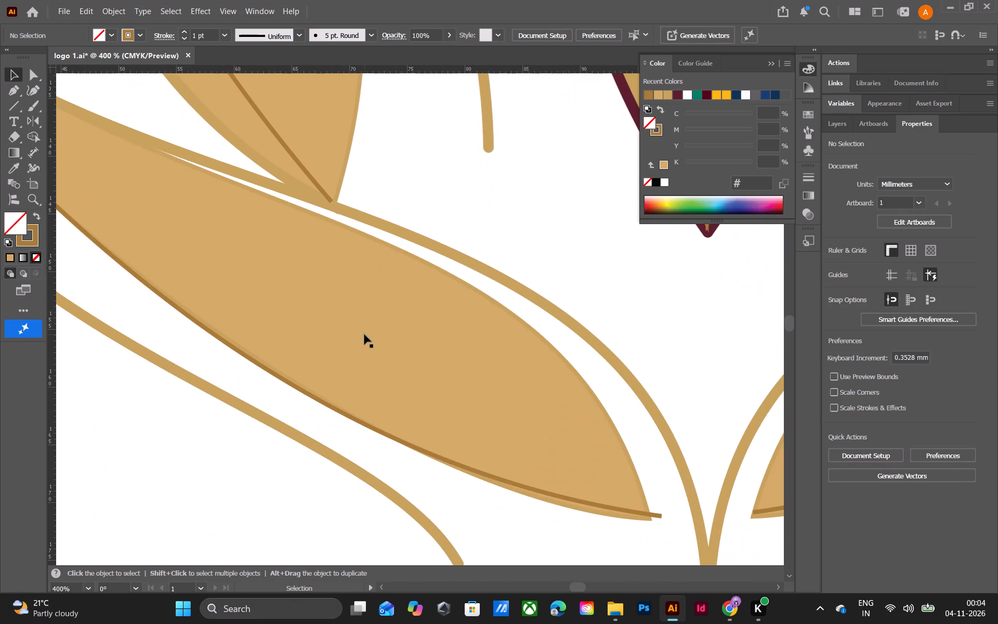
click(655, 513)
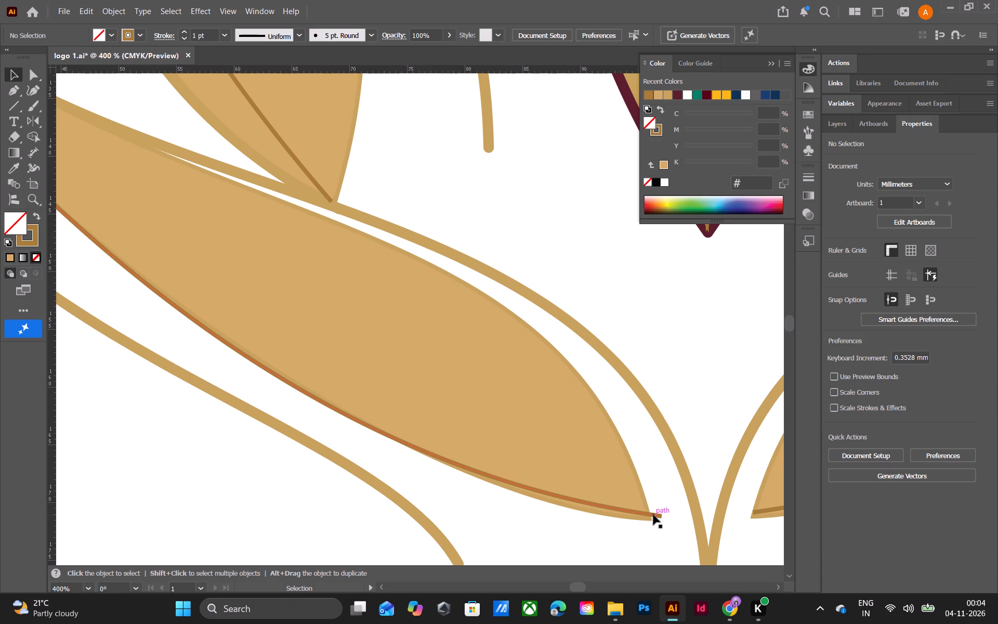
click(653, 515)
key(Up)
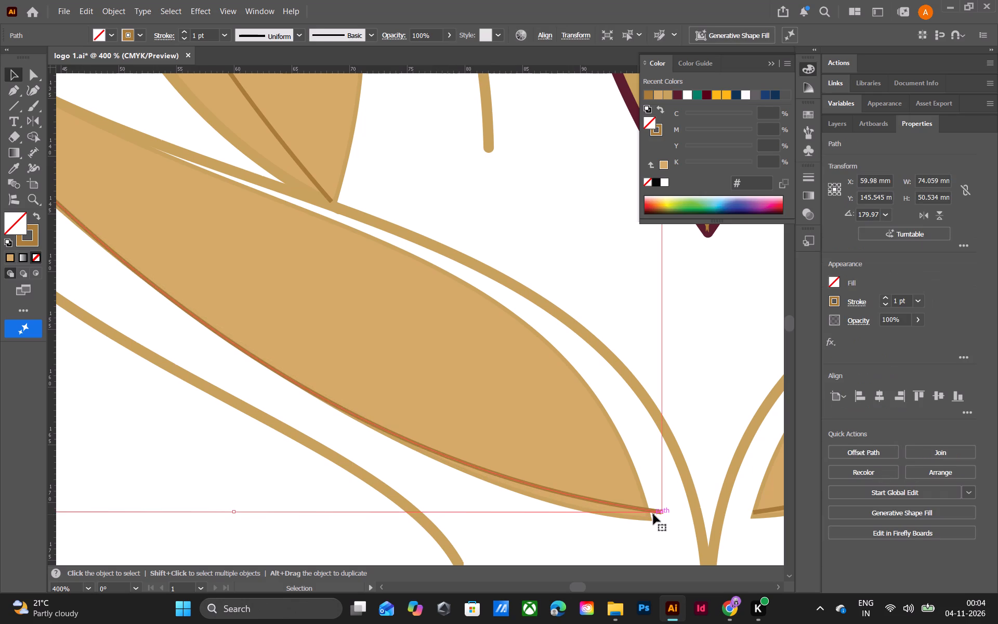
key(Down)
key(Down)
key(Left)
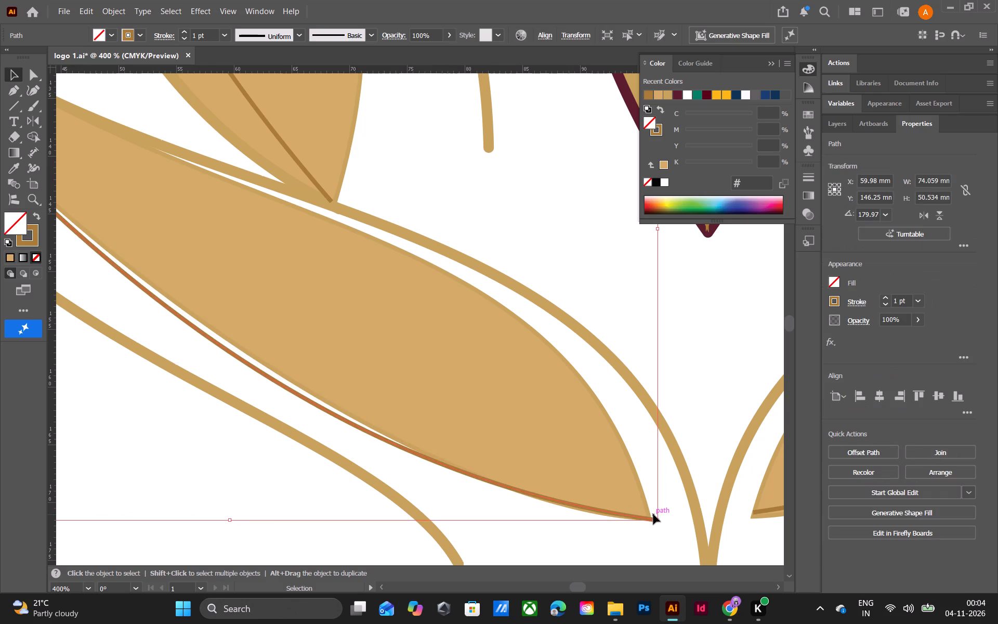
key(Left)
key(Left)
key(Left)
key(Right)
key(Right)
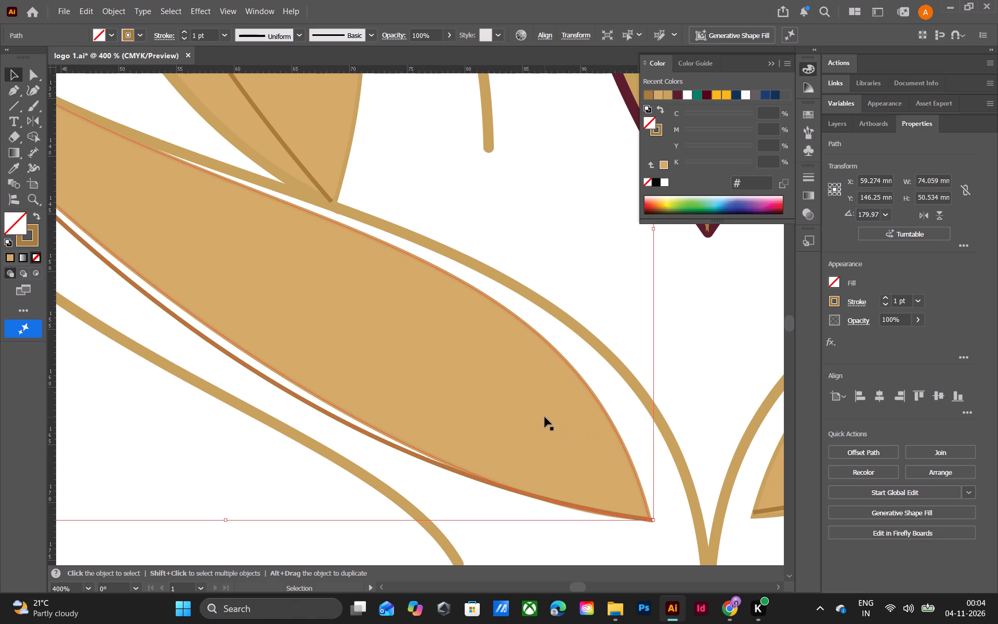
key(Up)
key(Up)
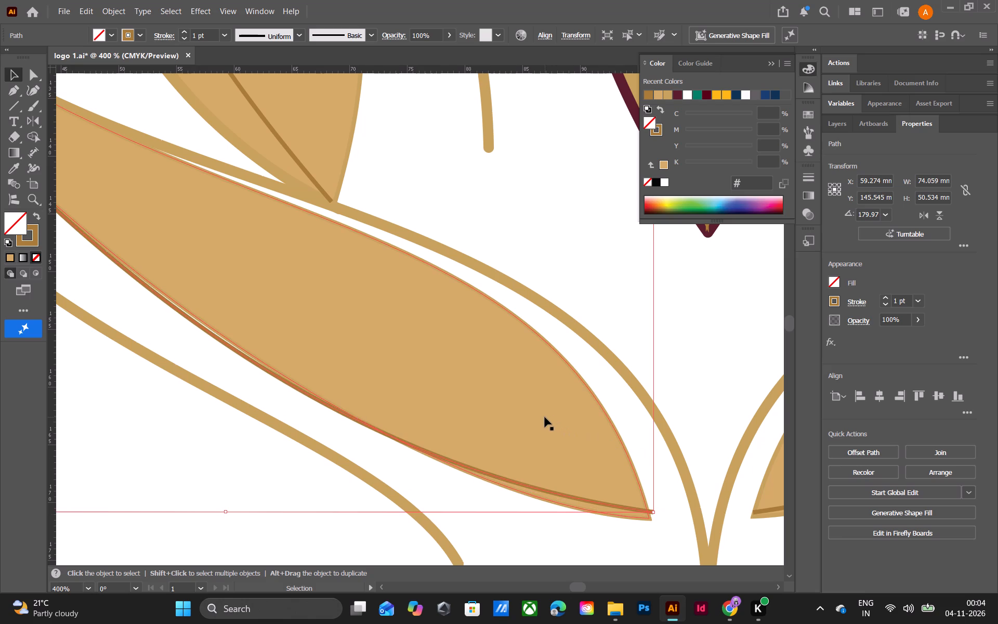
Shift the curve about 0.35 mm left and 0.35 mm down, fitting its lower end inside the petal's base corner.
ctrl+scroll(545, 414, down, 4)
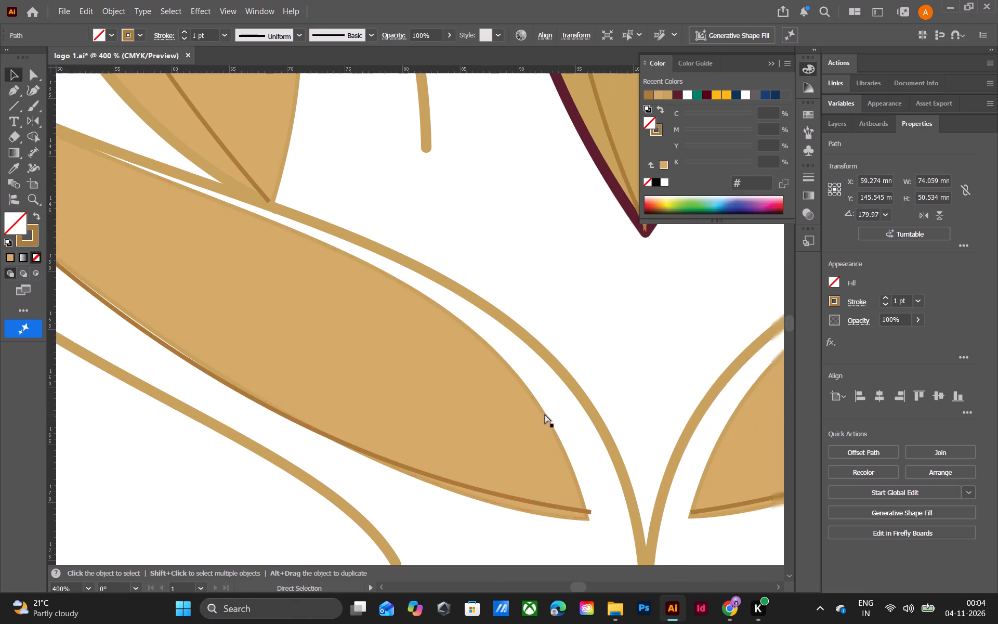
ctrl+scroll(545, 414, down, 3)
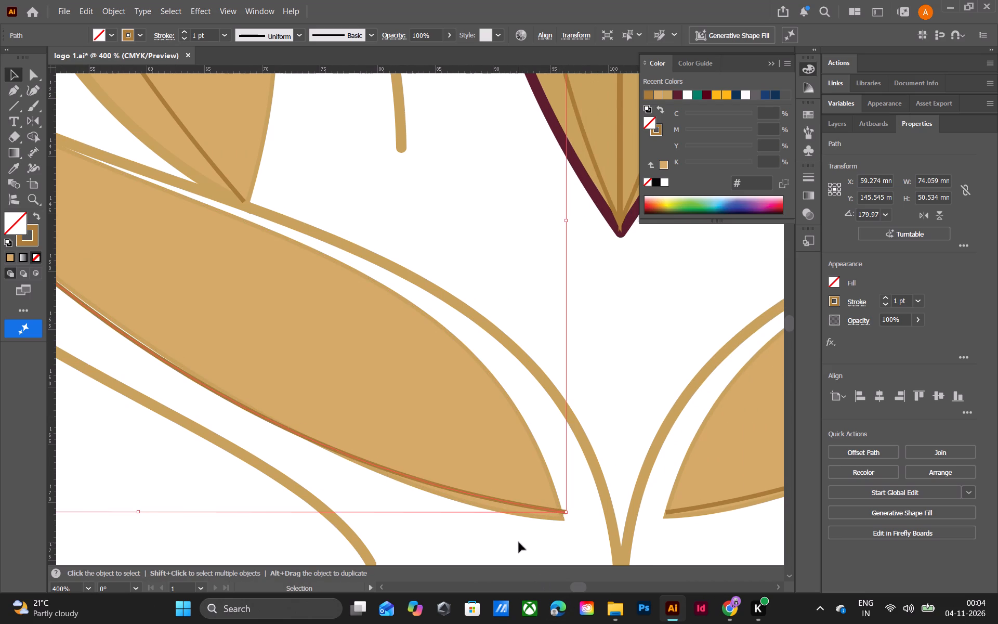
key(Left)
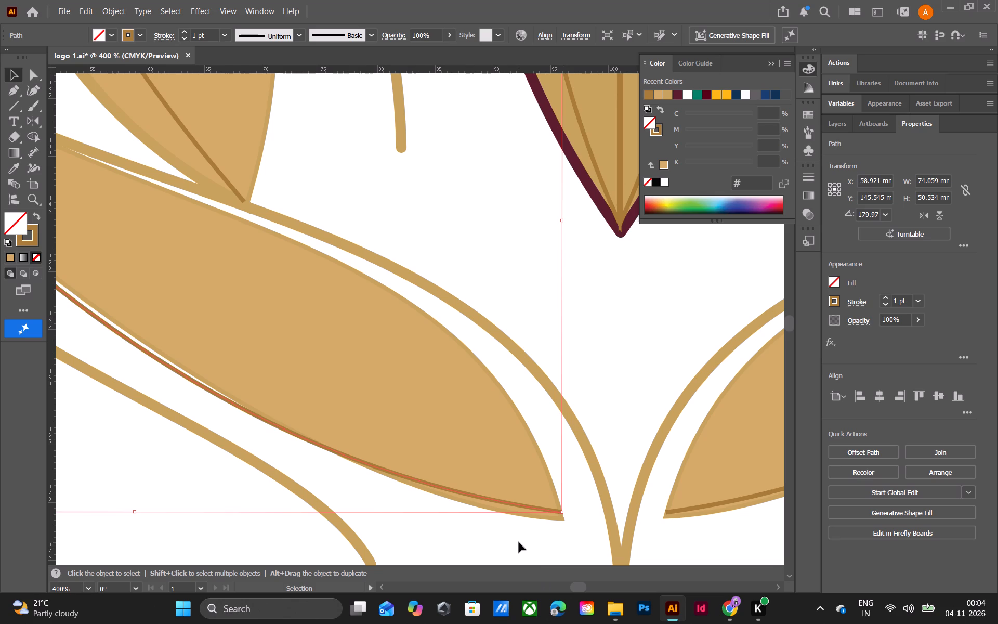
key(Down)
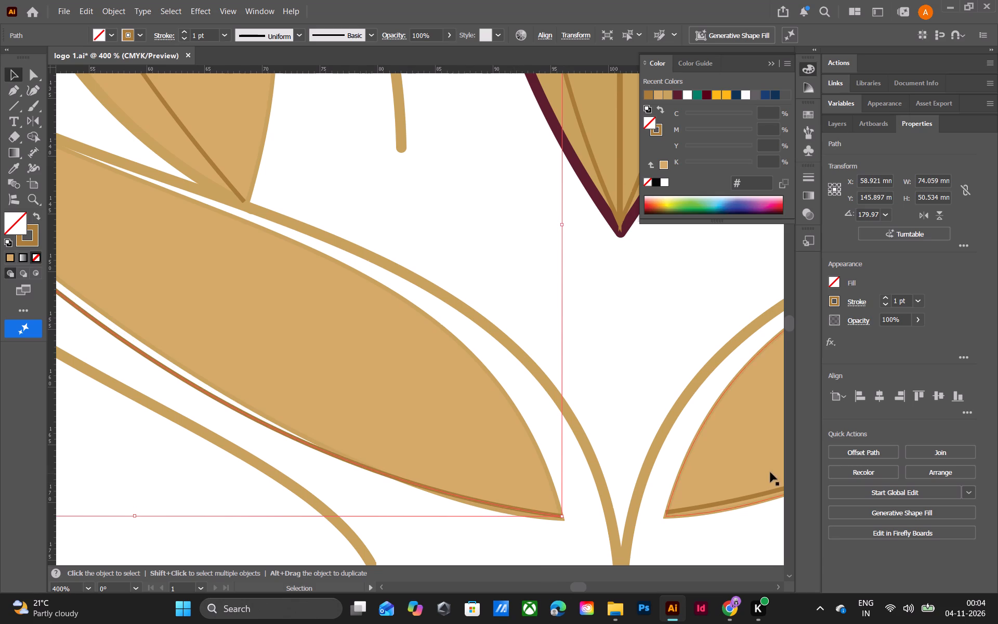
Compare the curve with the lower-right petal's line and raise it about 1.1 mm along the lower-left petal's lower edge.
ctrl+scroll(776, 472, down, 7)
ctrl+scroll(748, 463, down, 20)
ctrl+scroll(748, 463, down, 8)
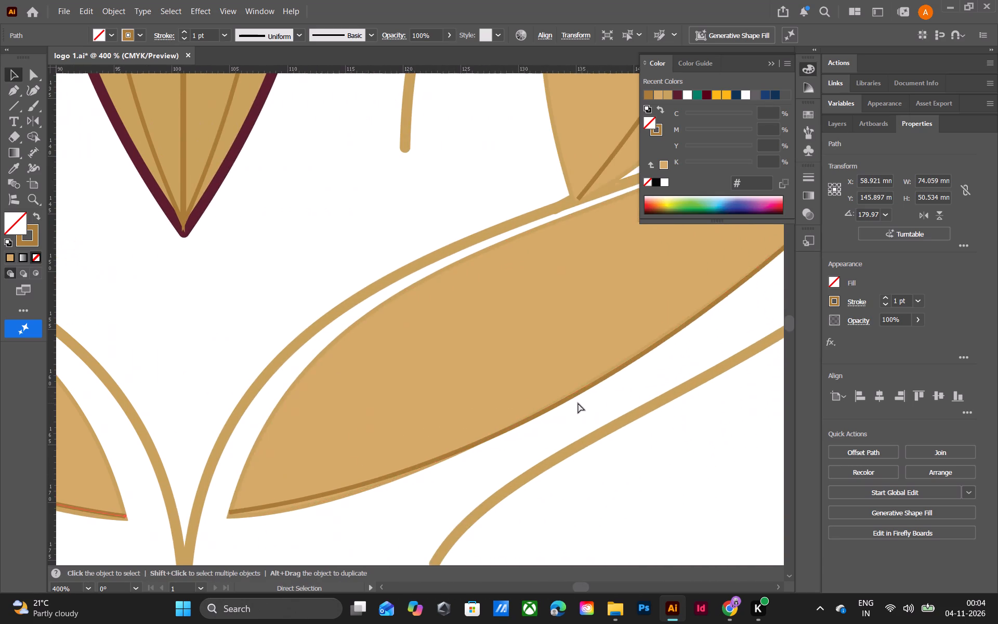
ctrl+scroll(572, 388, down, 20)
ctrl+scroll(572, 388, down, 5)
ctrl+scroll(411, 386, up, 10)
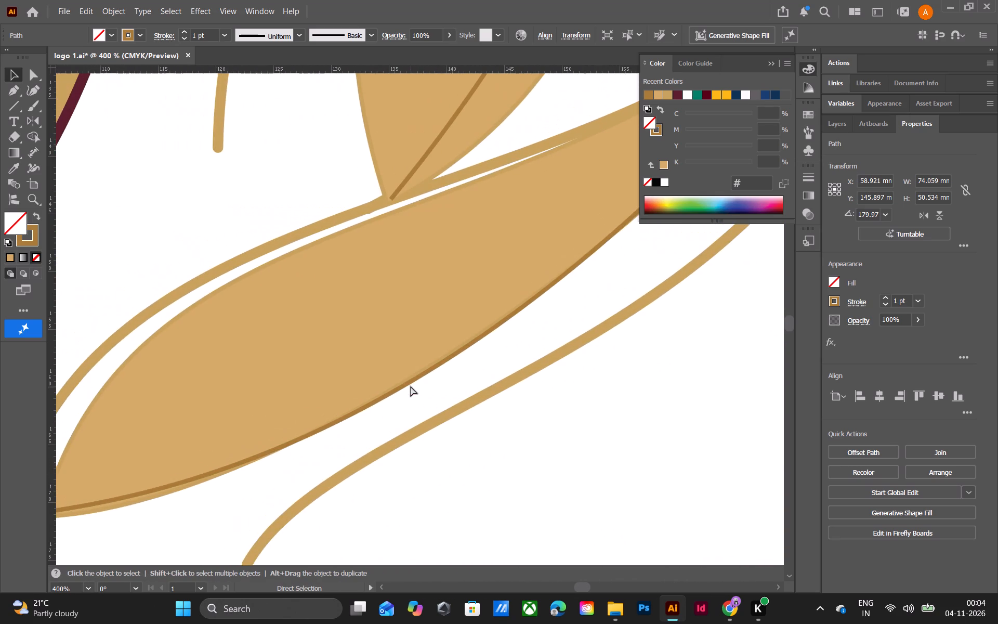
ctrl+scroll(411, 386, up, 20)
ctrl+scroll(411, 386, up, 20)
ctrl+scroll(411, 386, up, 12)
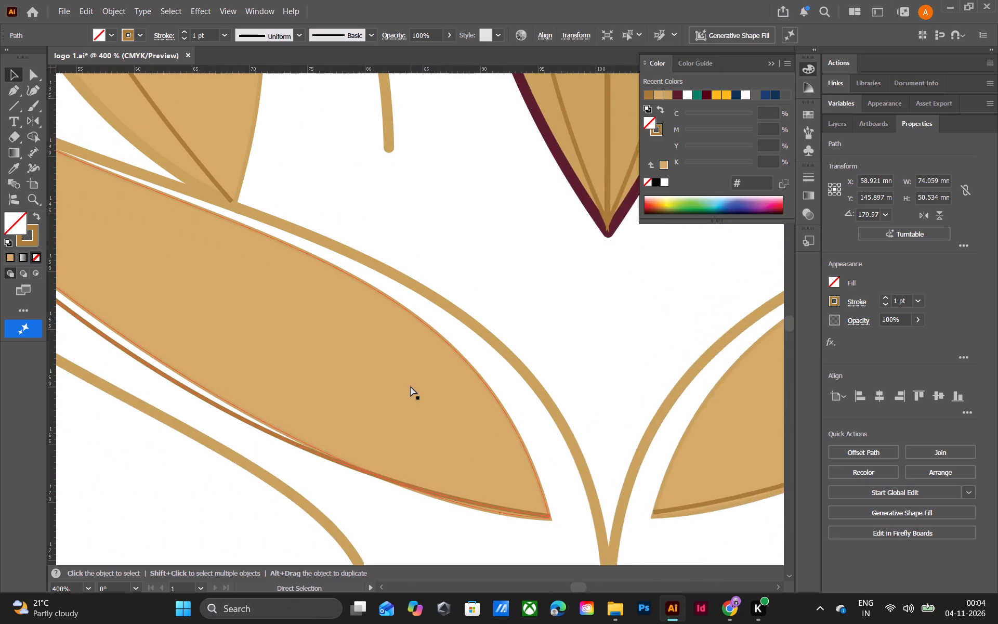
ctrl+scroll(411, 386, up, 9)
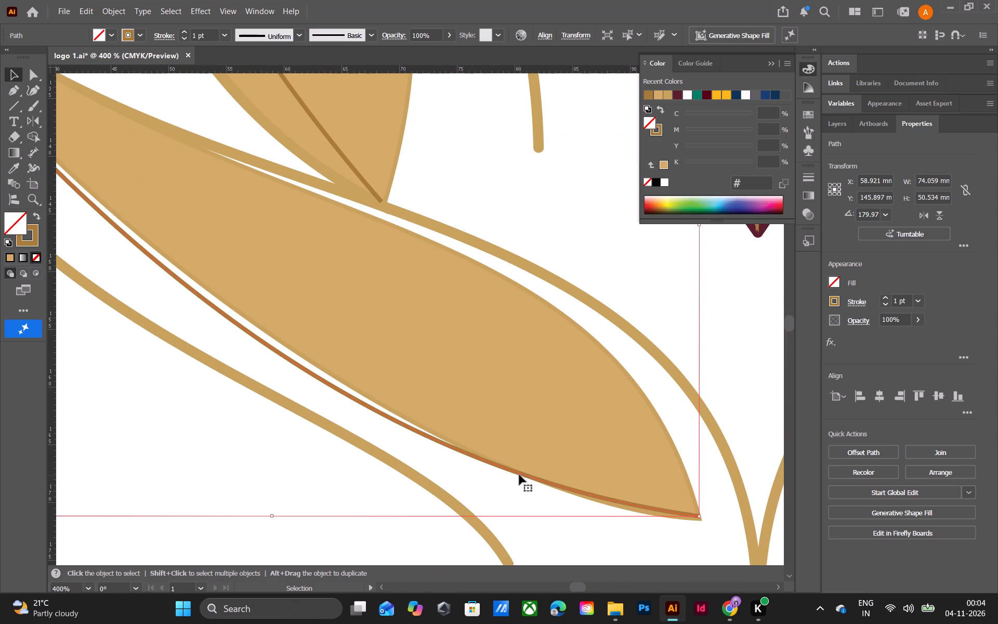
click(519, 473)
key(Up)
key(Up)
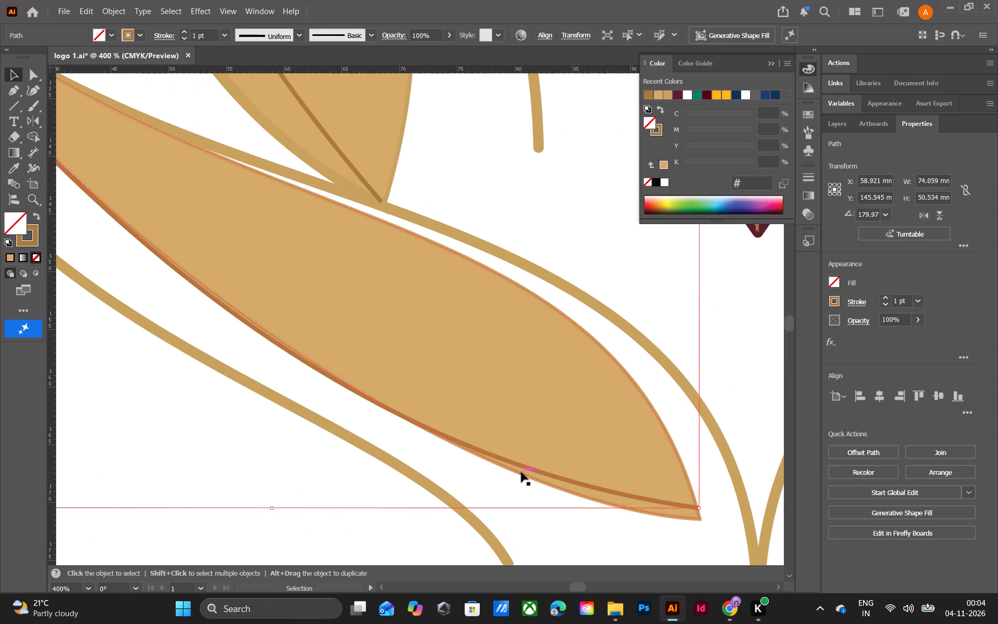
key(Up)
ctrl+scroll(521, 472, up, 19)
scroll(667, 383, up, 20)
scroll(667, 383, up, 1)
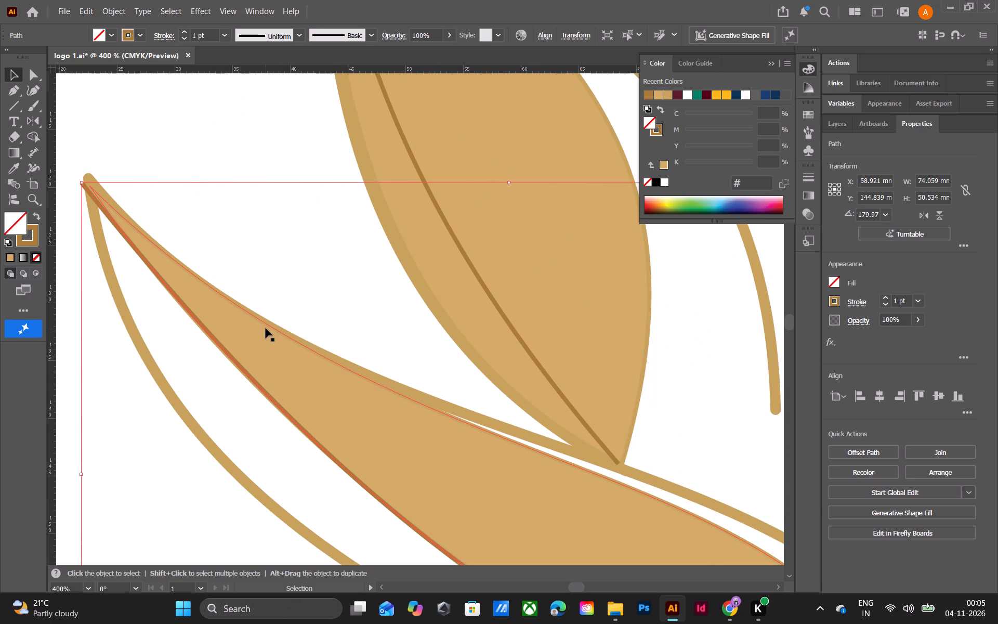
key(Up)
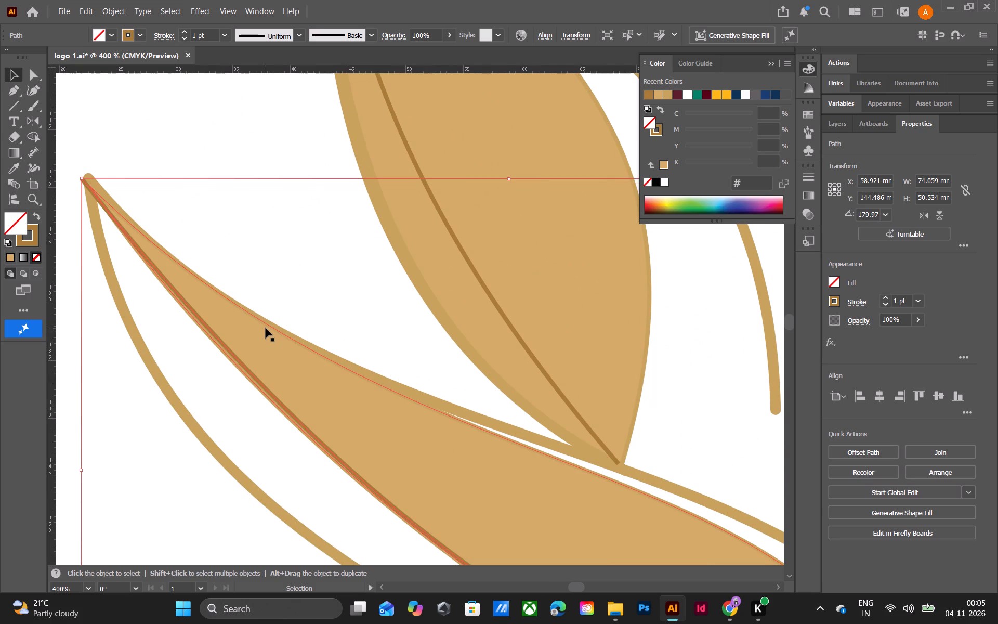
key(Down)
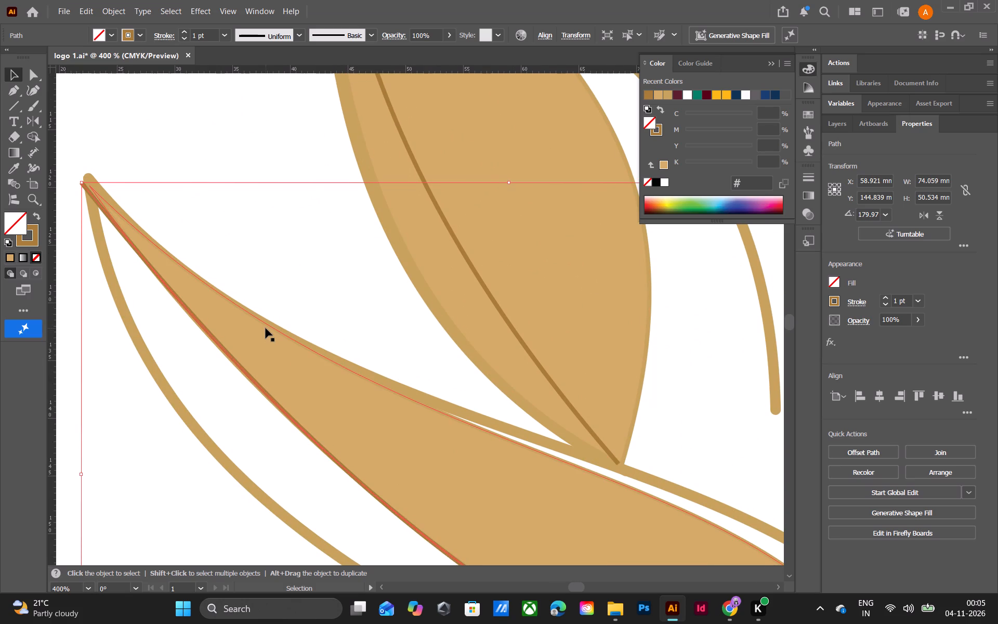
Nudge the brown curve about 0.35 mm right and 0.35 mm up so its upper end sits at the lower-left petal's tip, and deselect it.
key(Down)
key(Up)
key(Up)
key(Right)
key(Right)
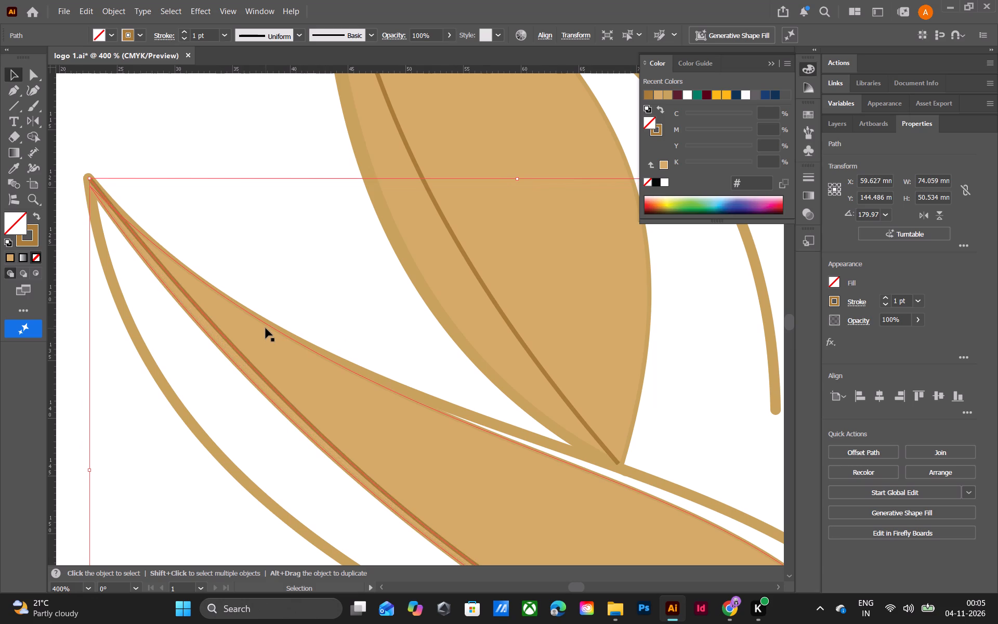
key(Left)
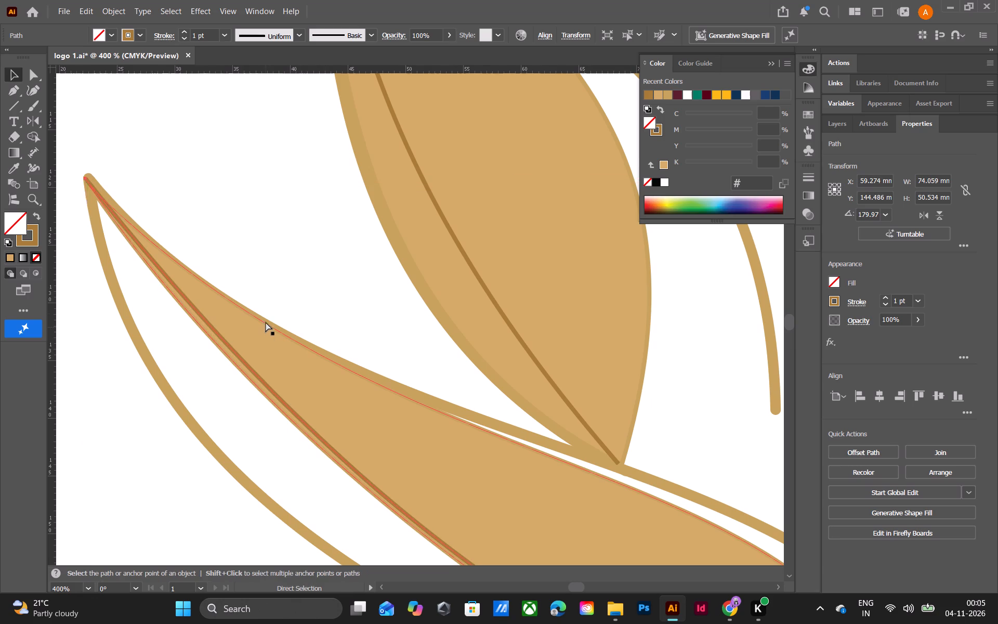
ctrl+scroll(288, 287, down, 14)
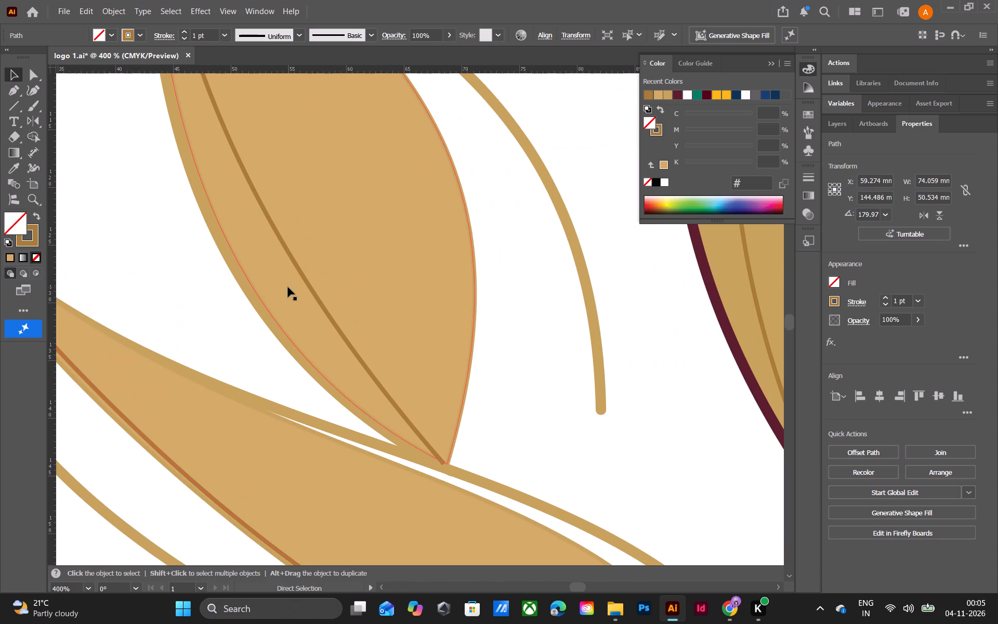
ctrl+scroll(288, 287, down, 17)
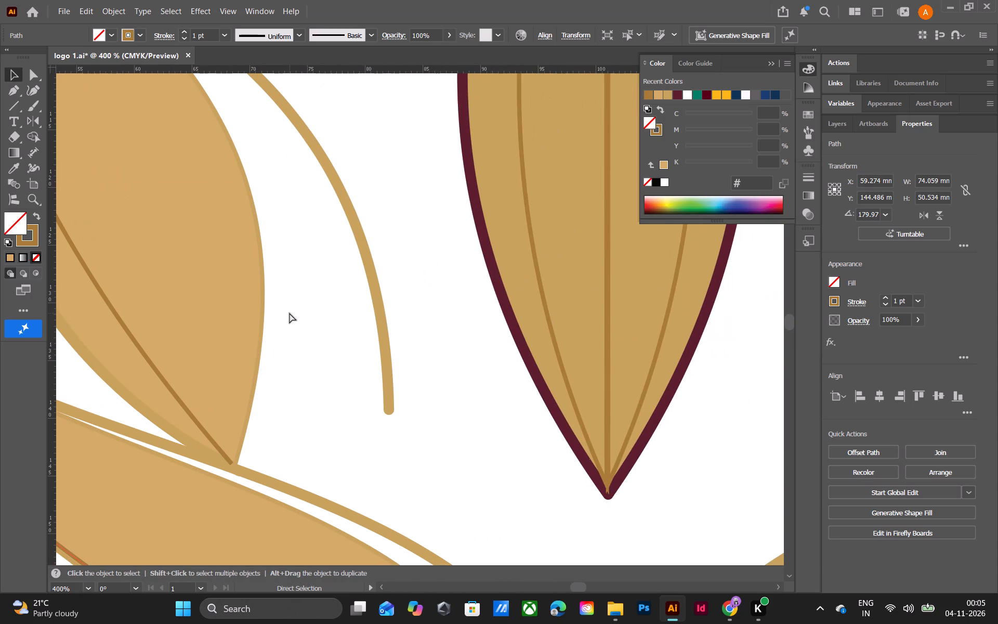
key(ctrl+minus)
key(ctrl+minus)
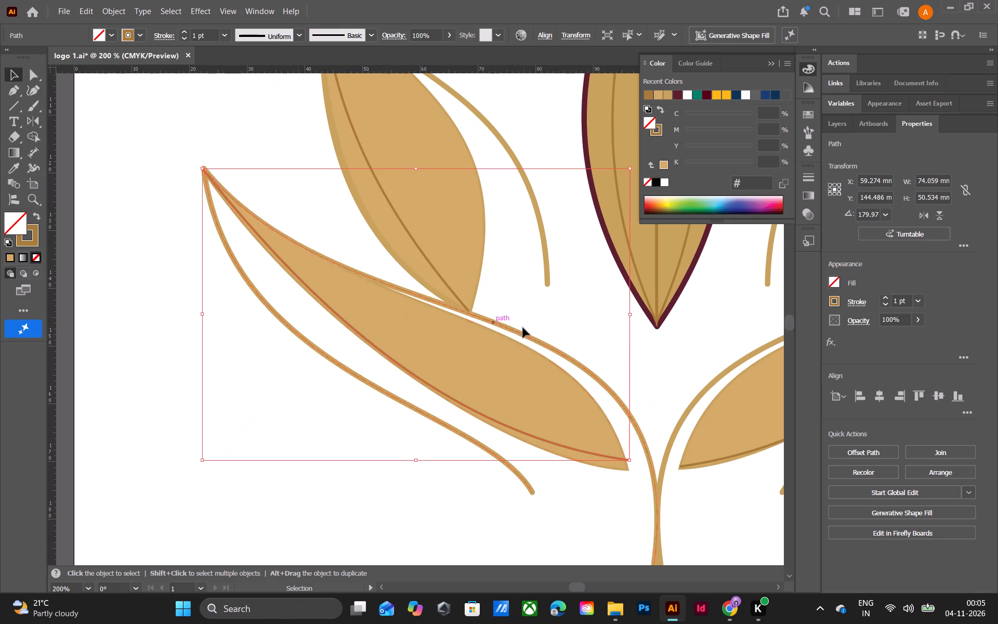
click(621, 494)
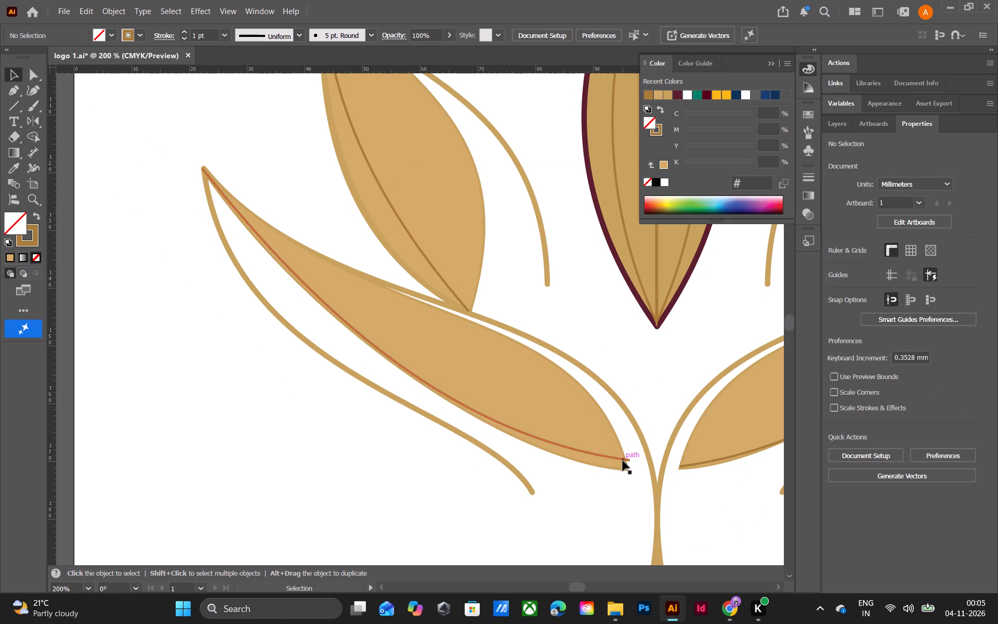
Examine how the brown line runs along the lower-right petal up to its tip and compare it with the lower-left petal's curve.
ctrl+scroll(642, 441, down, 20)
ctrl+scroll(642, 441, down, 7)
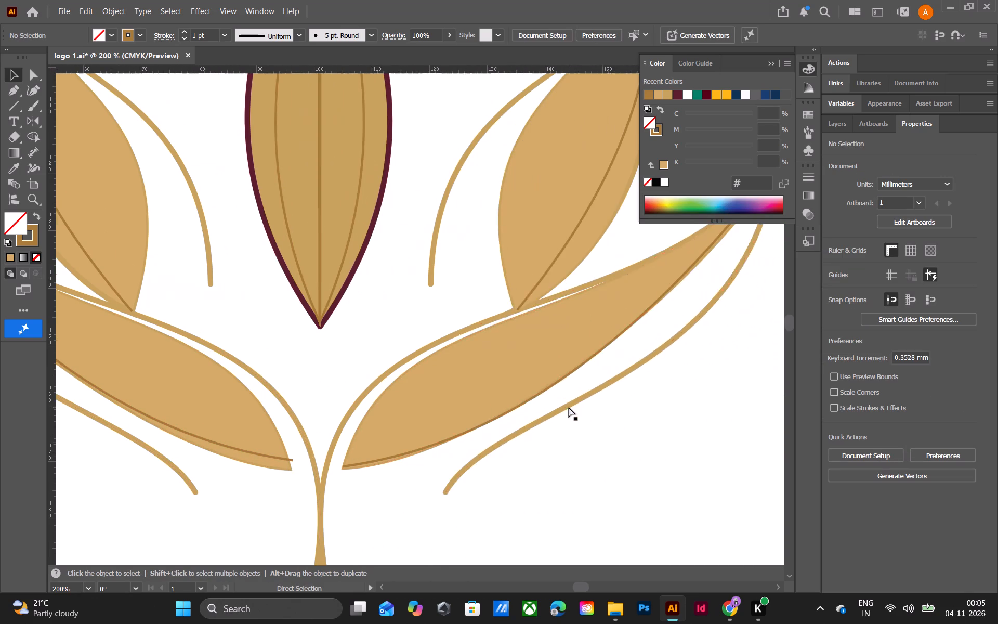
ctrl+scroll(564, 395, down, 12)
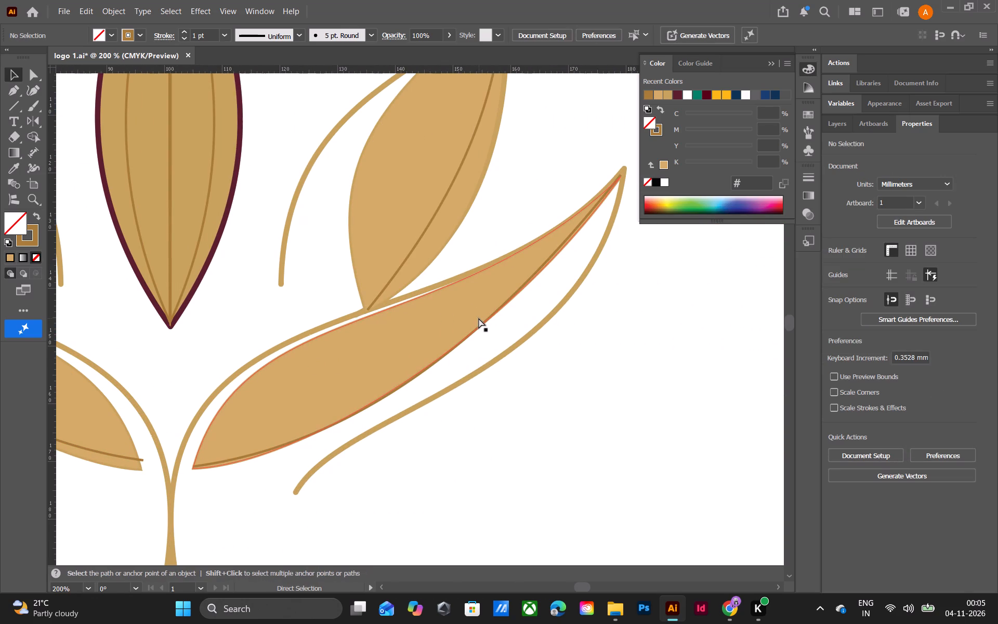
key(ctrl+equal)
key(ctrl+equal)
key(ctrl+equal)
ctrl+scroll(806, 334, down, 9)
ctrl+scroll(692, 300, down, 5)
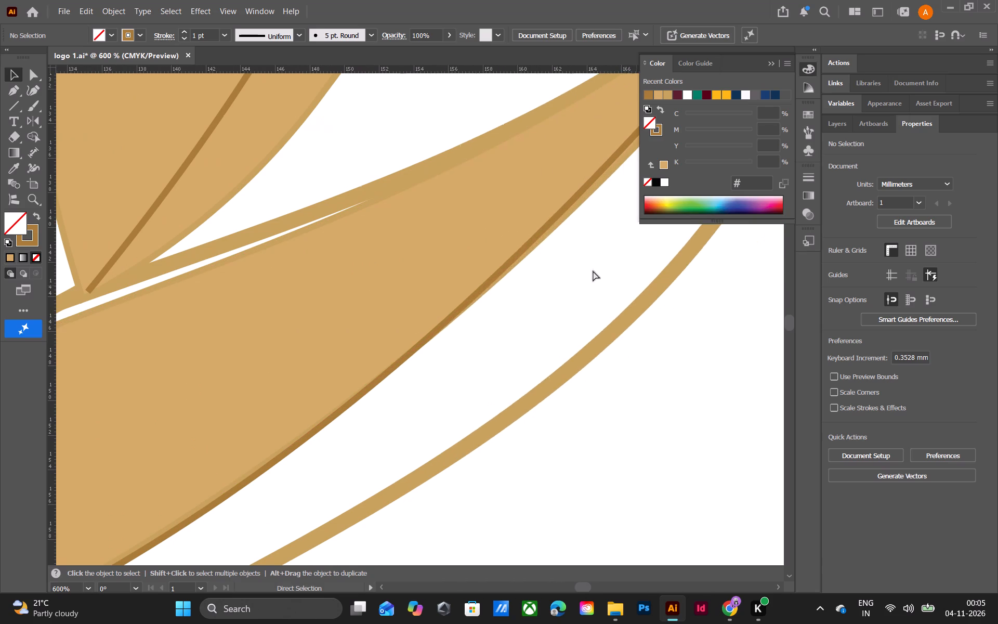
ctrl+scroll(593, 271, down, 6)
scroll(534, 223, up, 9)
scroll(525, 215, up, 19)
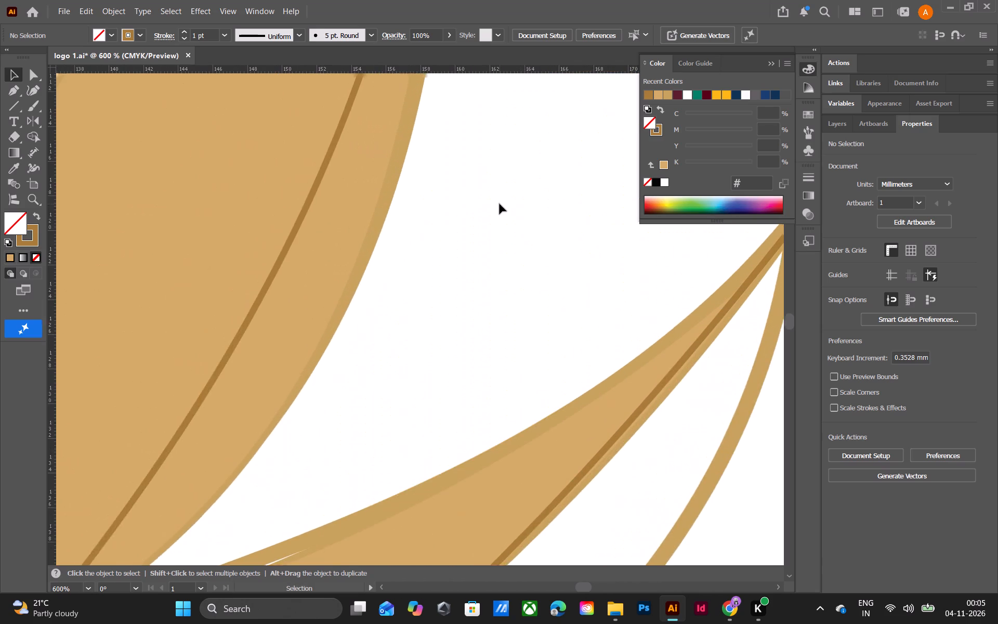
scroll(500, 204, up, 2)
ctrl+scroll(500, 204, down, 15)
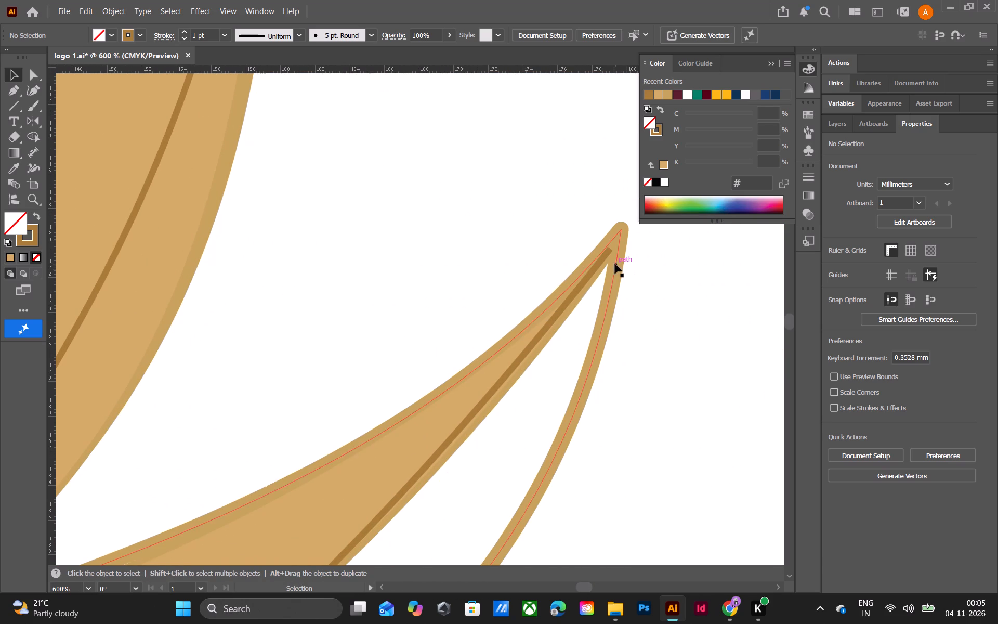
ctrl+scroll(592, 262, up, 9)
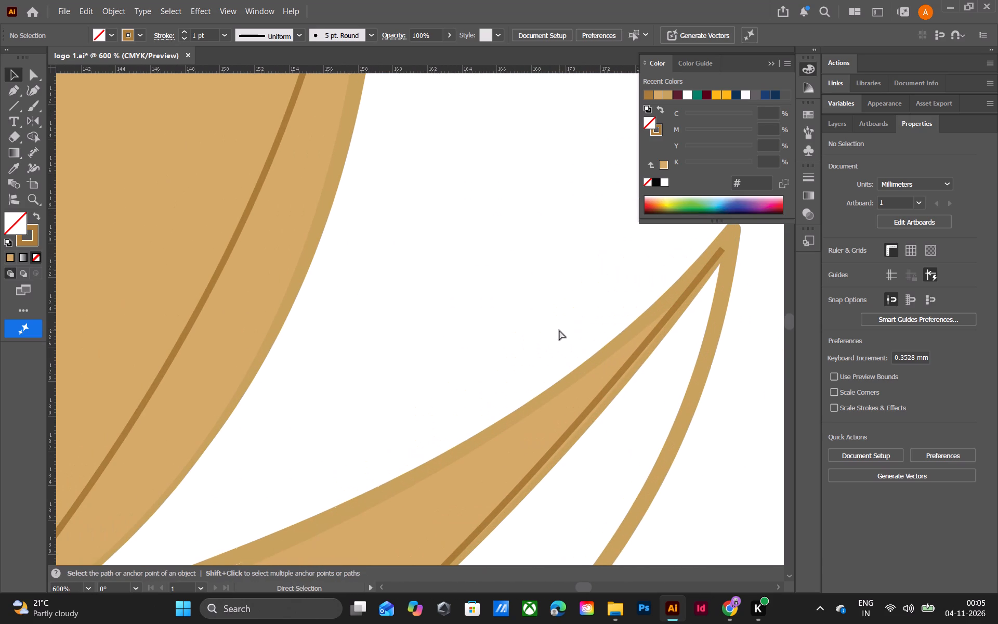
key(ctrl+minus)
key(ctrl+minus)
key(ctrl+minus)
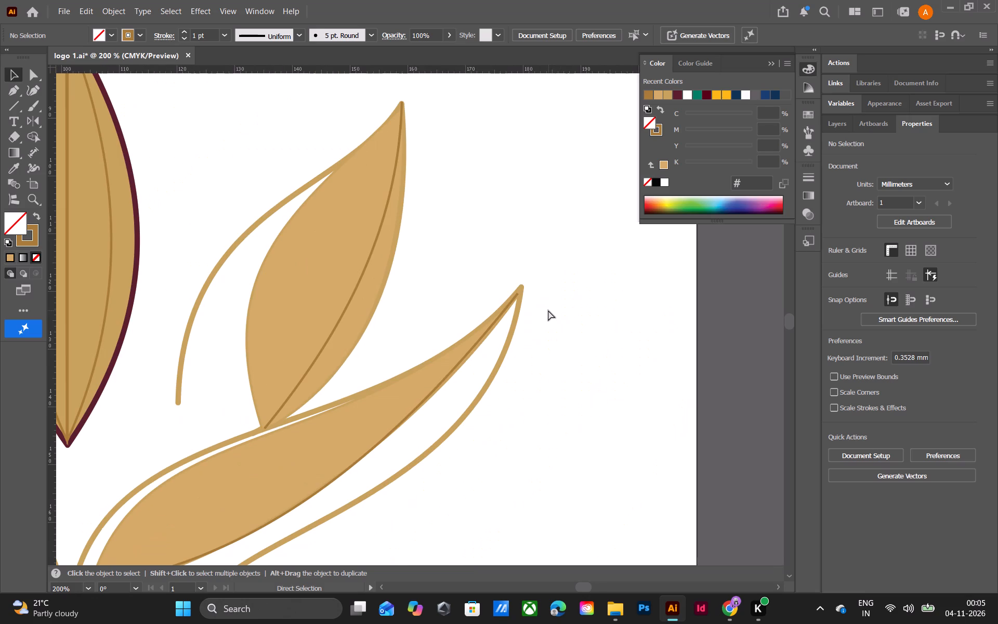
key(ctrl+minus)
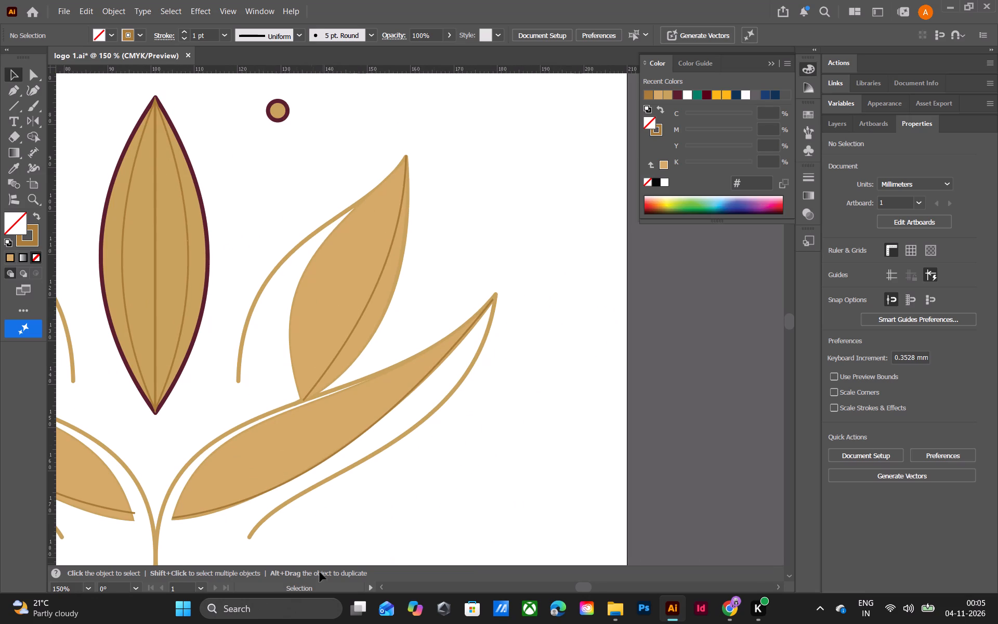
ctrl+scroll(170, 500, up, 16)
ctrl+scroll(169, 500, up, 5)
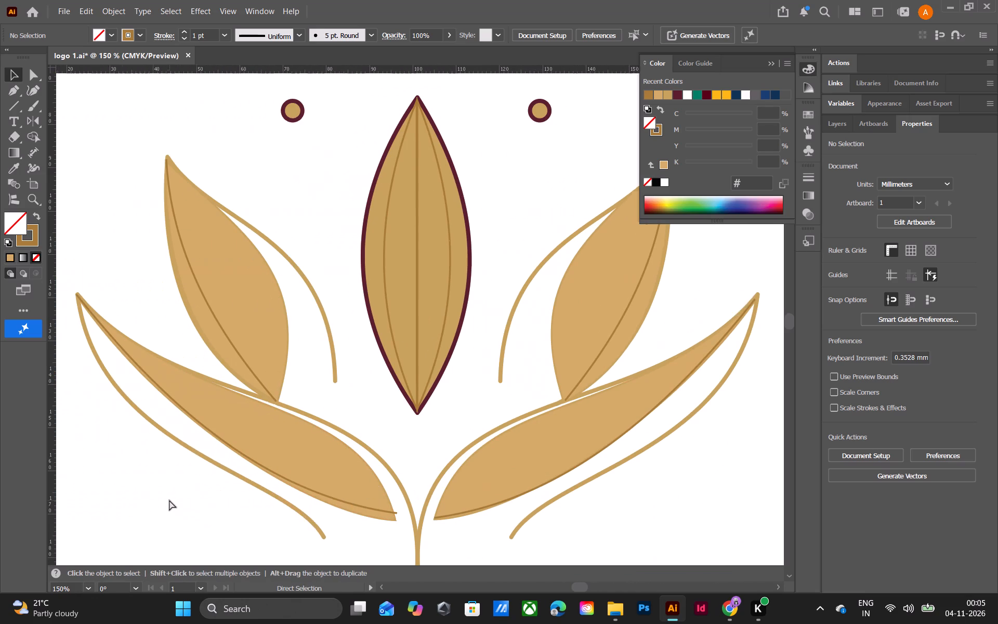
ctrl+scroll(169, 500, up, 1)
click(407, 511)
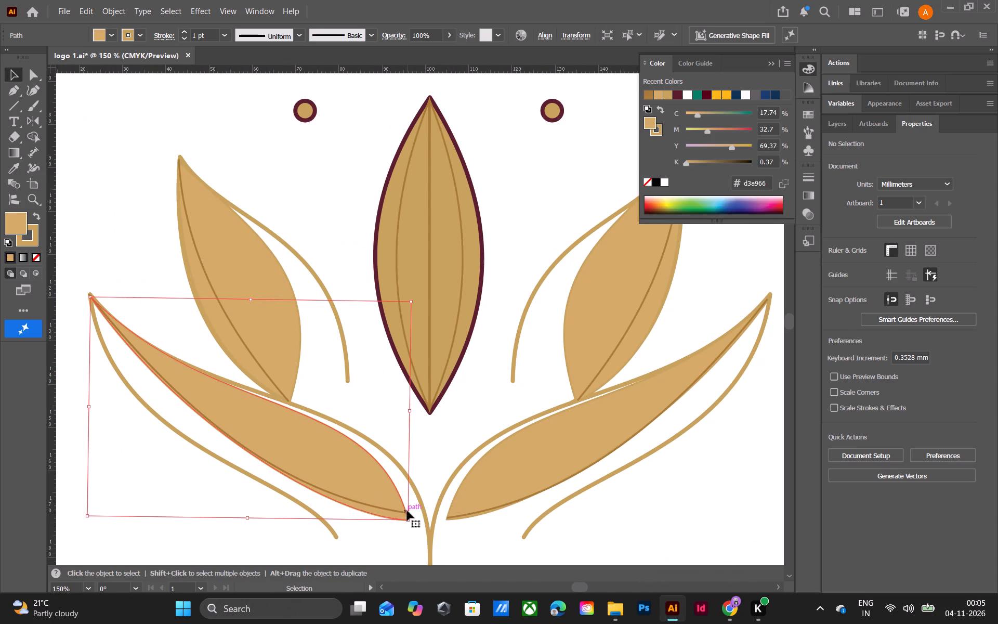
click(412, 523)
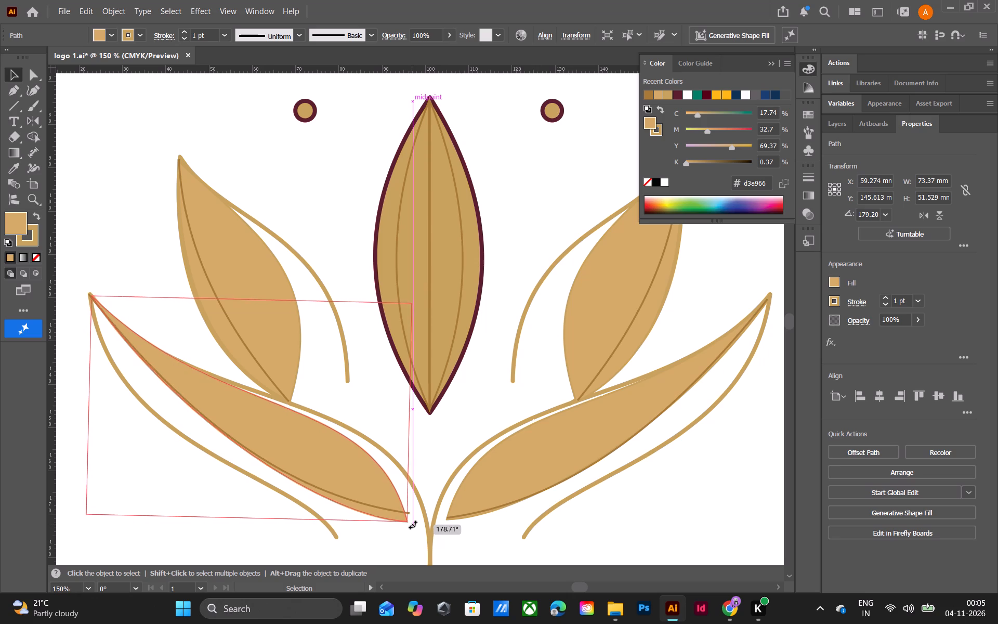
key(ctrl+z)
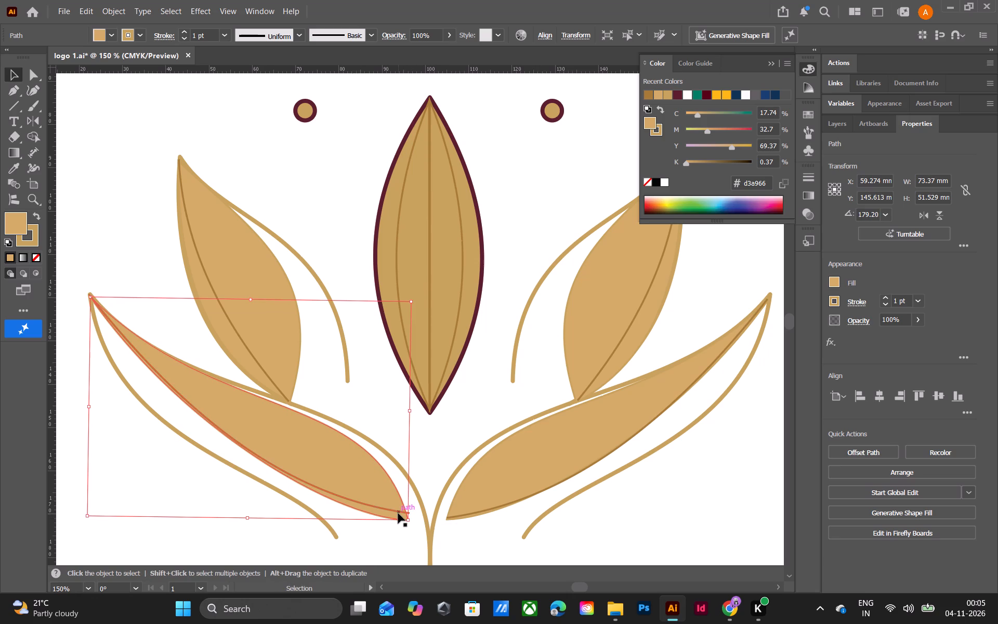
Rotate the lower-left petal's brown curve clockwise to about 178.11° and move it about 2.1 mm down, bringing its upper end into the petal's tip.
click(398, 512)
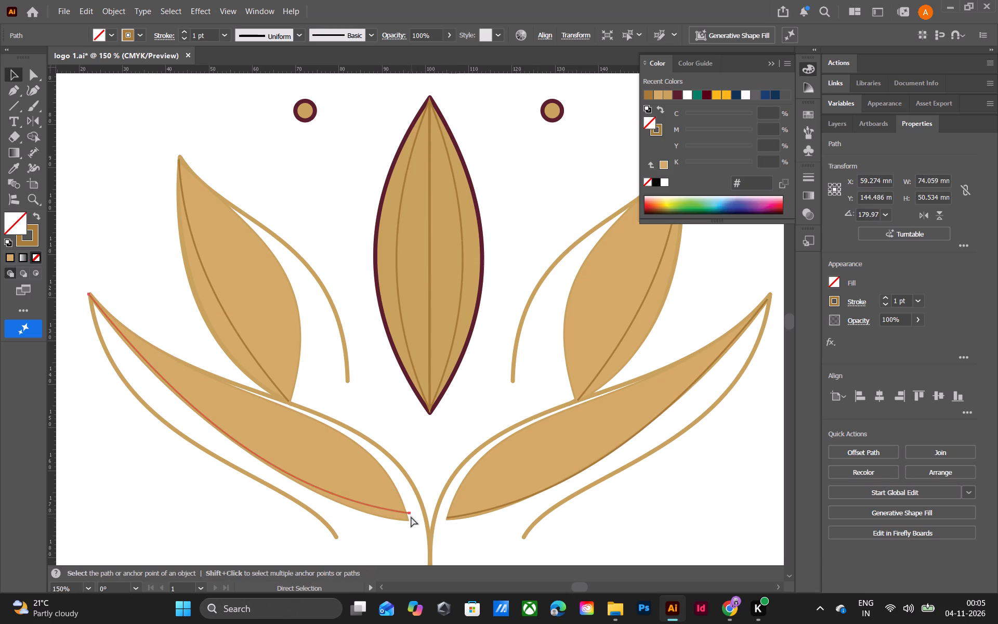
ctrl+click(412, 516)
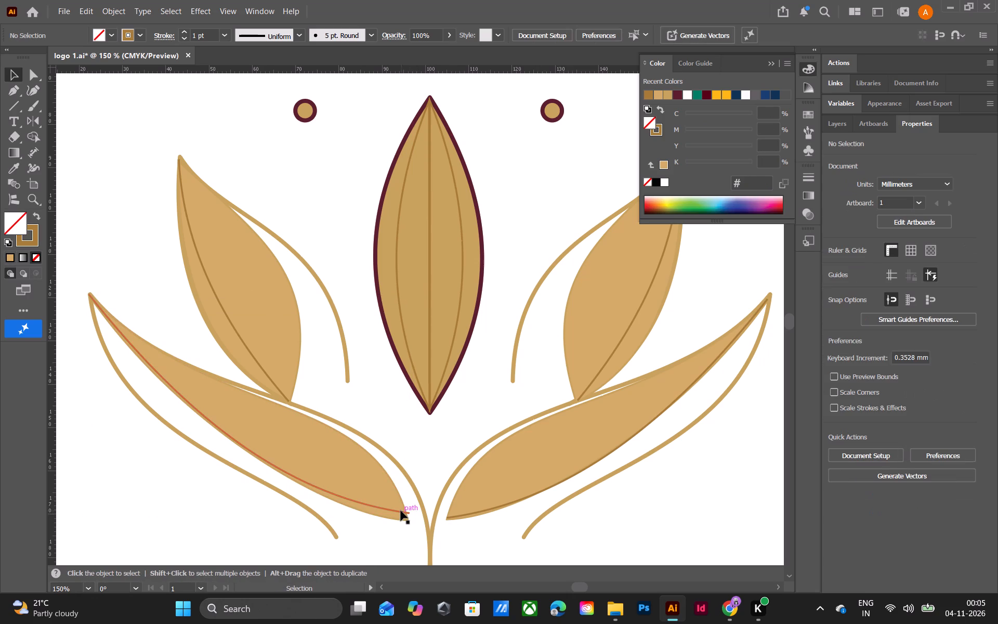
click(401, 511)
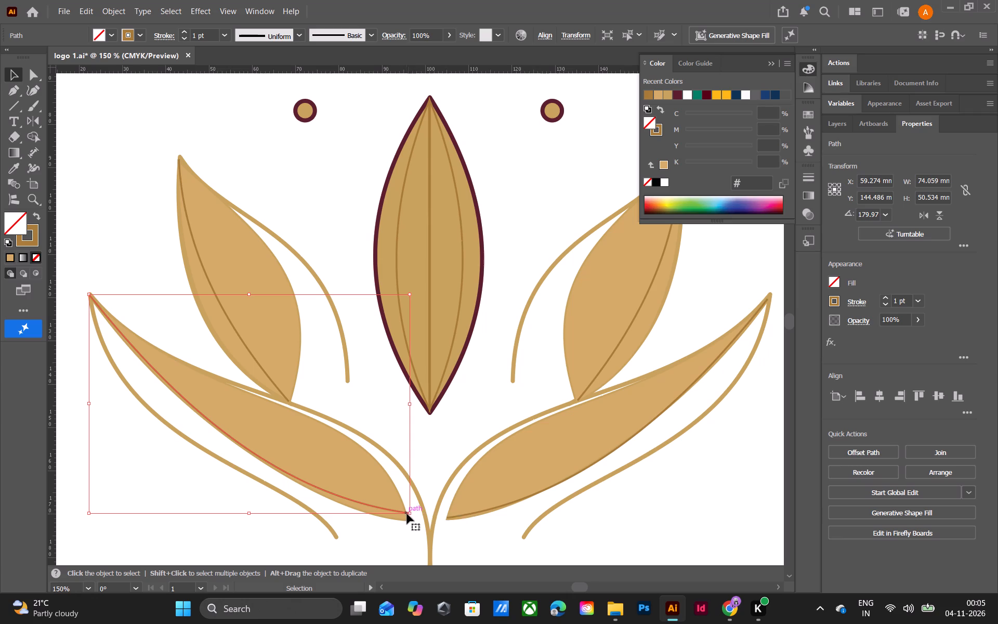
drag(415, 512, 414, 516)
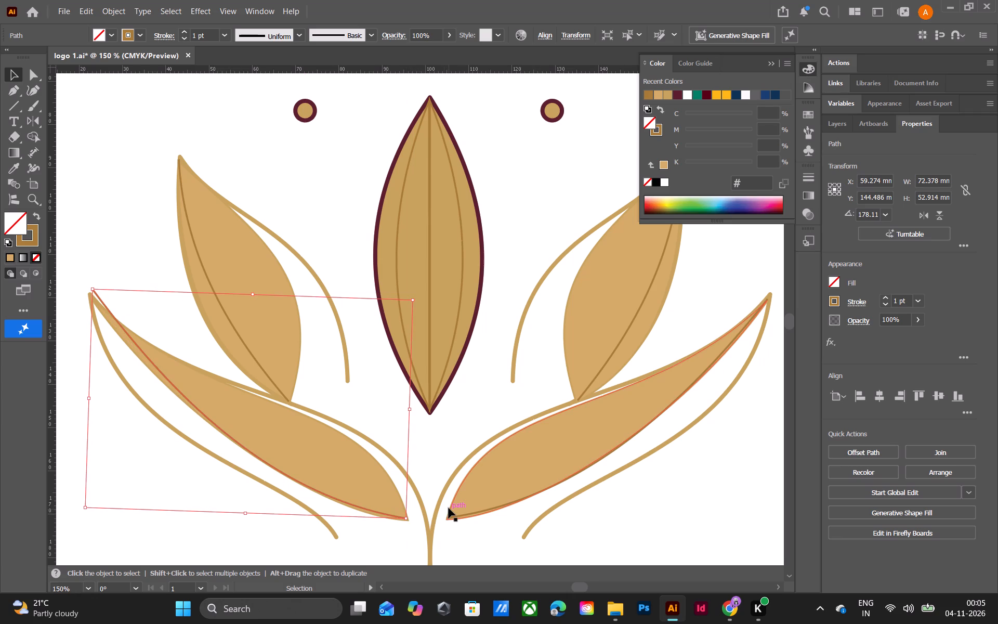
key(Down)
key(Down)
key(Down)
key(Down)
key(Down)
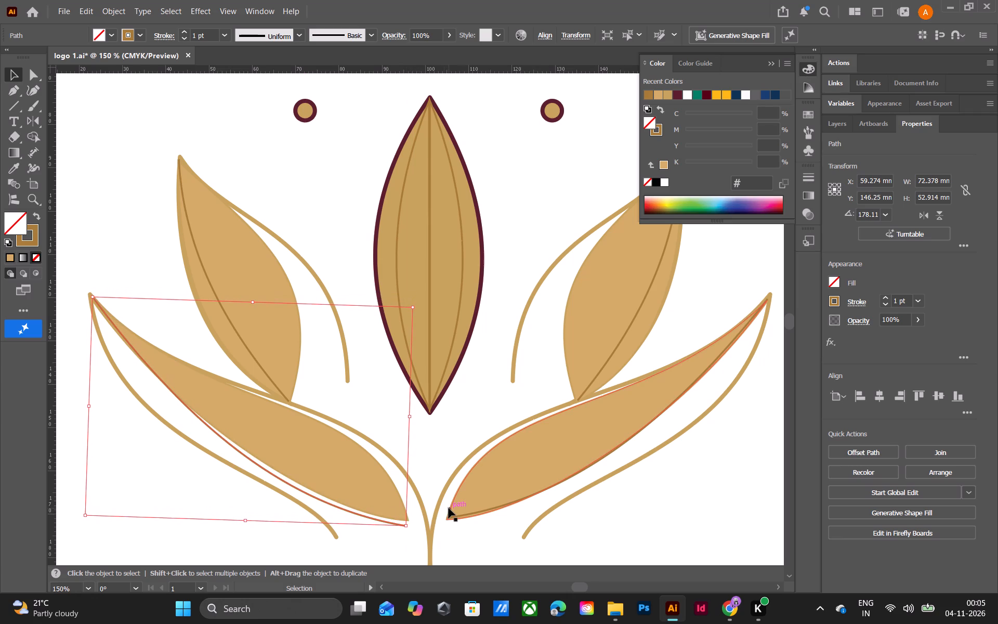
key(Down)
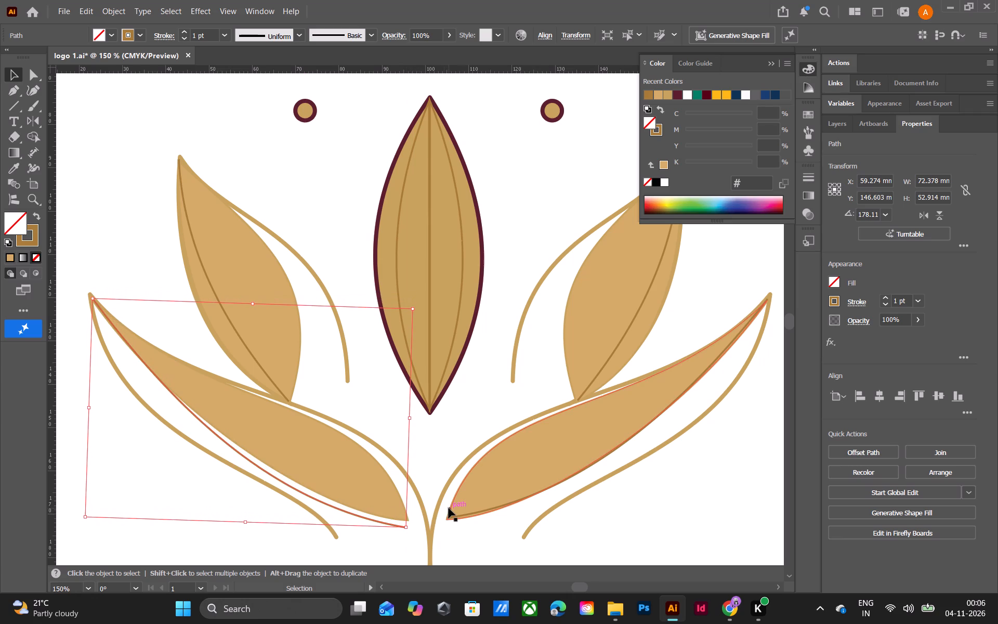
Rotate the curve slightly back to about 178.59° and raise it about 1.4 mm onto the lower-left petal's lower edge.
click(409, 533)
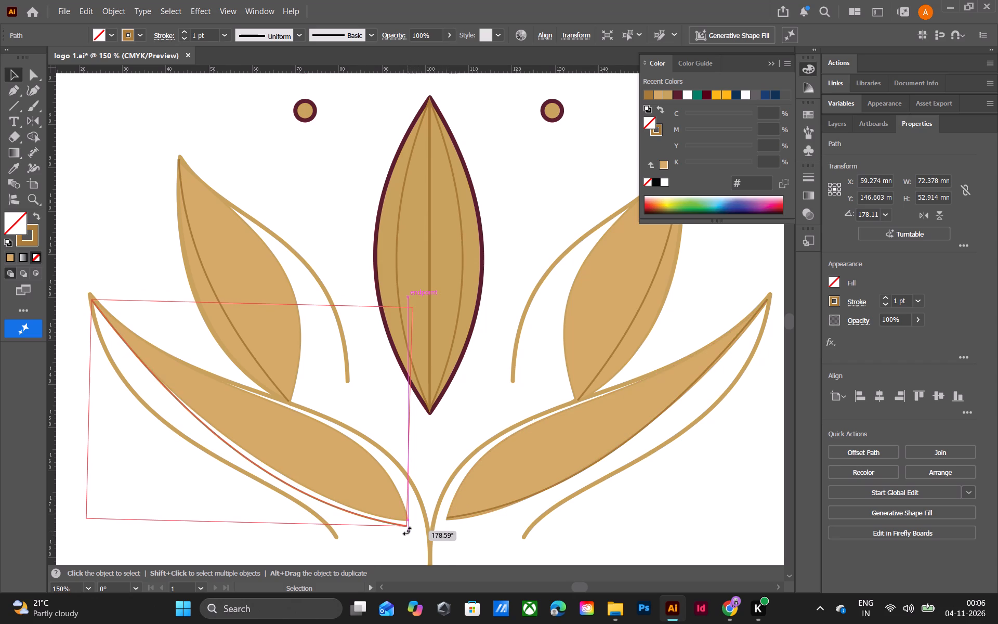
key(Up)
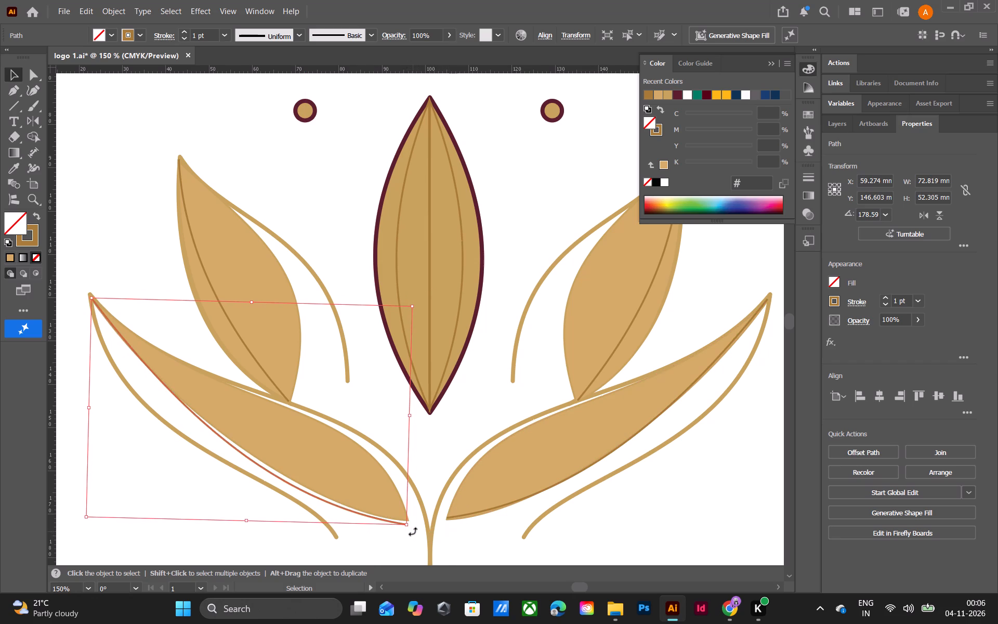
key(Up)
key(Up)
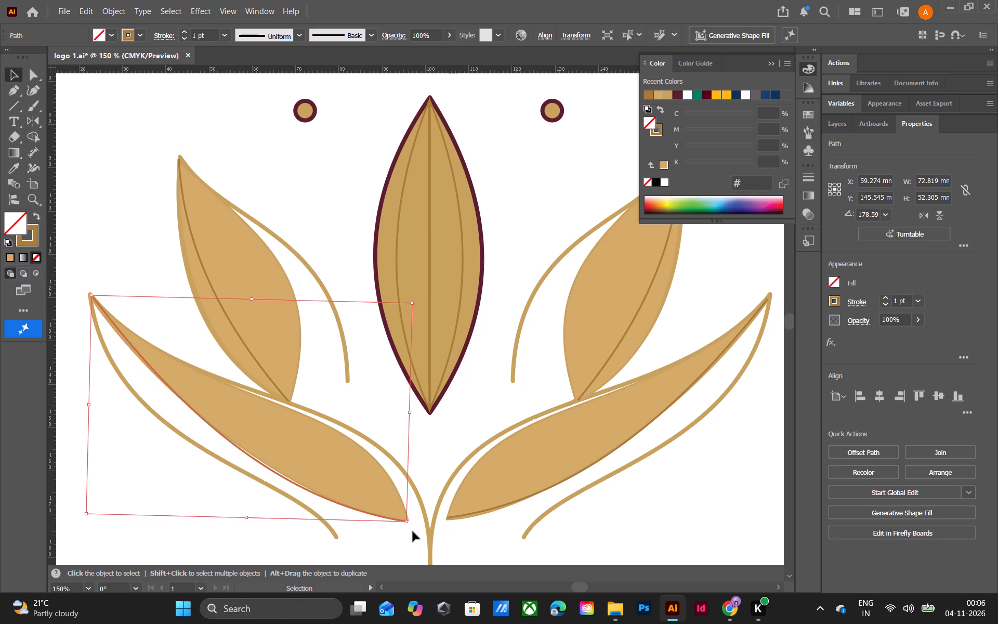
key(Up)
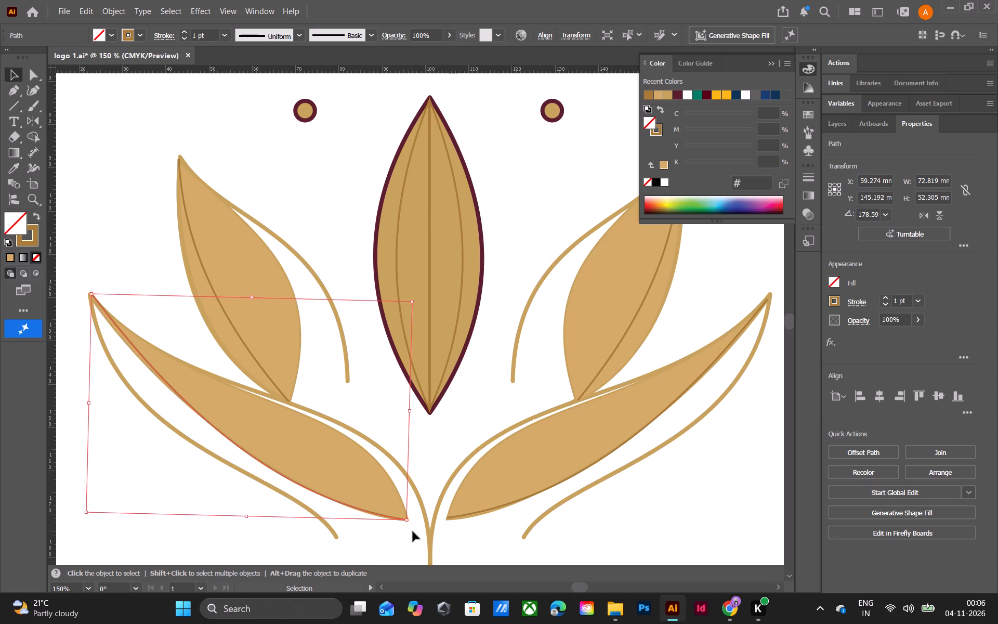
click(405, 535)
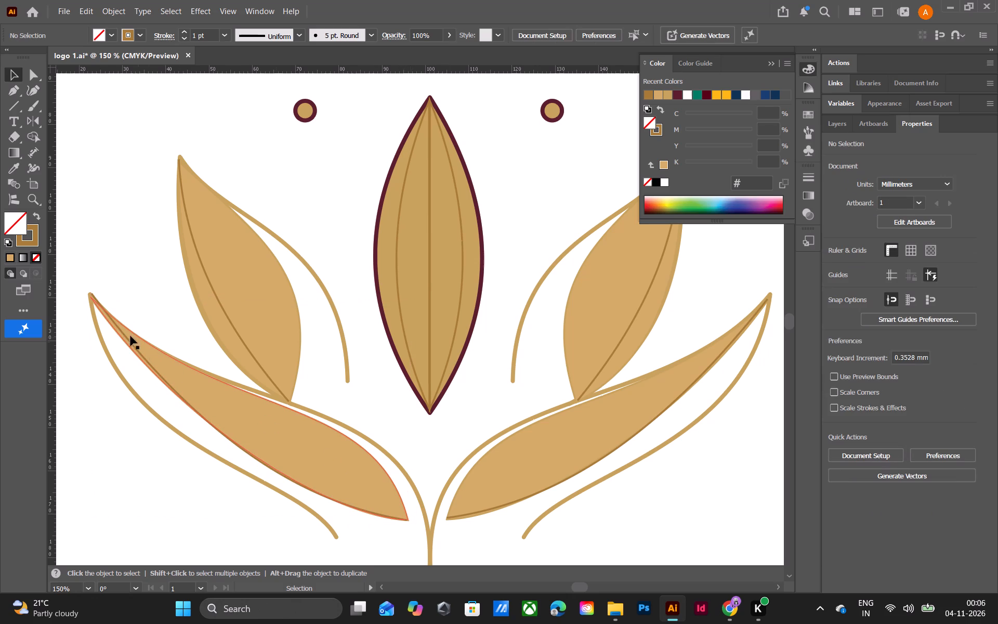
Rotate the lower-left petal's curve to about 179.10° and nudge it about 0.35 mm left so its lower end fits the base corner.
click(138, 352)
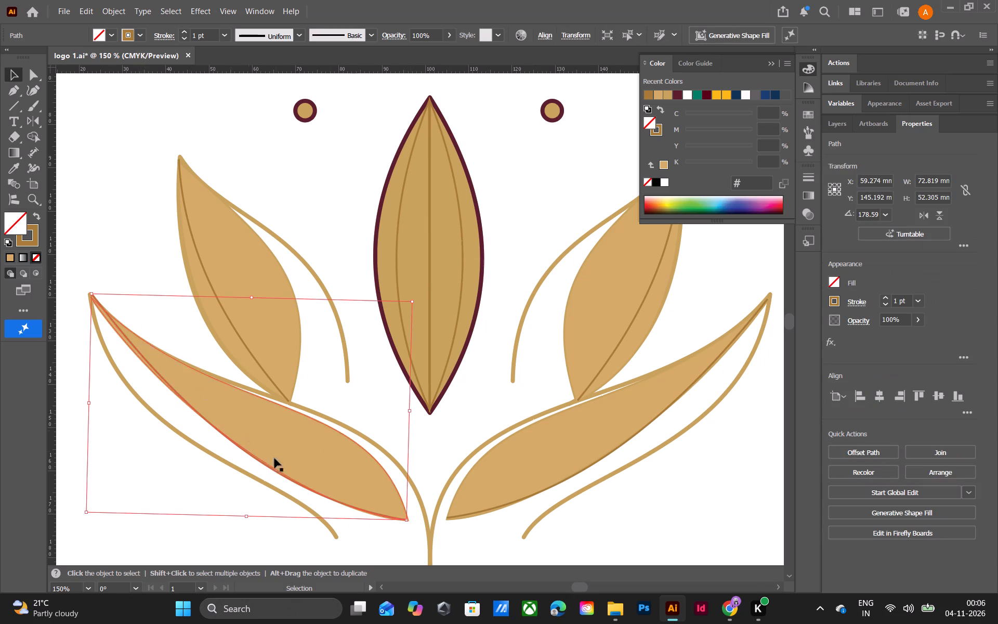
click(410, 524)
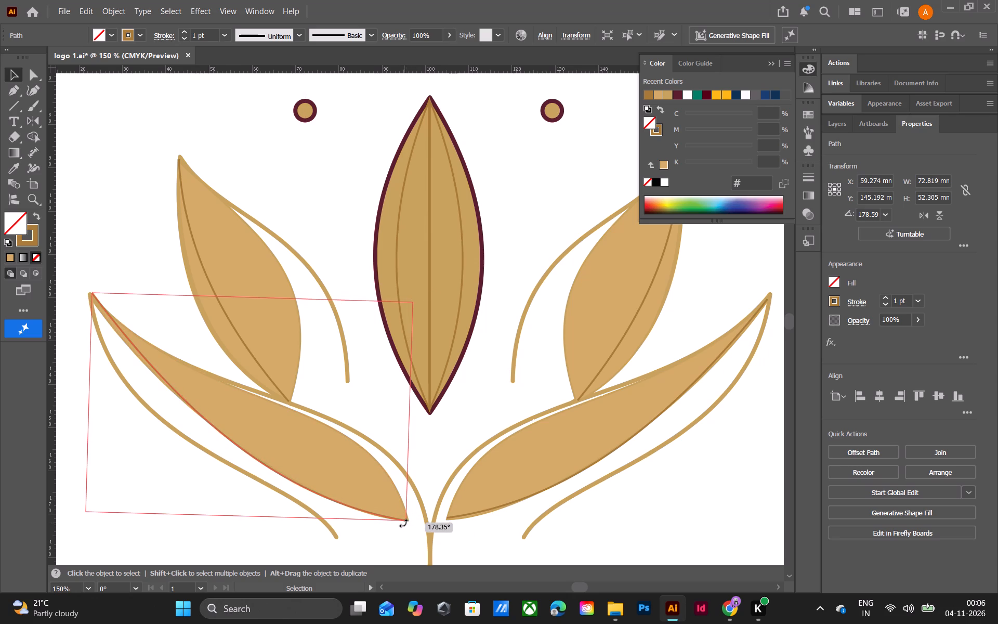
click(413, 547)
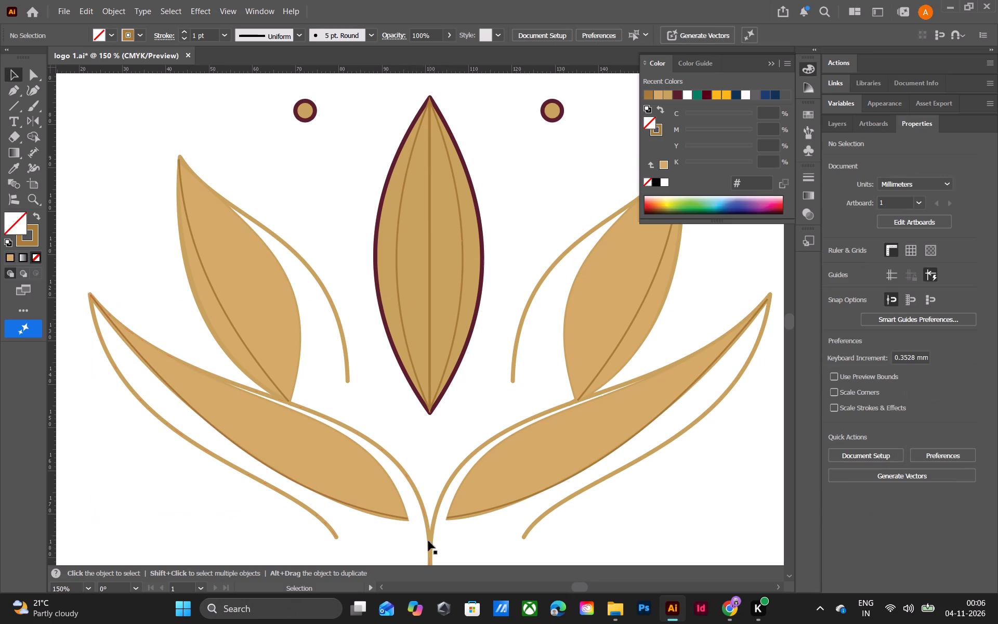
click(397, 516)
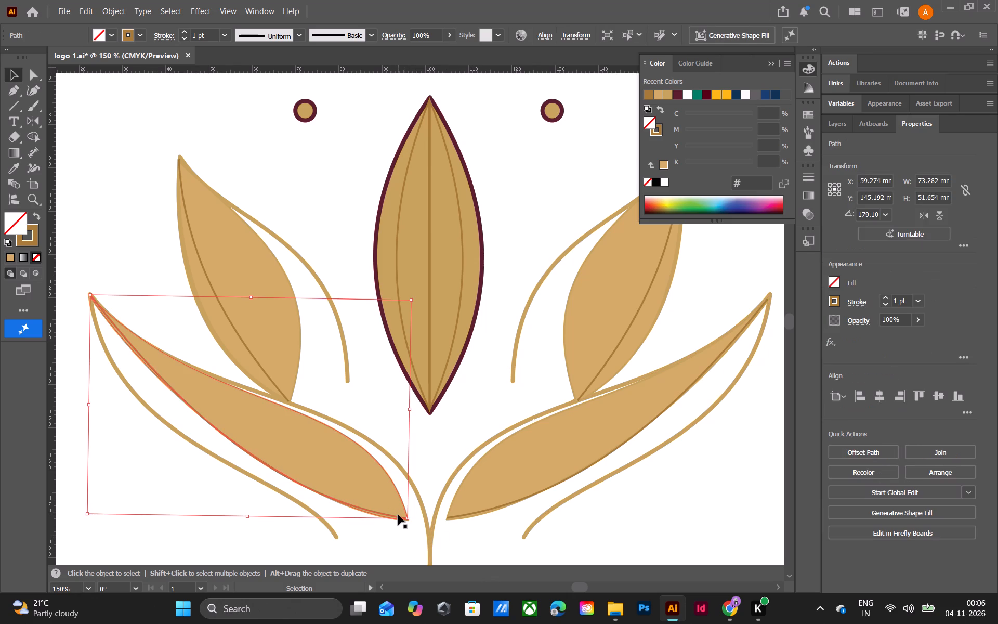
key(Left)
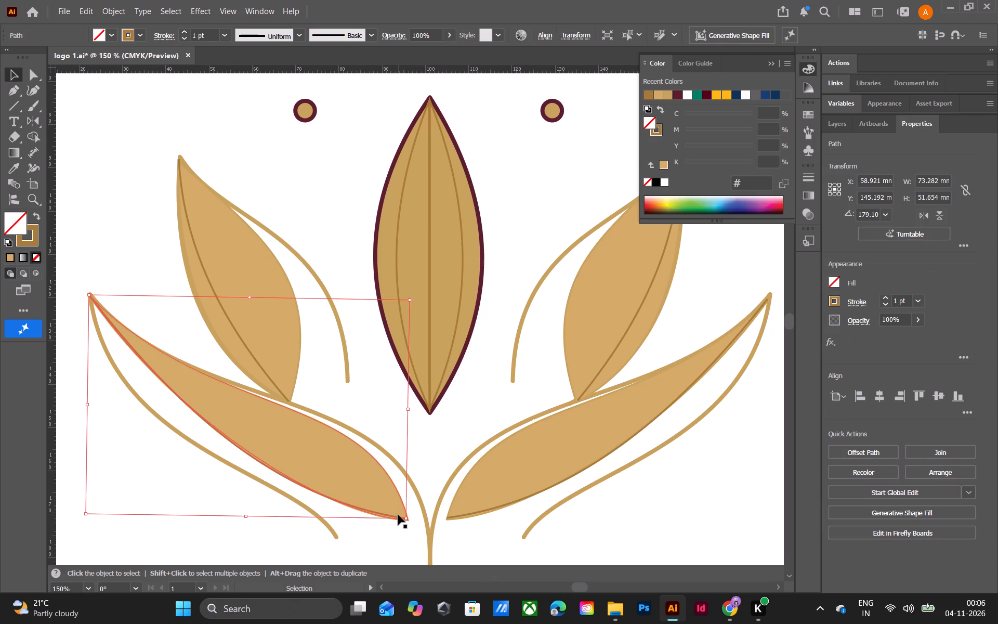
Nudge the lower-left petal's brown curve about 0.35 mm right, checking its fit along the petal's lower edge.
click(392, 536)
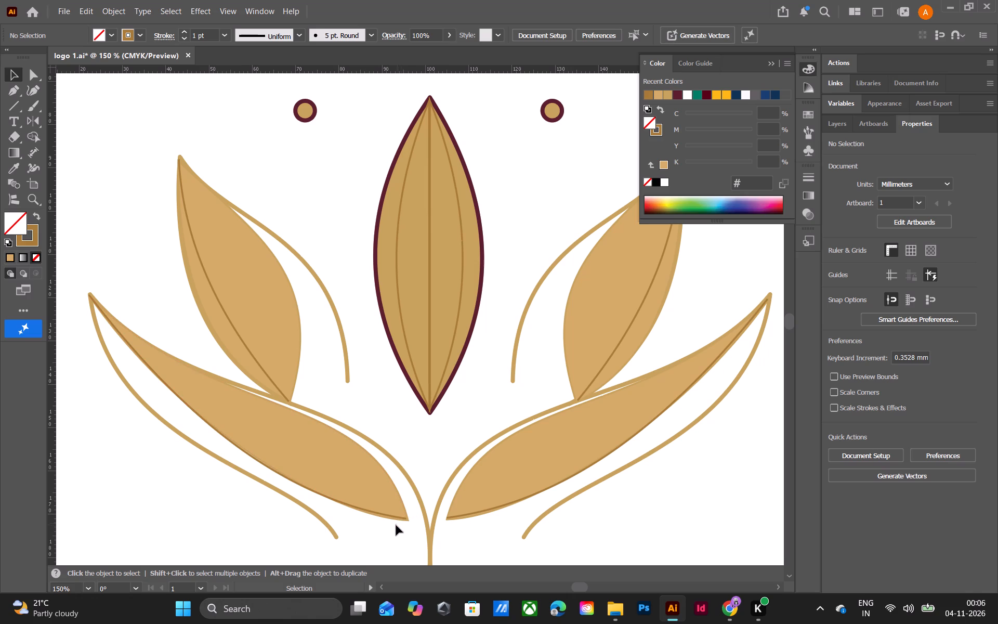
key(ctrl+equal)
key(ctrl+equal)
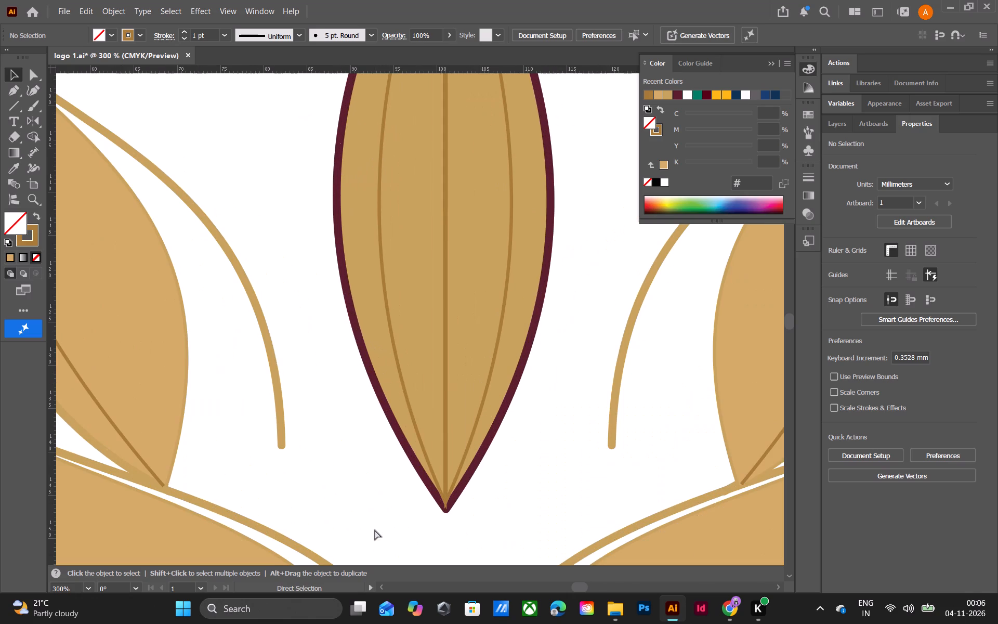
ctrl+scroll(365, 508, down, 5)
ctrl+scroll(365, 508, up, 8)
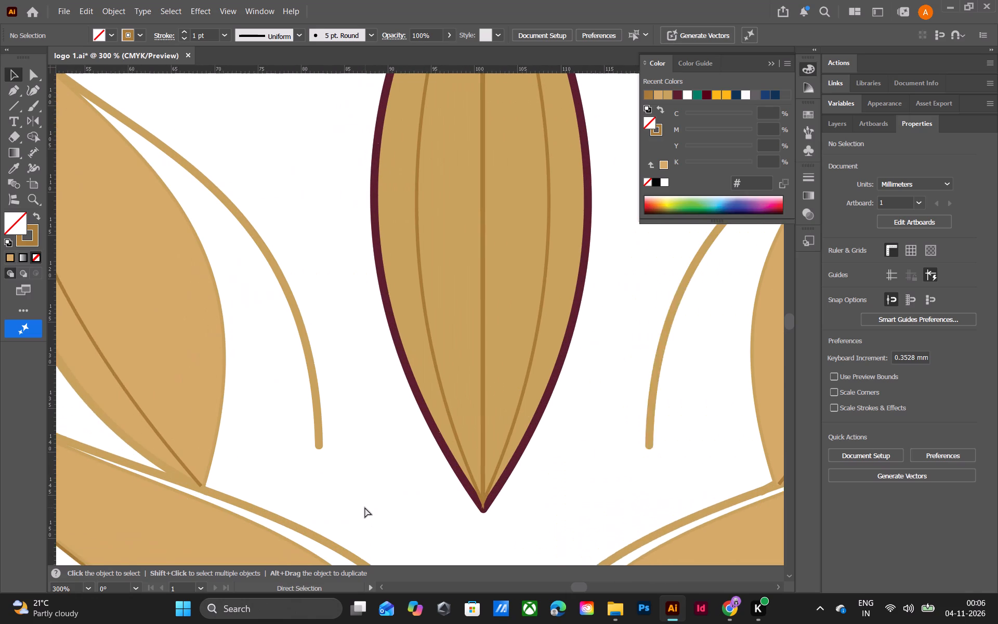
ctrl+scroll(365, 508, up, 20)
ctrl+scroll(365, 508, up, 7)
click(199, 473)
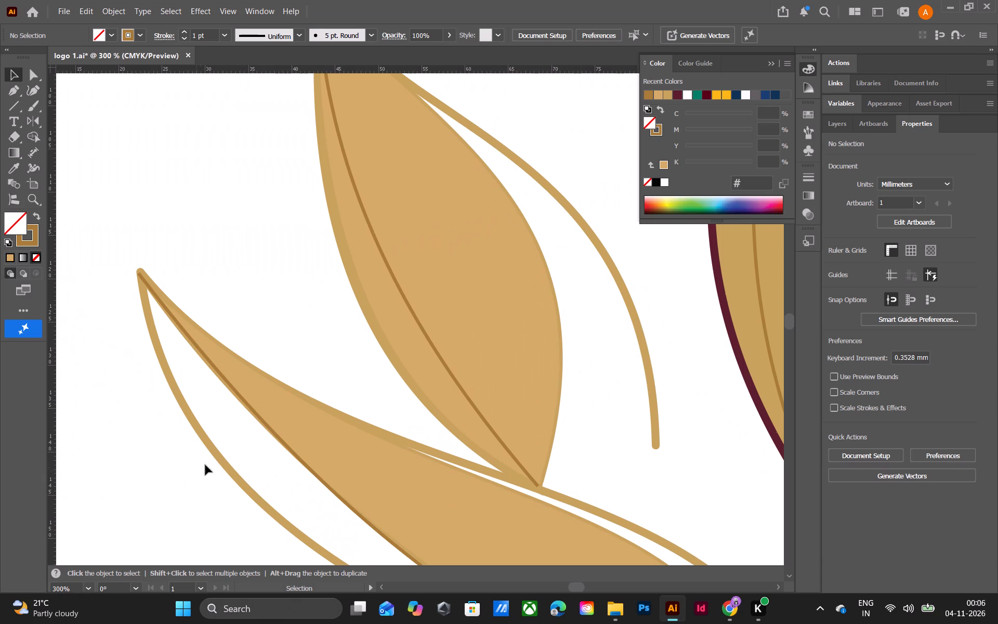
ctrl+scroll(320, 427, down, 8)
scroll(332, 435, down, 3)
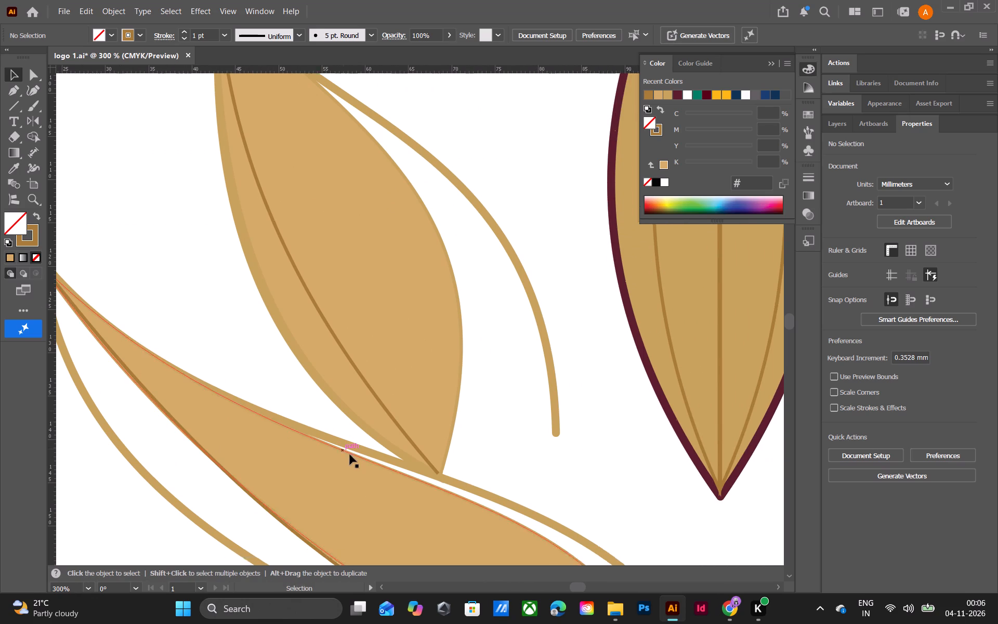
scroll(350, 454, down, 10)
ctrl+scroll(429, 435, down, 7)
click(547, 550)
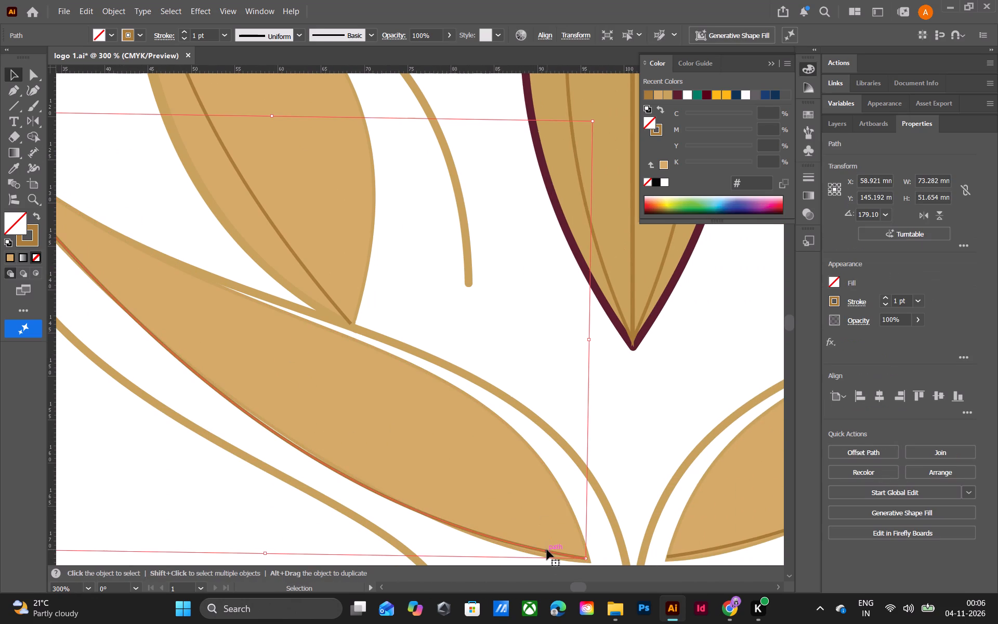
key(Right)
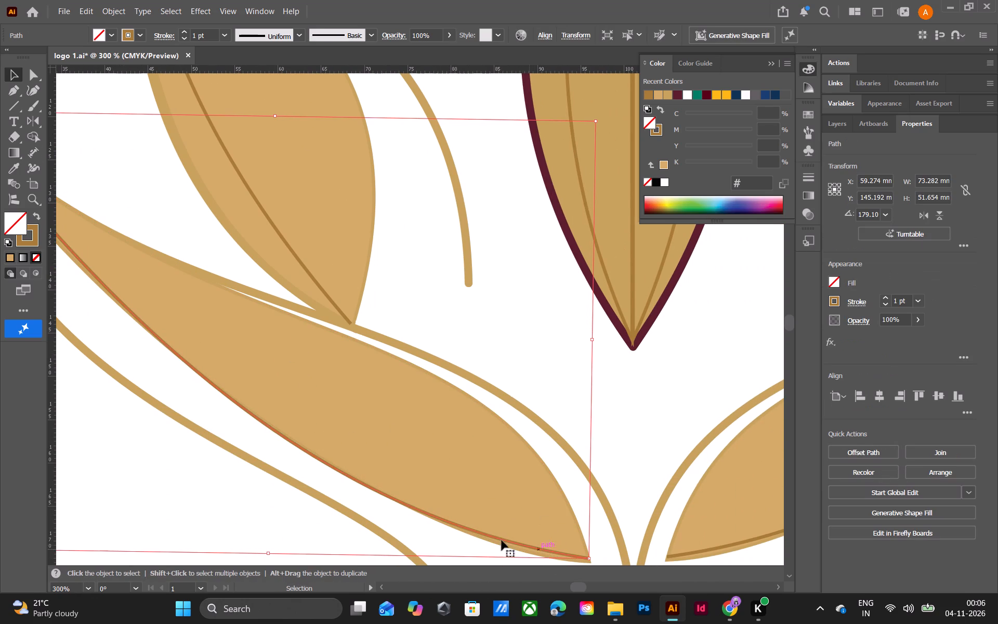
ctrl+scroll(350, 450, up, 17)
click(271, 422)
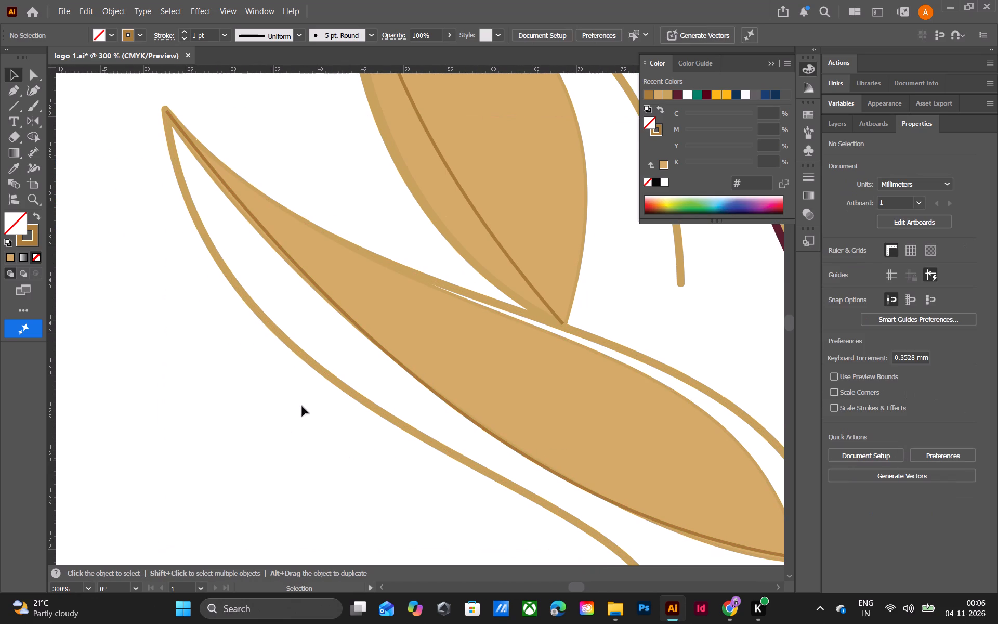
Capture a screenshot of the whole MIRA logo on its artboard, including the star, flower and tagline.
key(ctrl+minus)
key(ctrl+minus)
key(ctrl+minus)
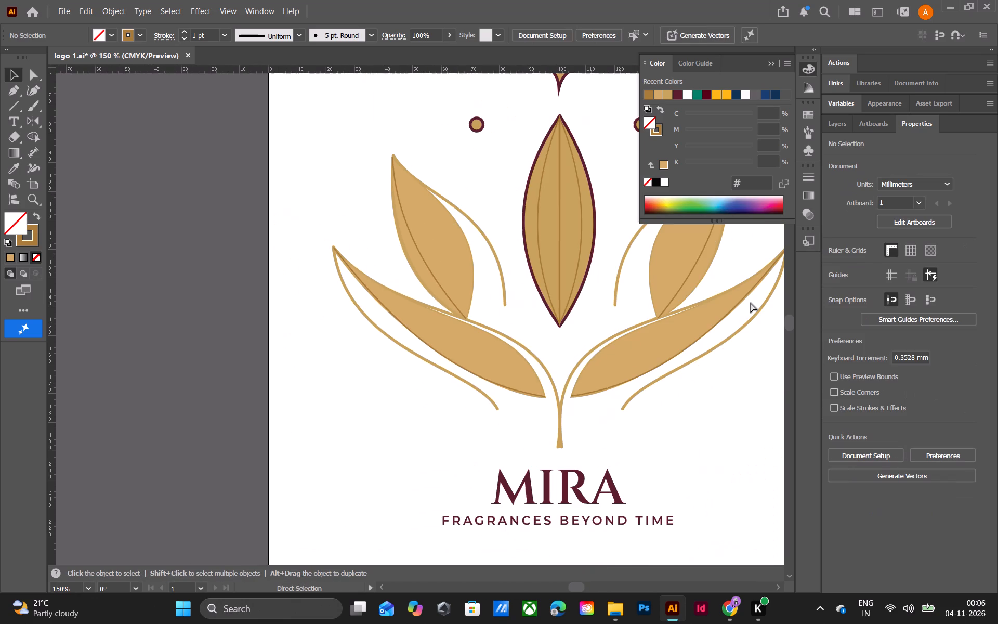
ctrl+scroll(751, 310, down, 8)
ctrl+scroll(690, 367, down, 6)
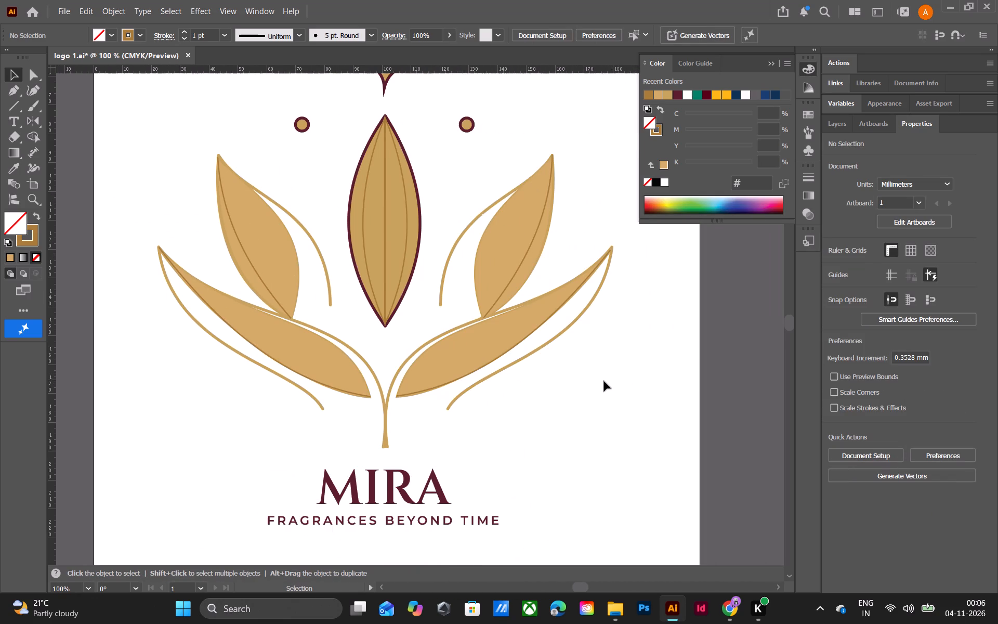
key(ctrl+minus)
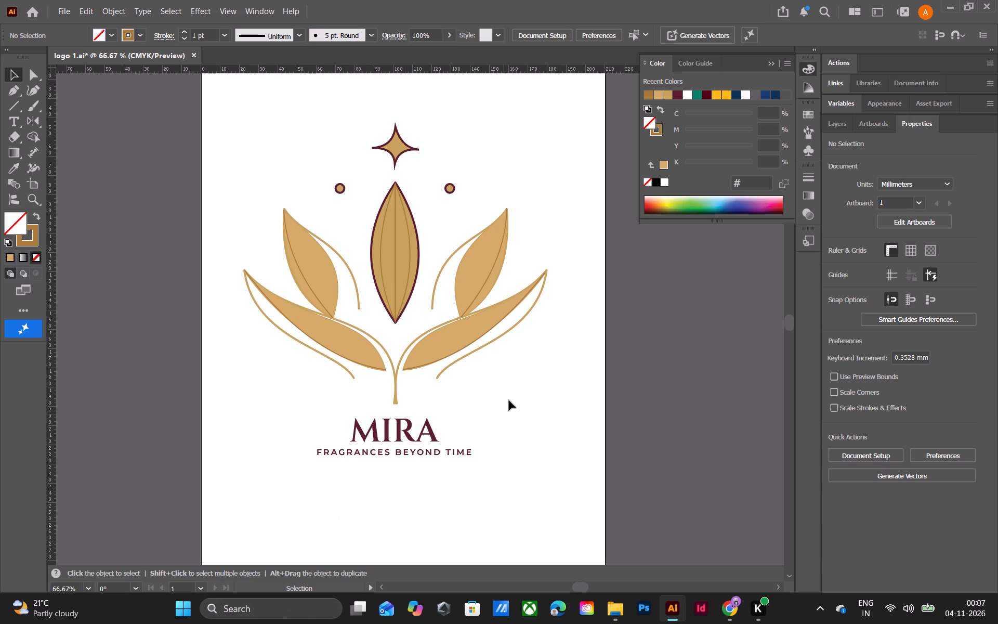
scroll(519, 337, up, 8)
scroll(519, 335, down, 6)
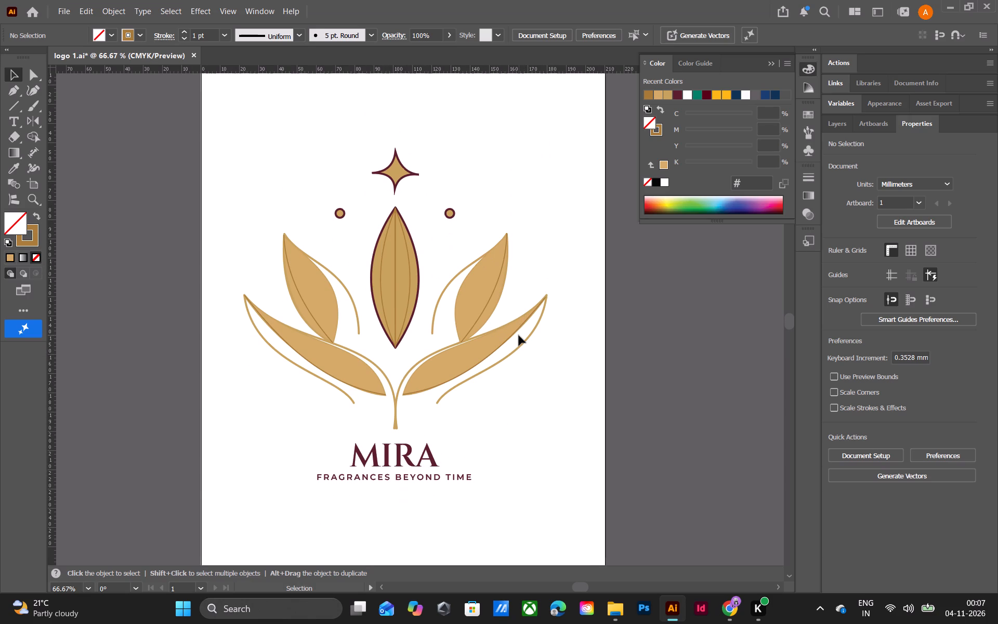
key(shift+super+s)
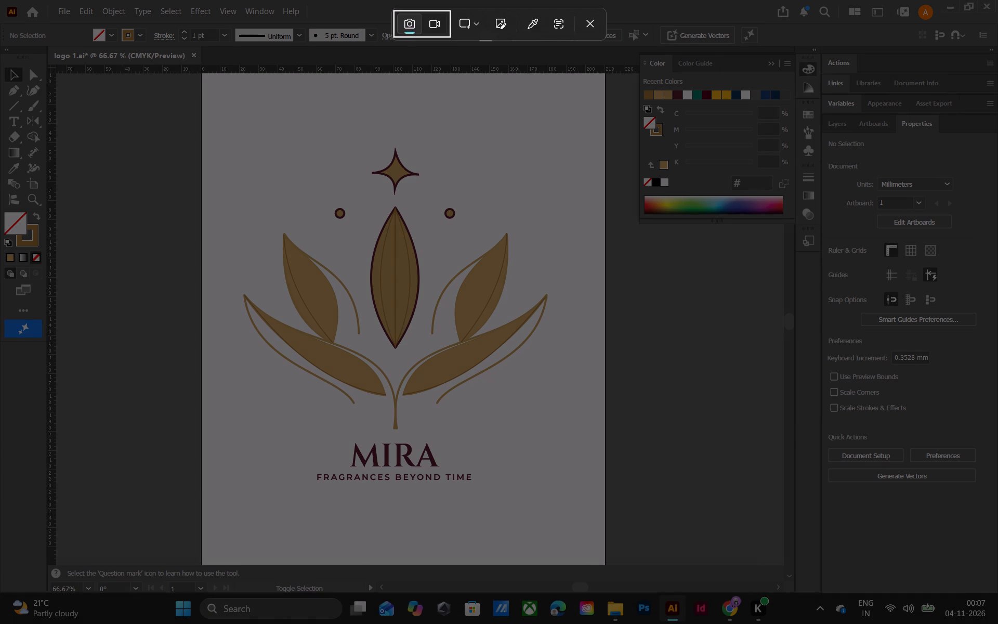
drag(178, 88, 639, 543)
click(729, 610)
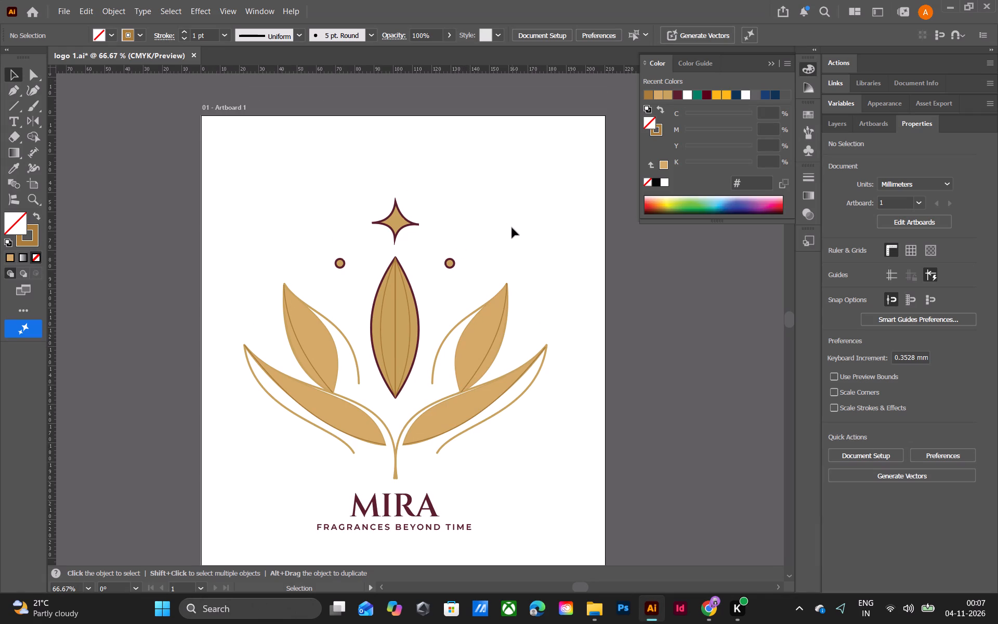
click(512, 228)
click(846, 121)
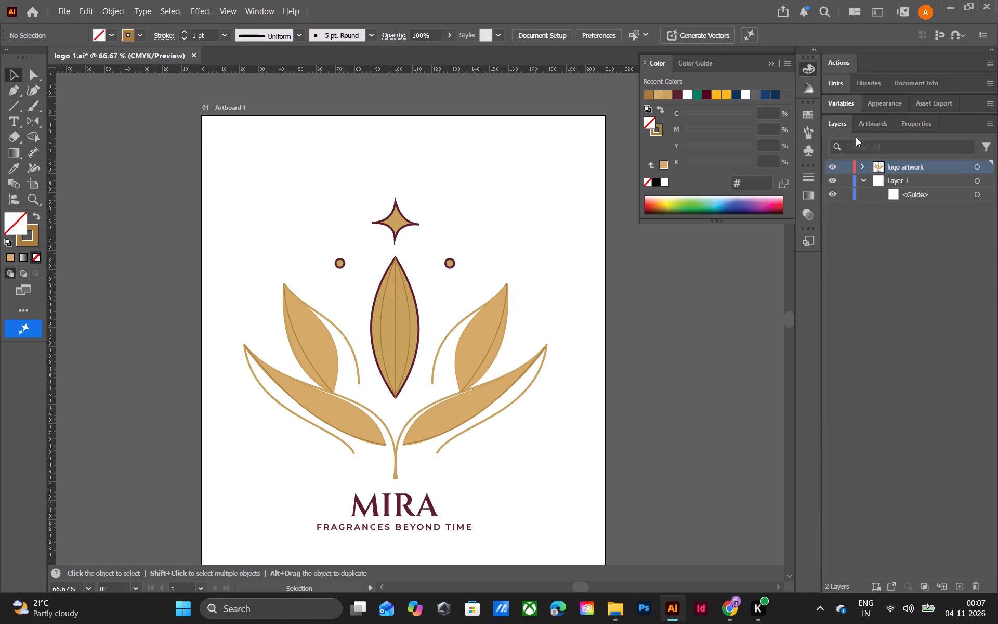
click(909, 178)
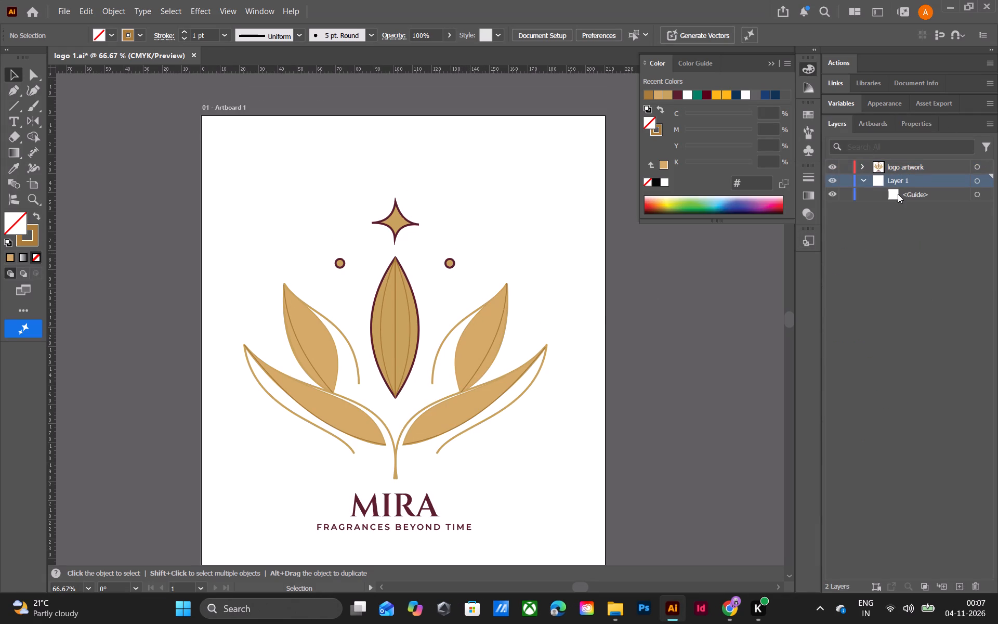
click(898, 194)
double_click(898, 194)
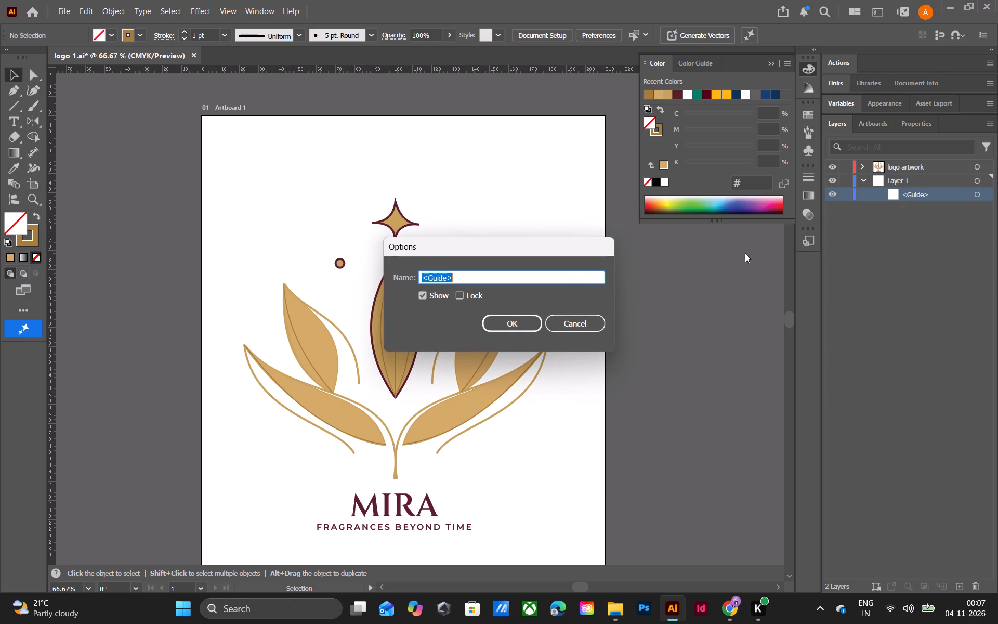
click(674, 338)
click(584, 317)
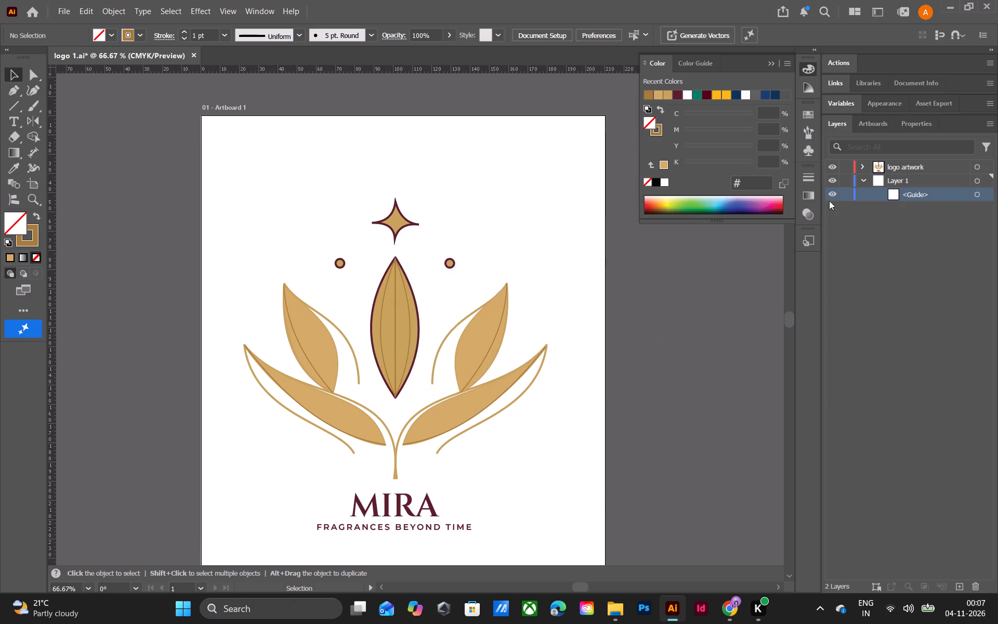
Set the fill colour to the recent brown a77b36 with nothing selected.
click(10, 219)
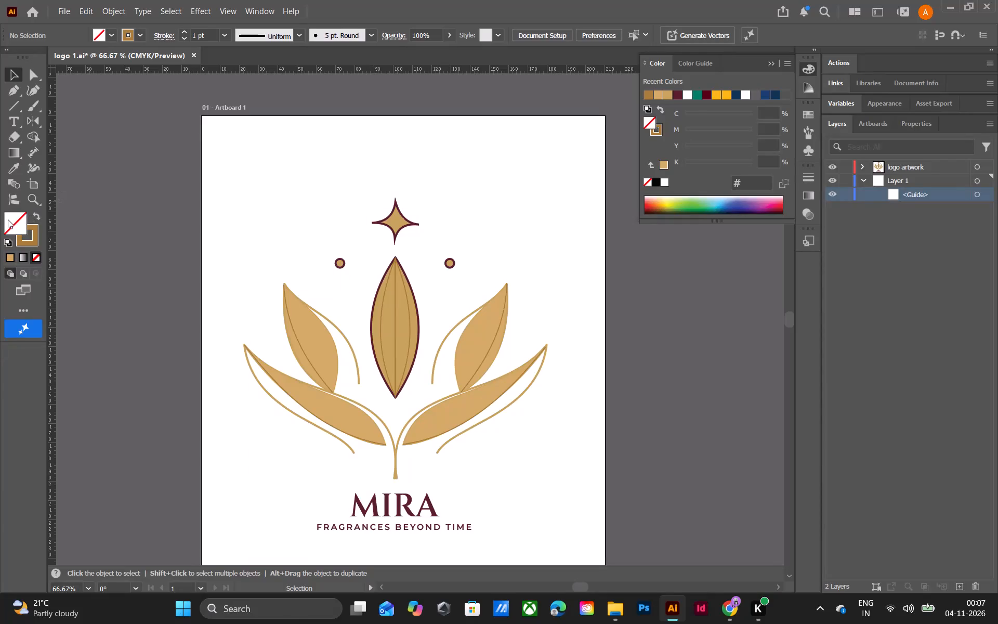
click(394, 141)
click(367, 140)
click(736, 238)
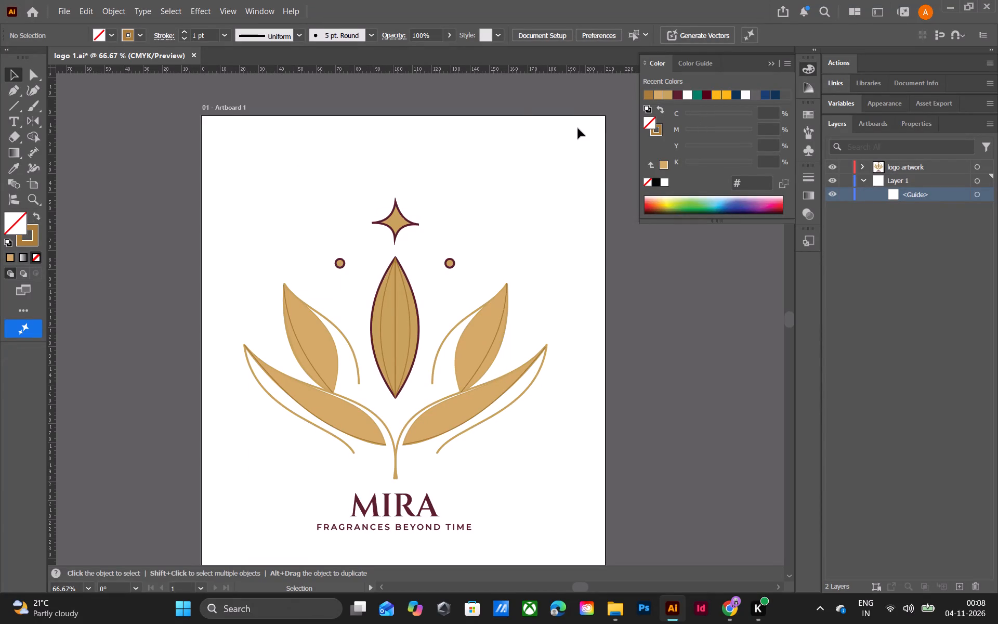
click(578, 128)
click(649, 96)
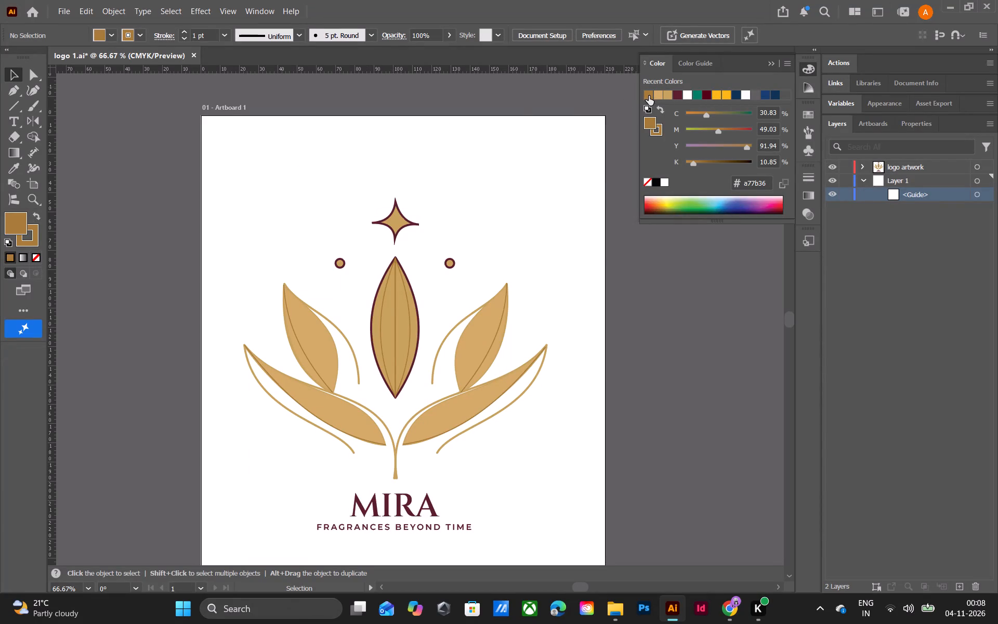
click(555, 241)
Draw a background rectangle of about 210 × 298 mm on Layer 1, covering the whole artboard behind the logo.
scroll(391, 204, down, 3)
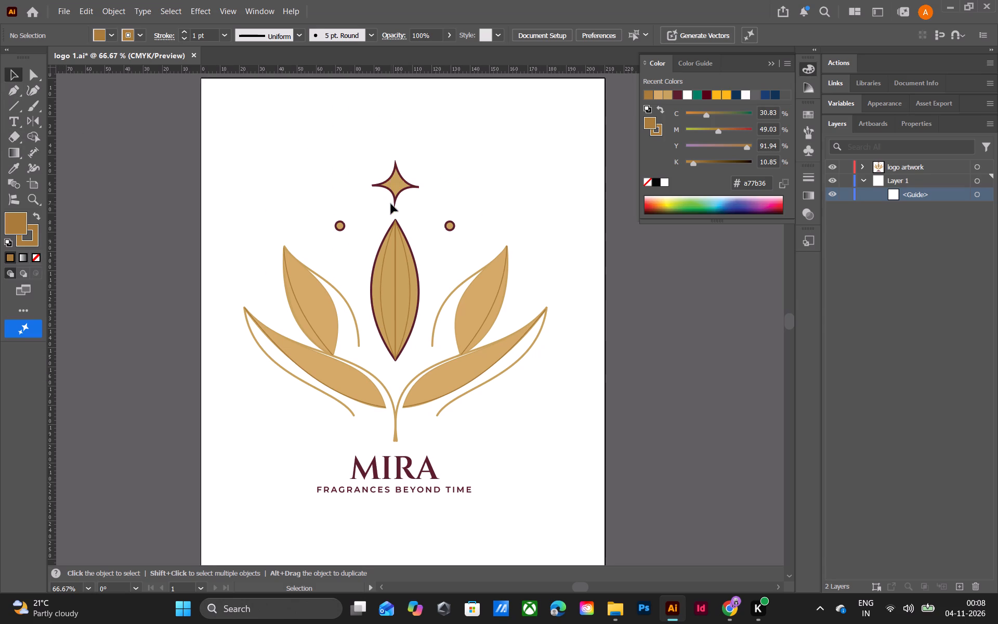
scroll(391, 204, up, 3)
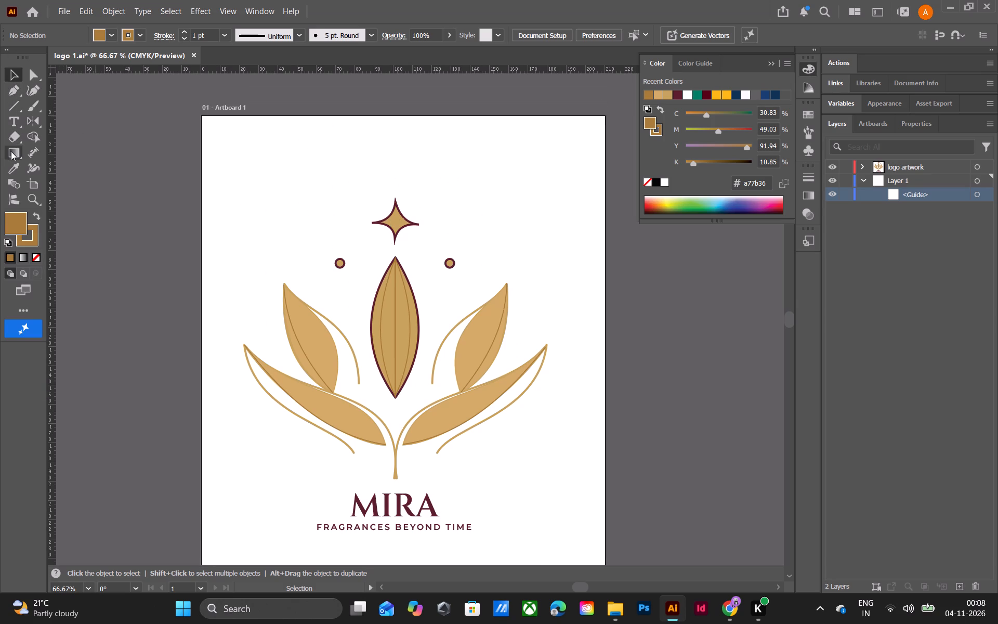
click(11, 151)
click(11, 103)
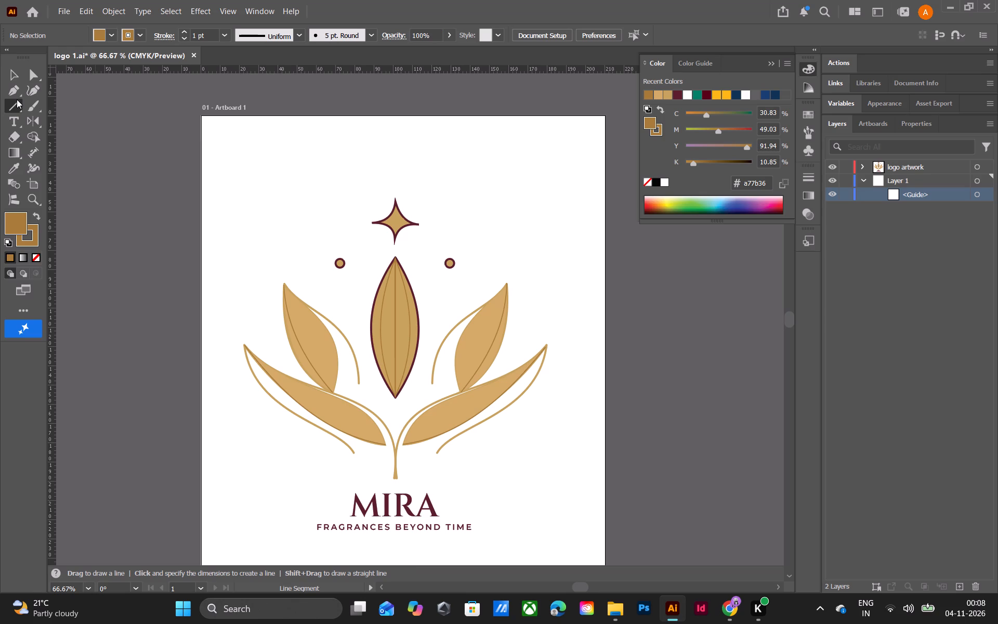
right_click(13, 109)
click(67, 106)
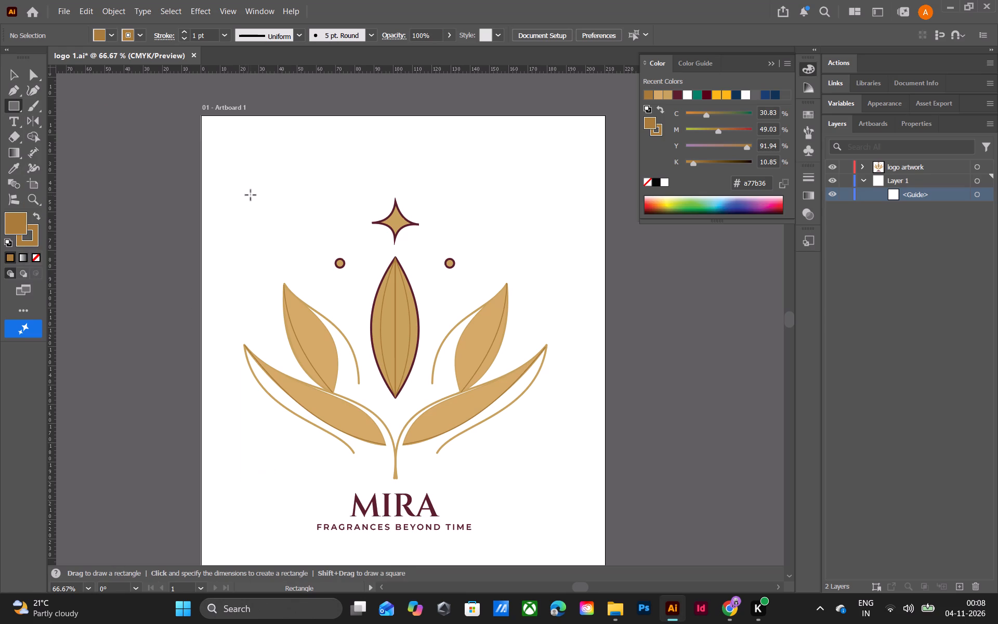
scroll(251, 196, down, 3)
scroll(205, 65, up, 3)
drag(200, 117, 565, 573)
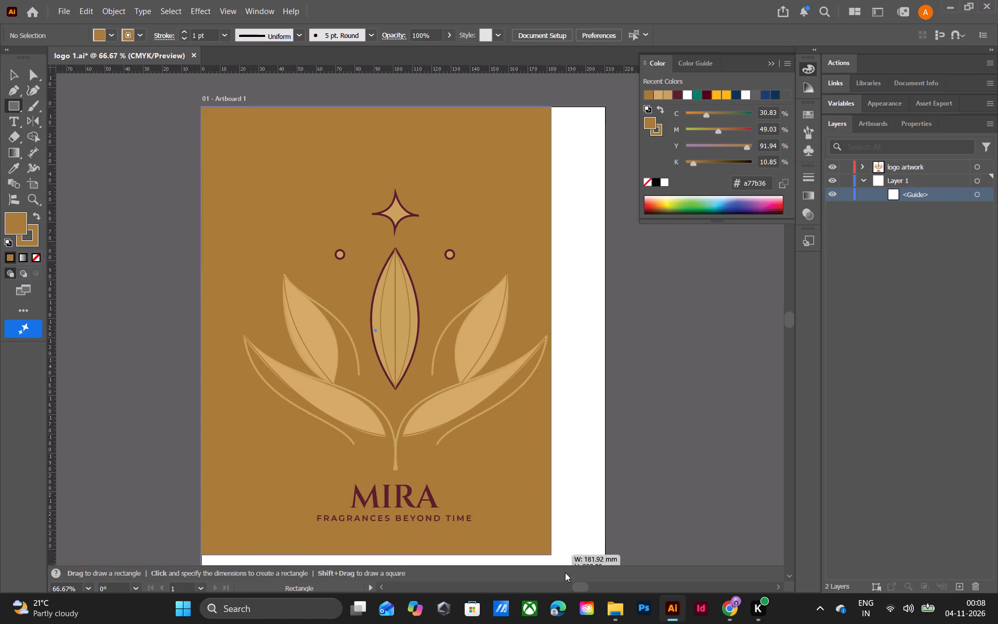
drag(565, 573, 609, 530)
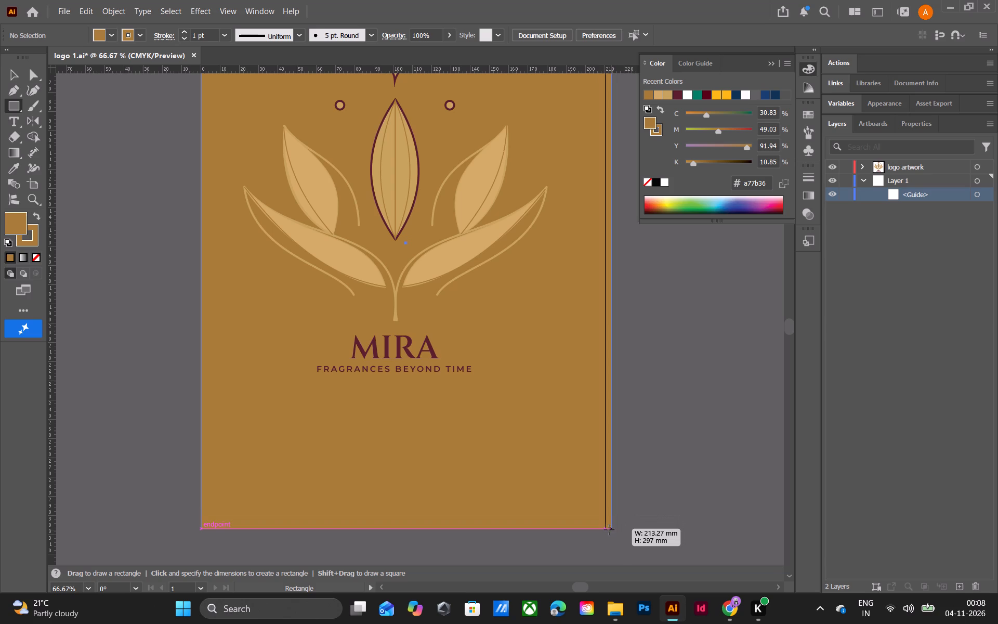
drag(609, 530, 605, 532)
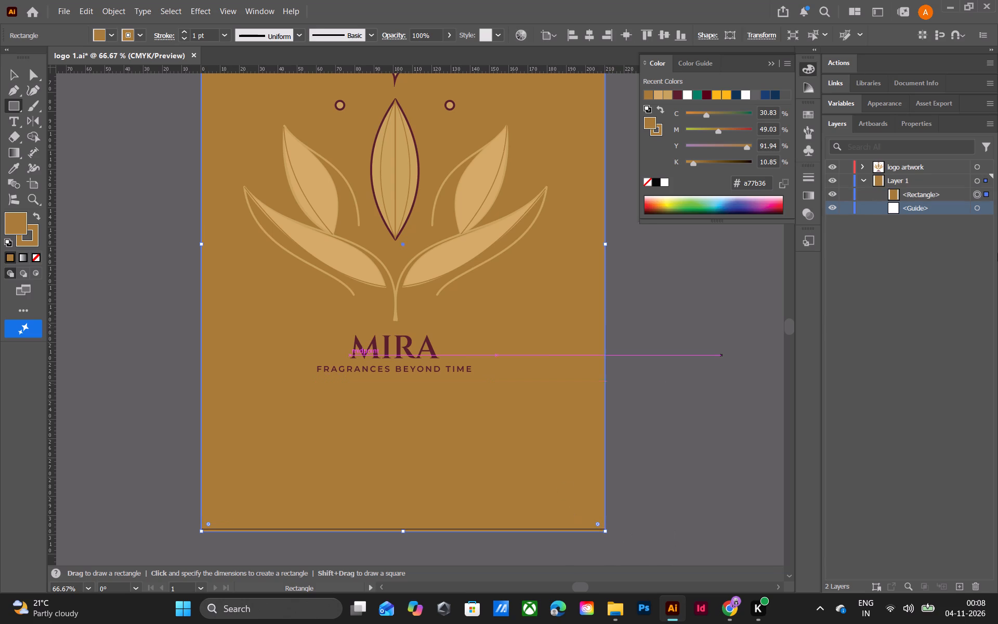
Change the background rectangle's fill to the cream colour f2e8da and deselect it.
click(645, 122)
double_click(14, 222)
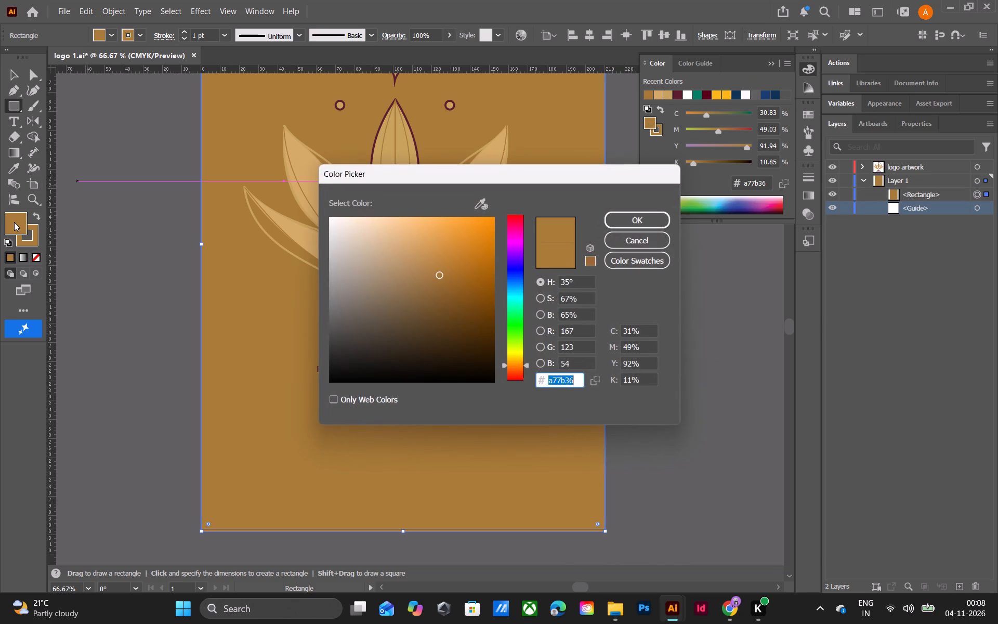
click(372, 235)
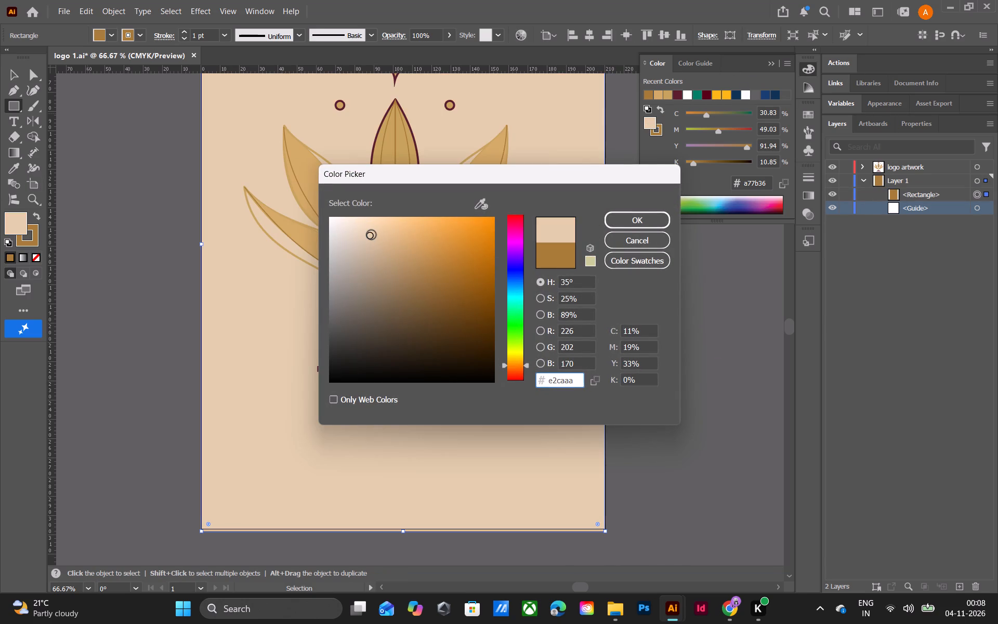
click(376, 259)
click(356, 260)
click(353, 247)
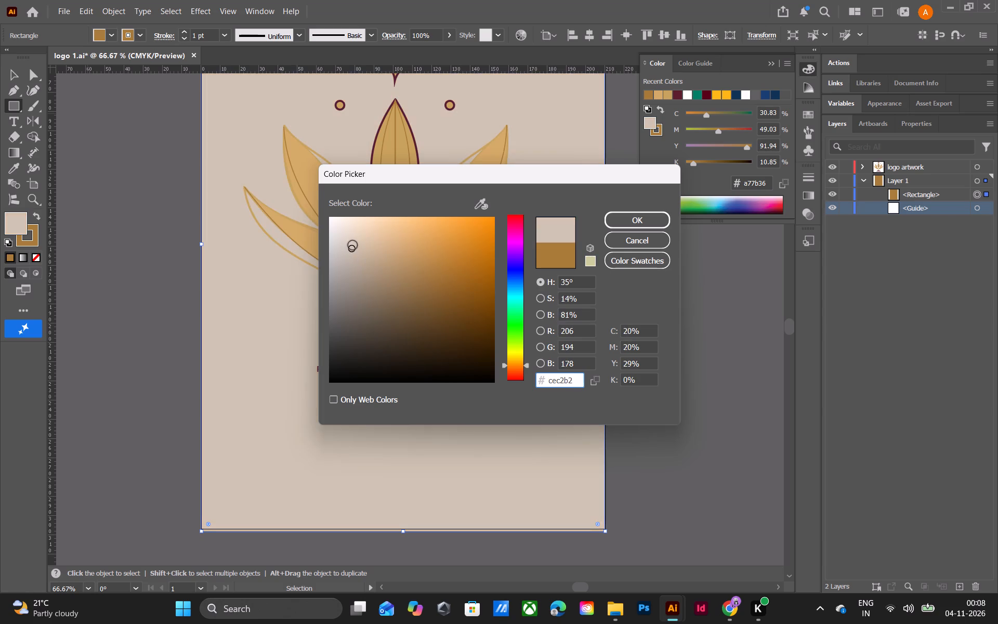
double_click(350, 236)
double_click(349, 230)
click(349, 225)
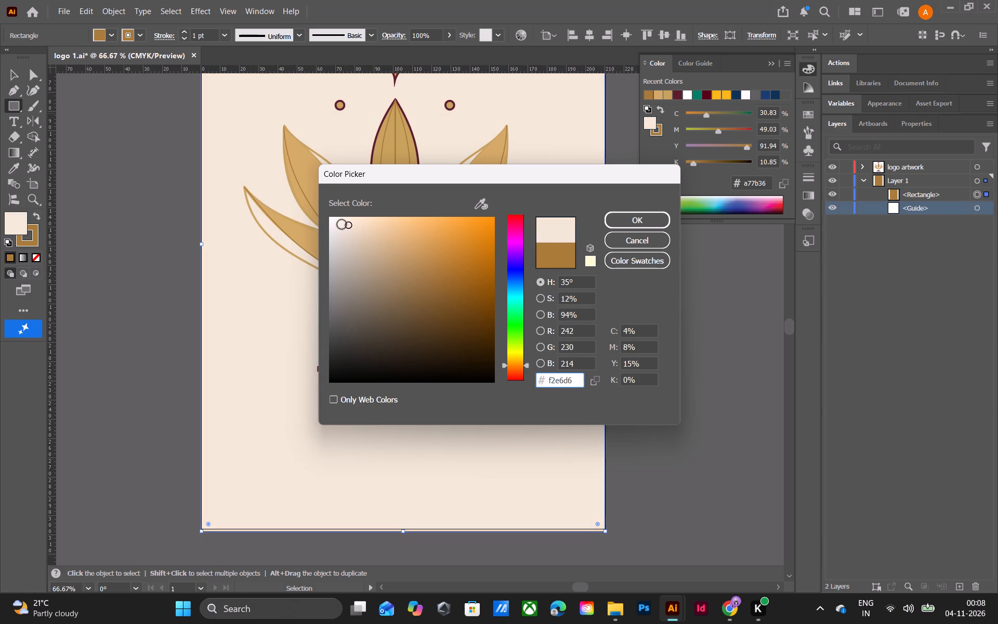
click(342, 225)
click(346, 224)
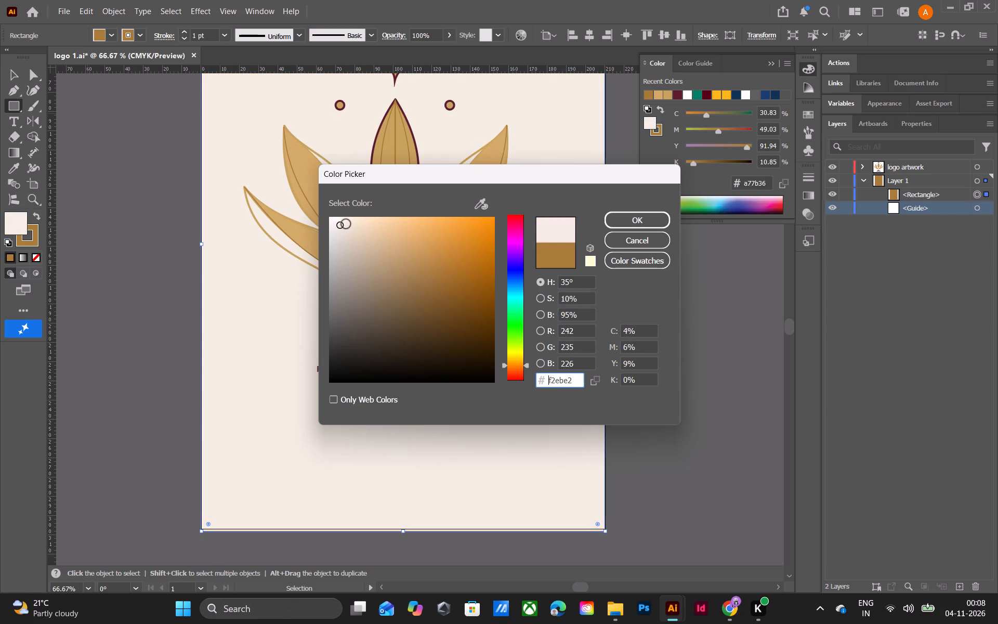
click(634, 217)
click(687, 296)
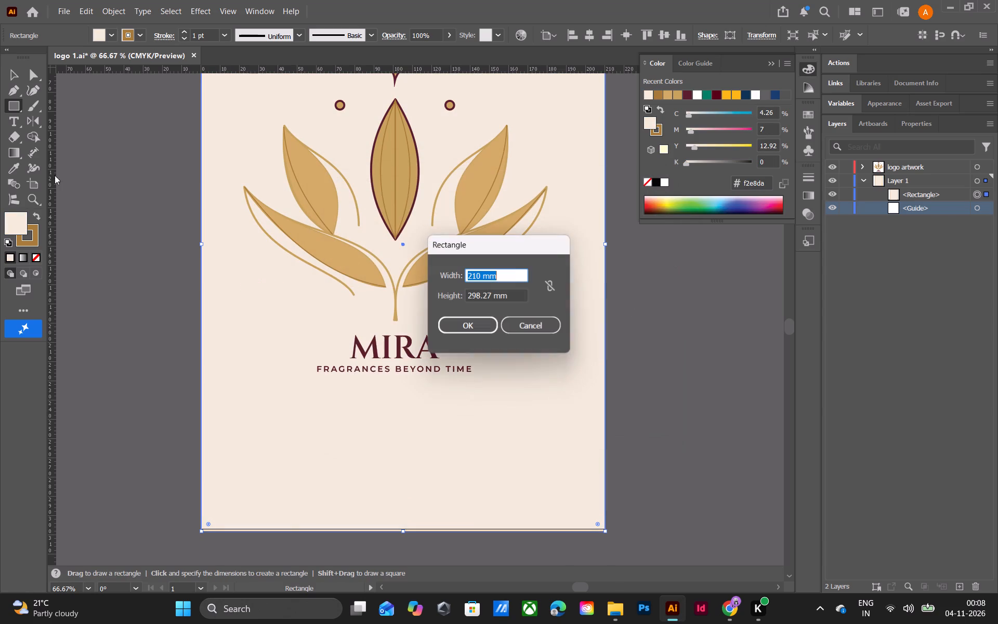
click(535, 327)
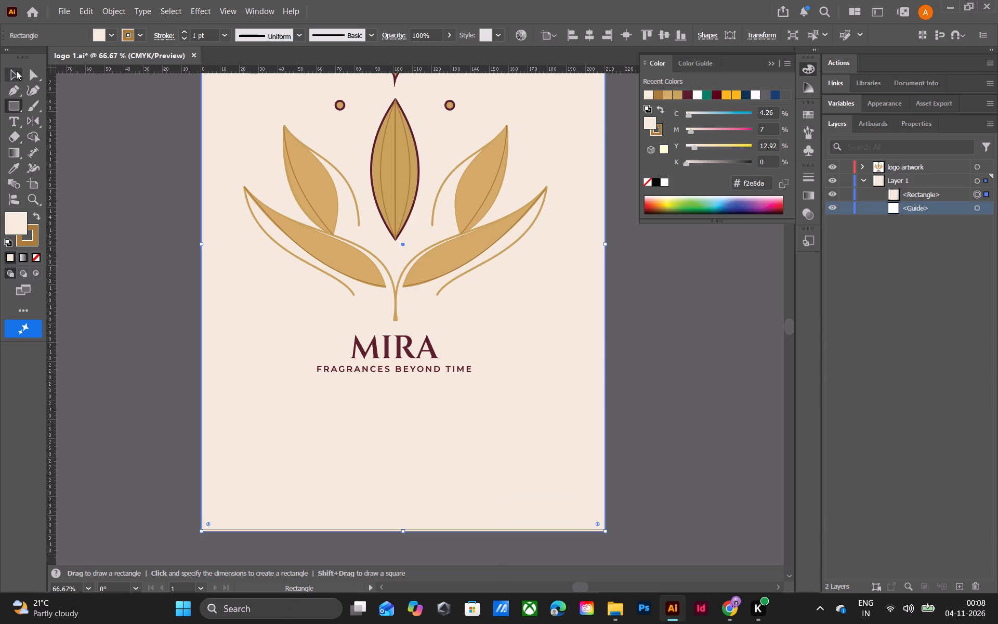
click(16, 71)
scroll(163, 113, up, 8)
click(148, 192)
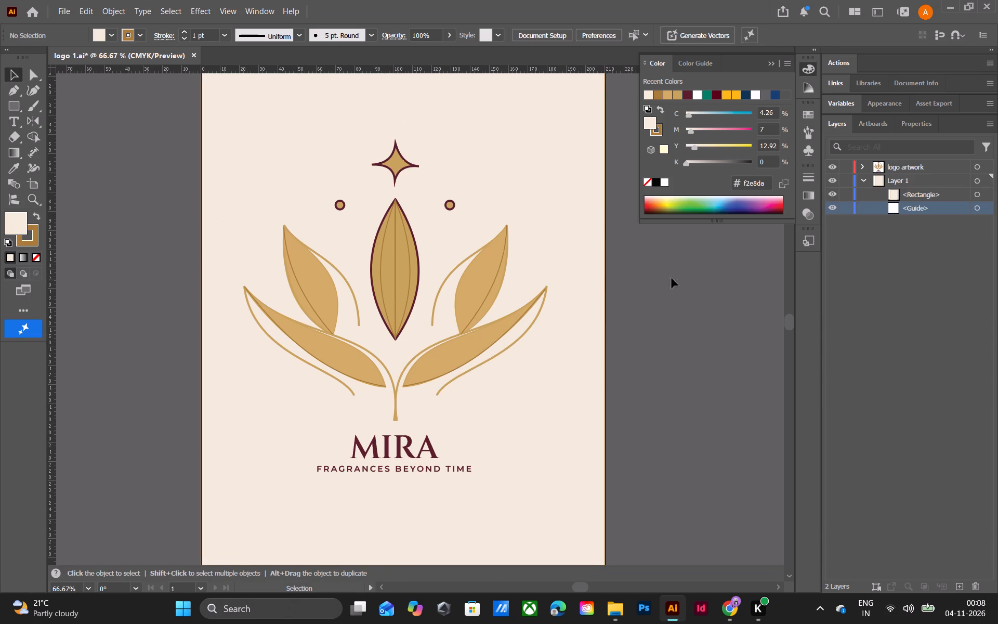
Capture a screenshot of the complete artboard with the logo on its cream background.
key(ctrl+minus)
scroll(452, 154, down, 2)
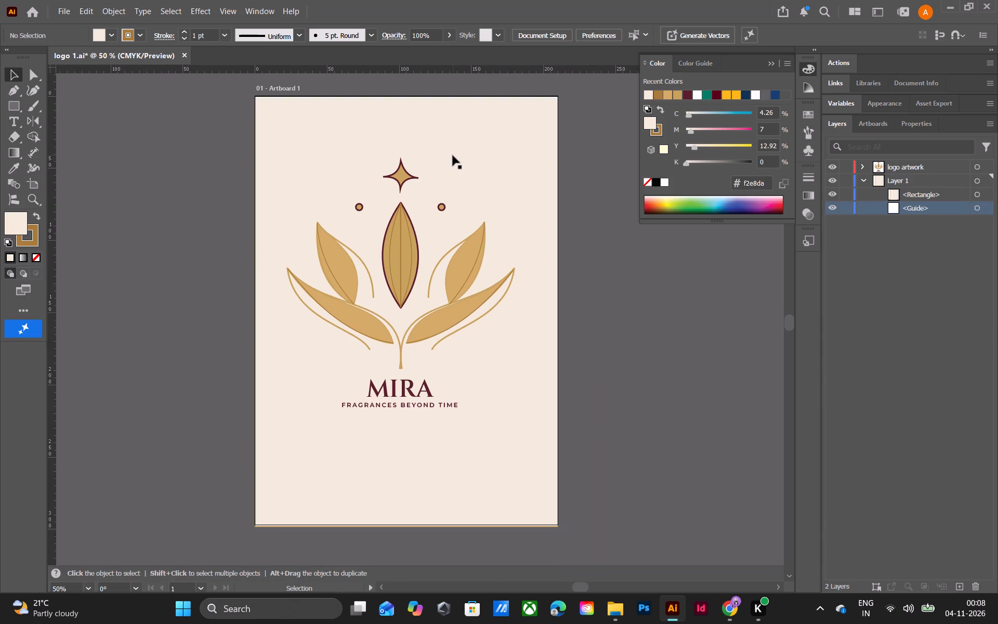
scroll(453, 155, down, 2)
scroll(587, 282, up, 2)
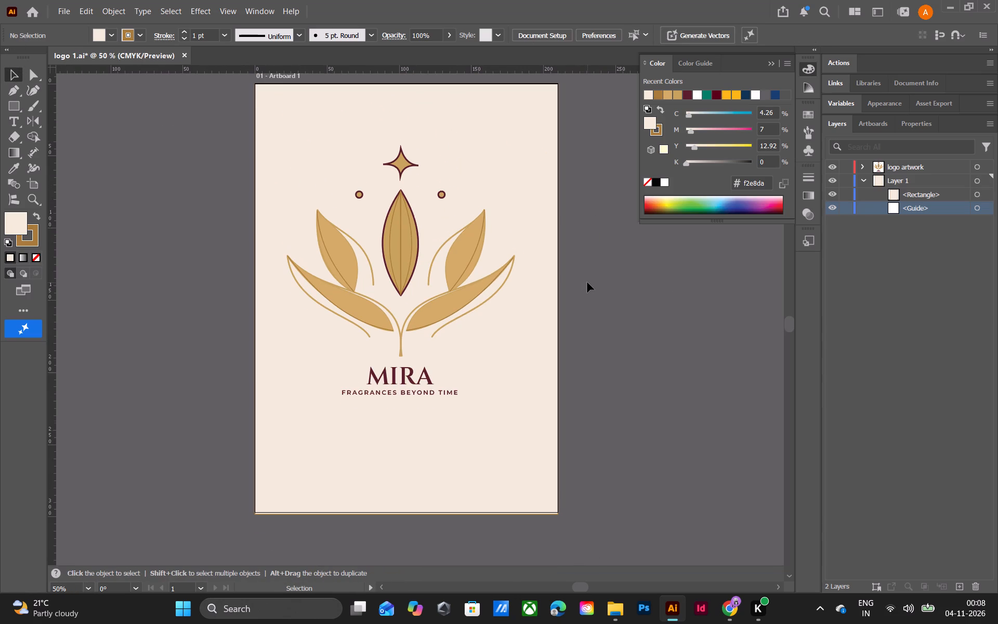
scroll(587, 282, up, 1)
key(shift+super+s)
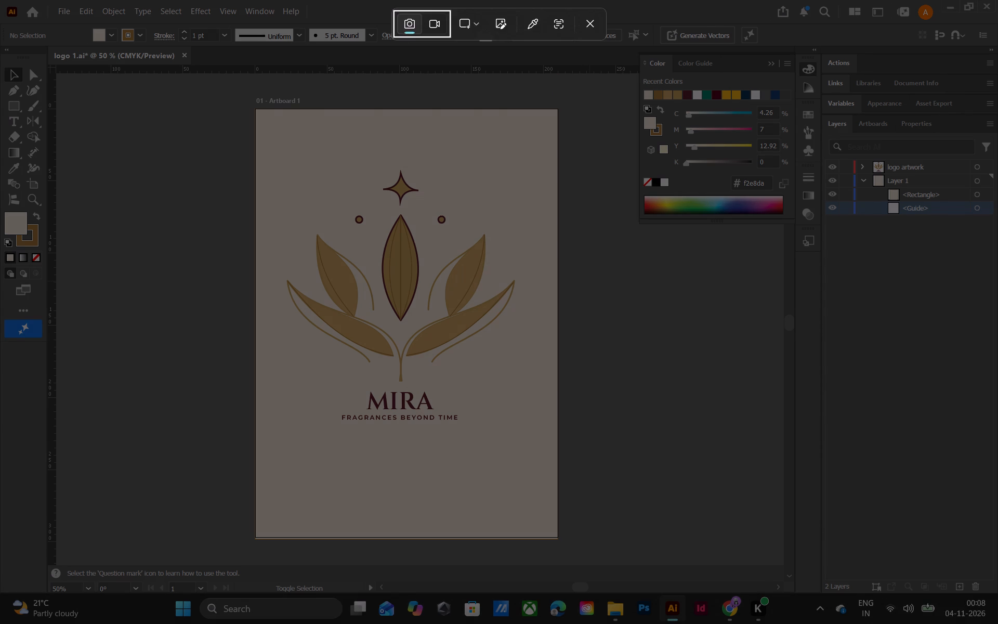
drag(239, 106, 575, 540)
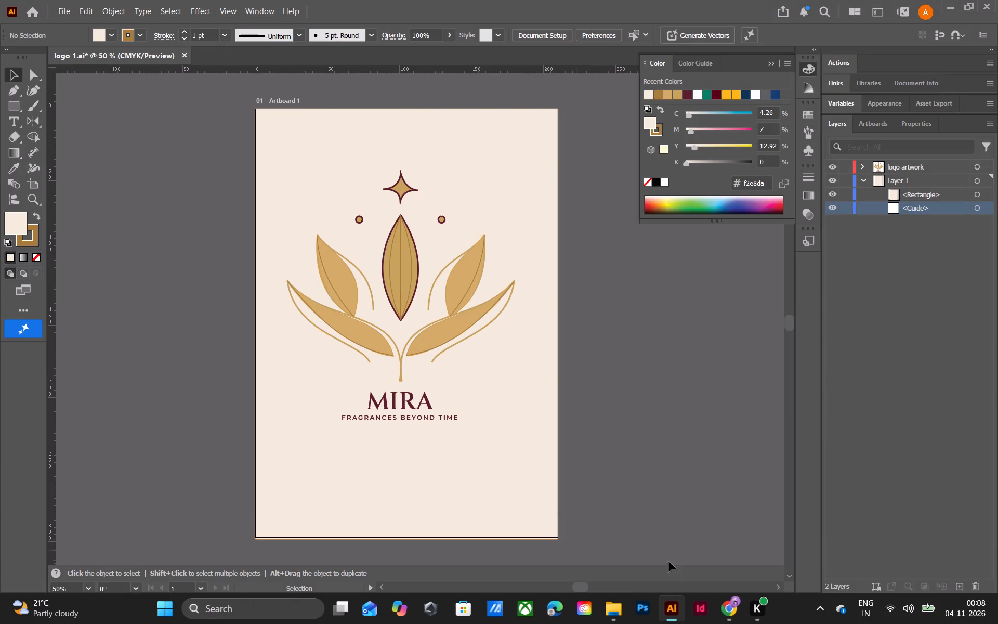
click(724, 608)
click(386, 562)
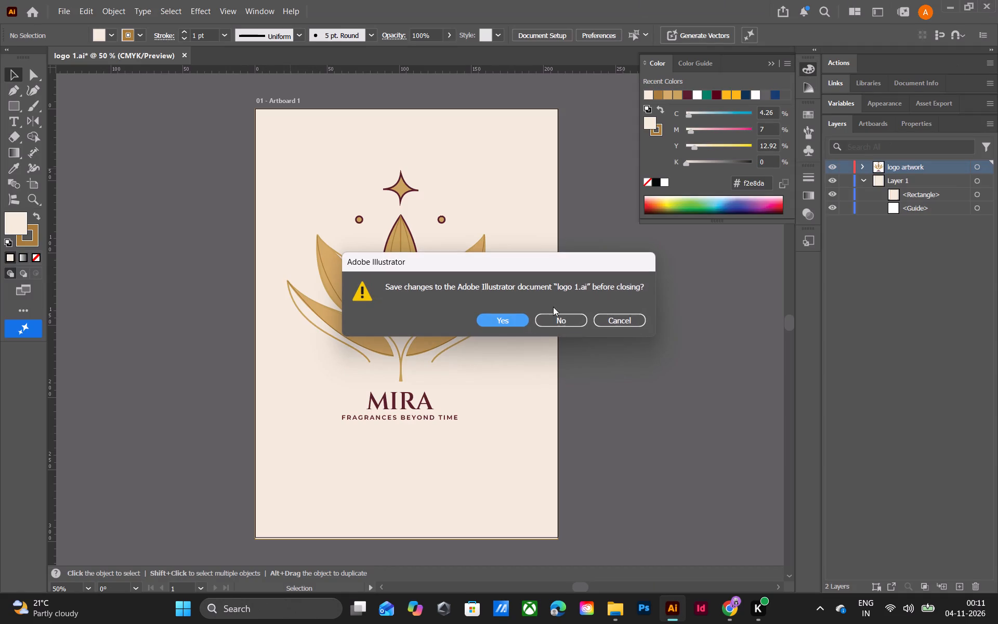
click(508, 318)
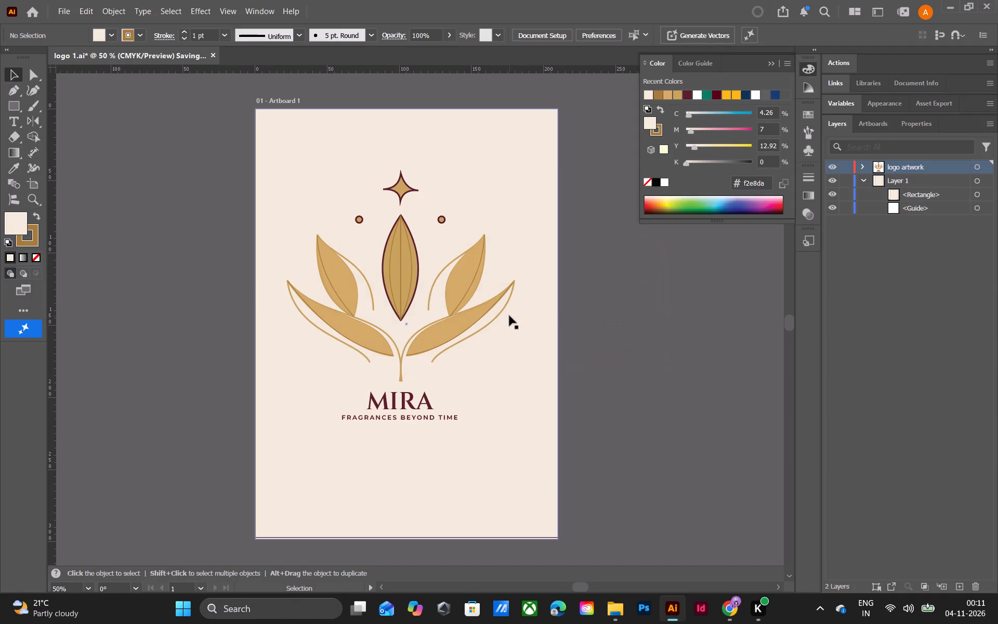
Switch to File Explorer's Home view with the recent files.
click(619, 623)
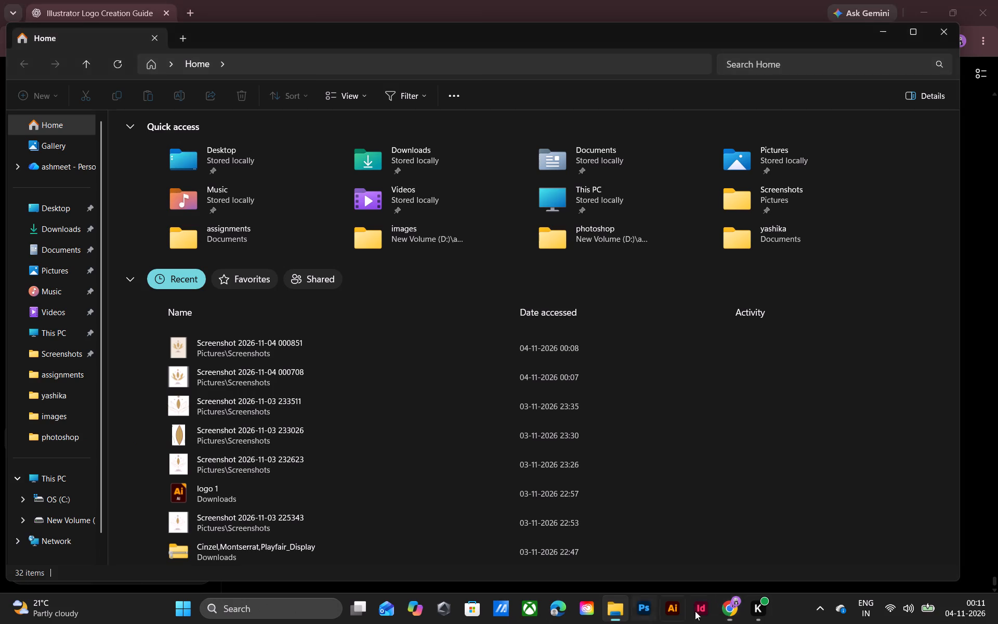